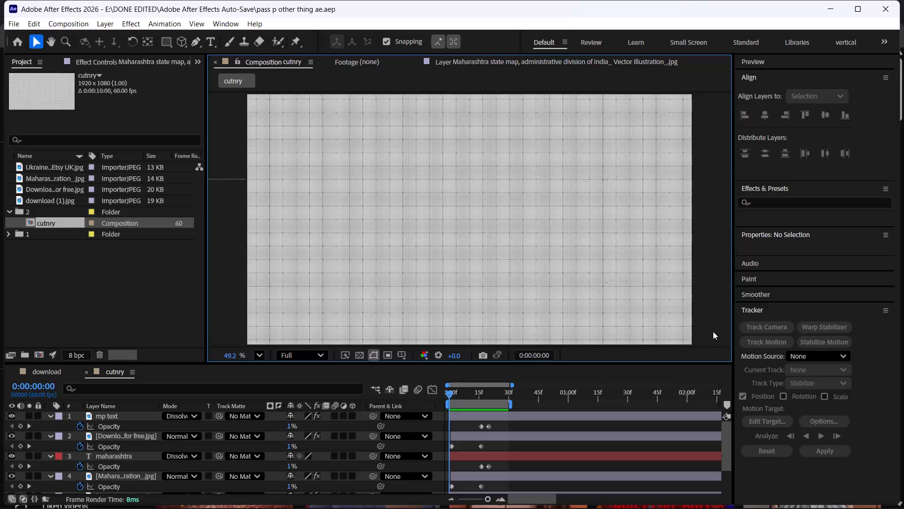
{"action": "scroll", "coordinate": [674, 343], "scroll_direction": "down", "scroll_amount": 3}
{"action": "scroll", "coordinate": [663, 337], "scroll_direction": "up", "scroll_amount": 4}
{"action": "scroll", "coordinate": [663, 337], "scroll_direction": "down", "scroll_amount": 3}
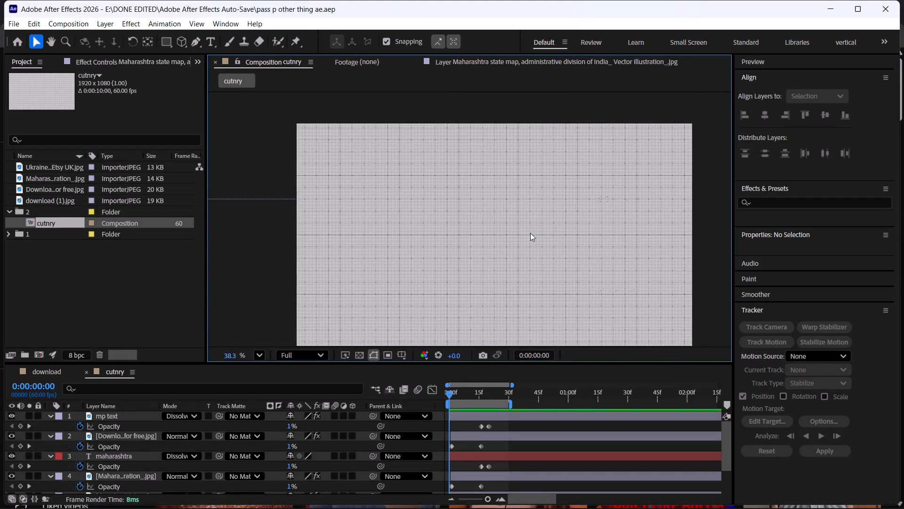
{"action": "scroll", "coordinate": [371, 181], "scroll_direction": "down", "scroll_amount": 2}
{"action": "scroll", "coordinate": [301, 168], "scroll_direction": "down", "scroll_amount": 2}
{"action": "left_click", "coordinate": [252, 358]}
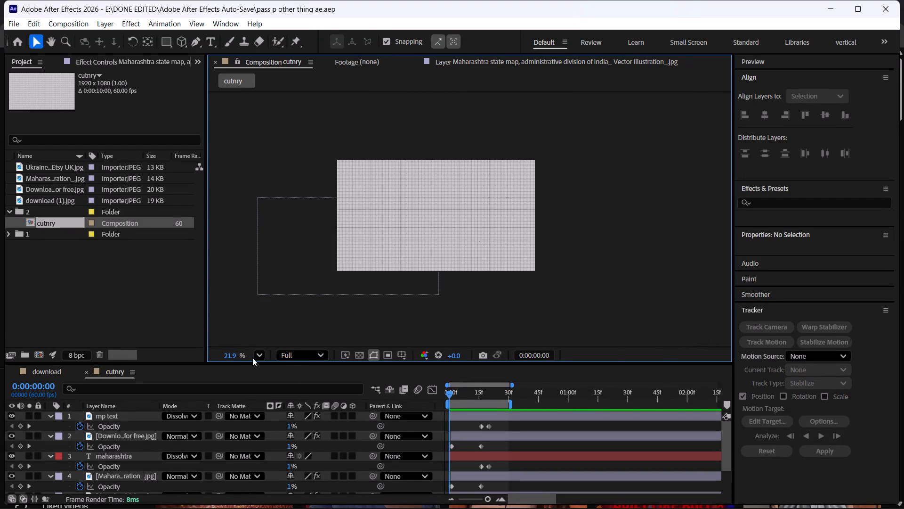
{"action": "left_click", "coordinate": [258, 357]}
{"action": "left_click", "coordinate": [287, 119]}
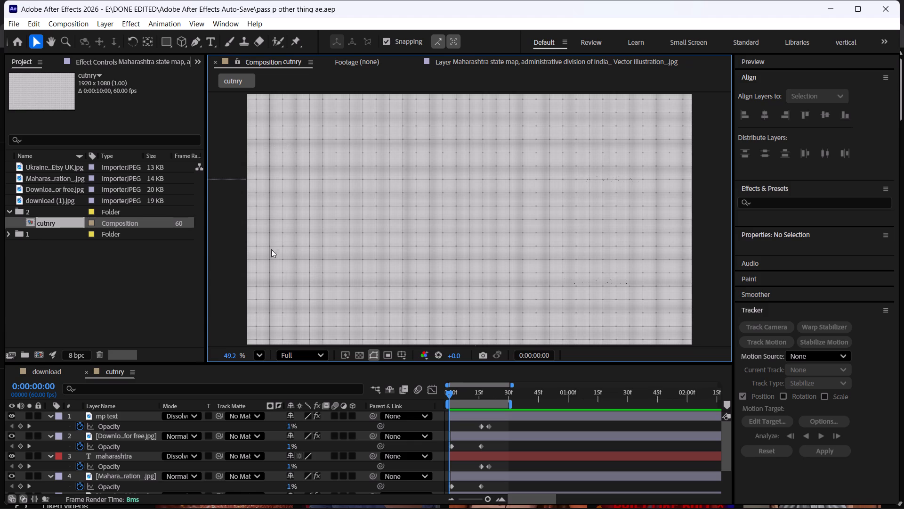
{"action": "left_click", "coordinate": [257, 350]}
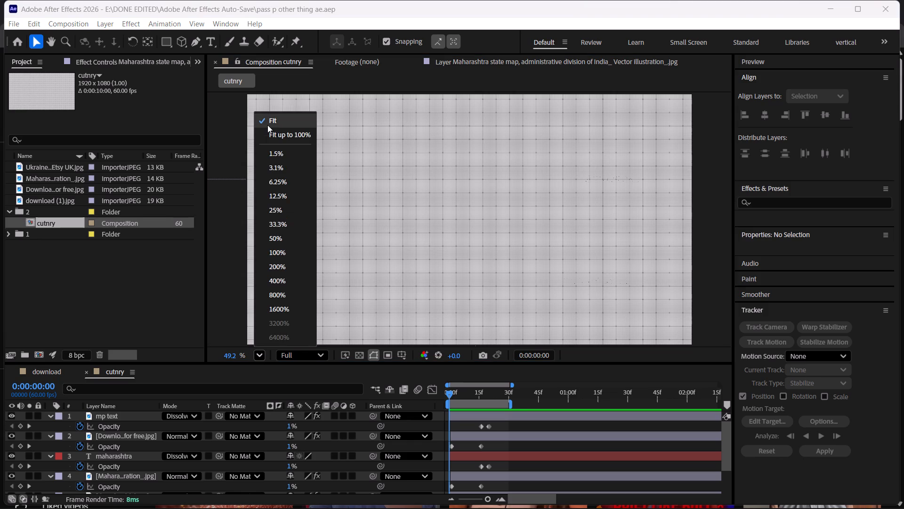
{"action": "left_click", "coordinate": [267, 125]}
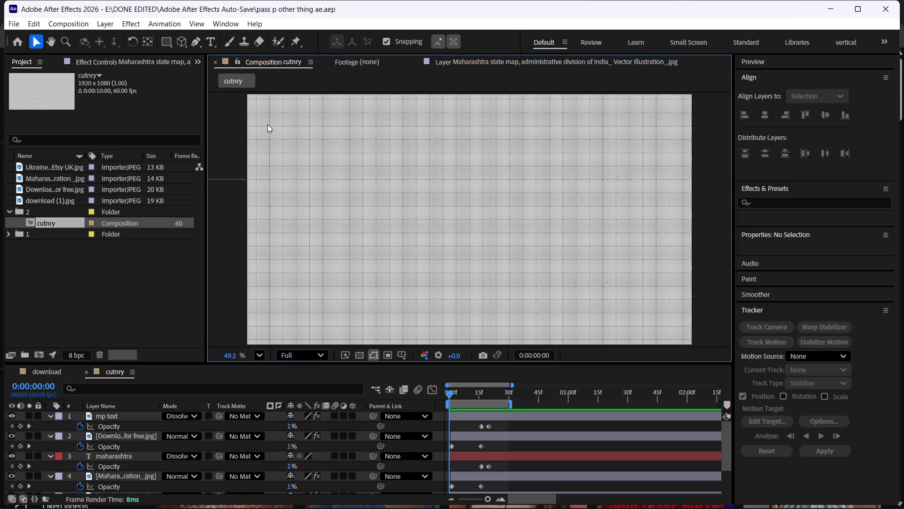
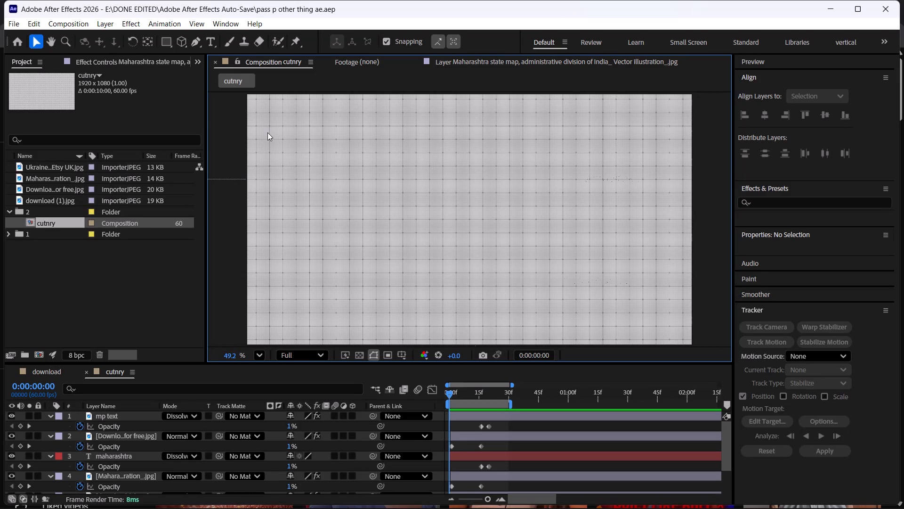
Collapse the keyframed Opacity properties of all layers in the cutnry timeline.
{"action": "left_click", "coordinate": [254, 424]}
{"action": "key", "text": "u"}
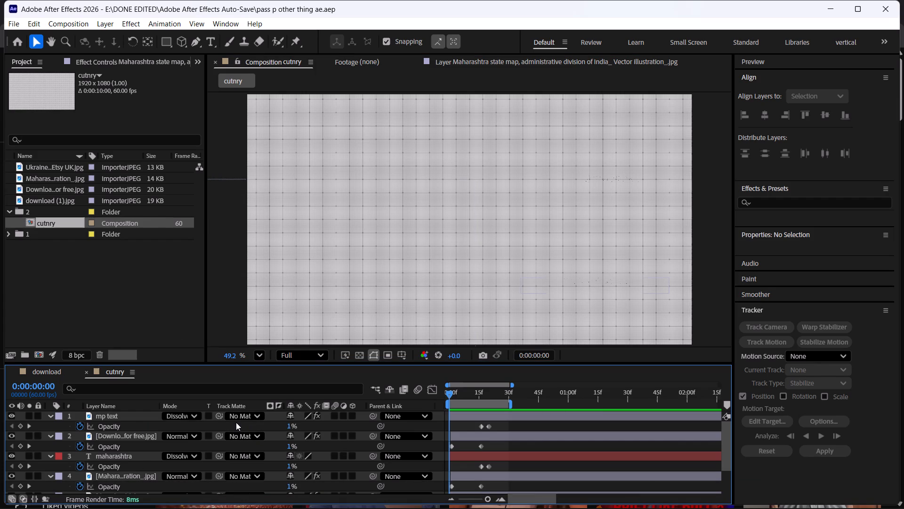
{"action": "key", "text": "u"}
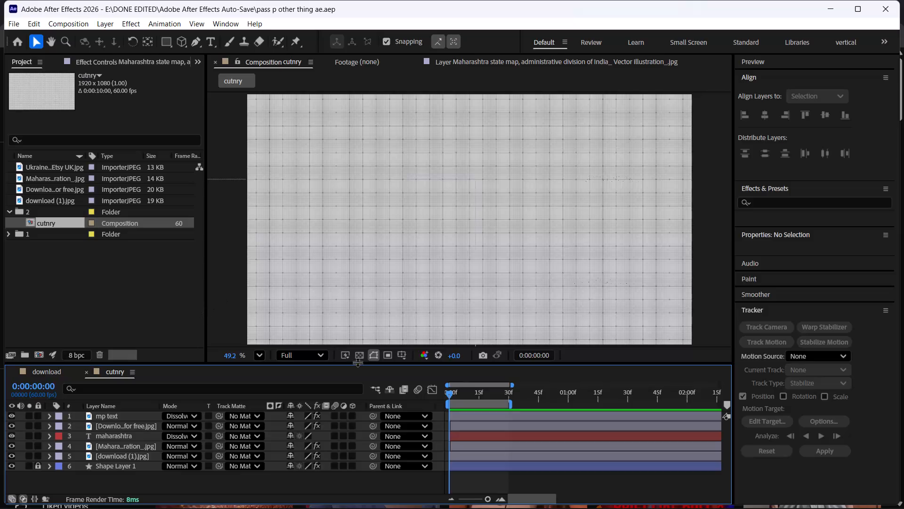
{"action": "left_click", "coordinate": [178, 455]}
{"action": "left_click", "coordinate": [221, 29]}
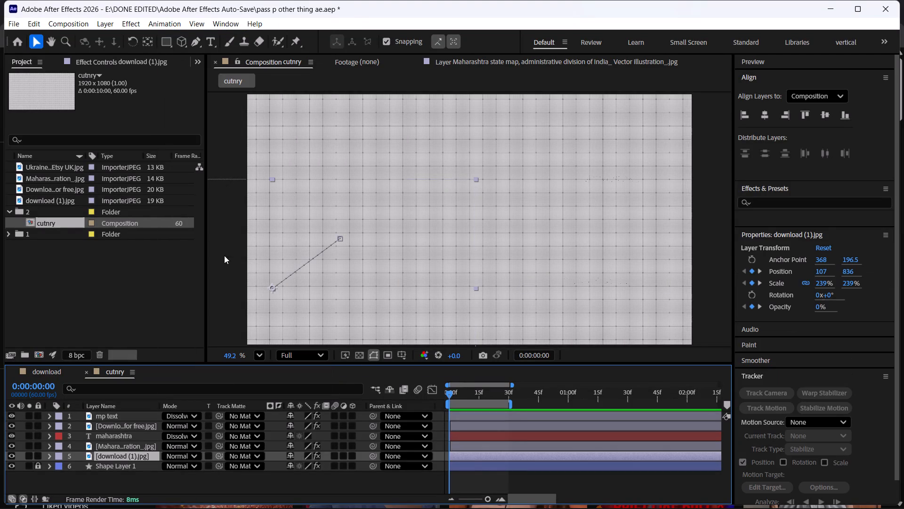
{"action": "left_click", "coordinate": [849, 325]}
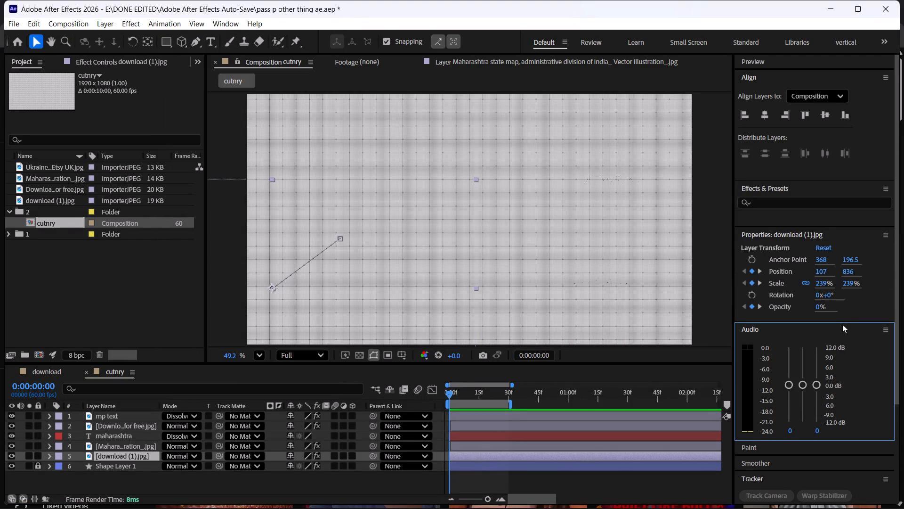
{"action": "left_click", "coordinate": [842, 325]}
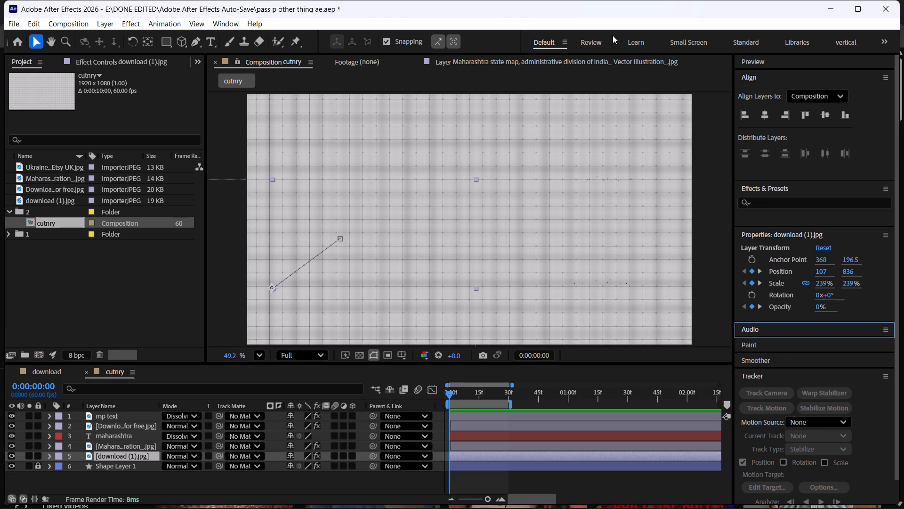
Switch to the browser, open the Alaska's City of ZOMBIES video and view it full screen from about 1:46.
{"action": "left_click", "coordinate": [541, 0]}
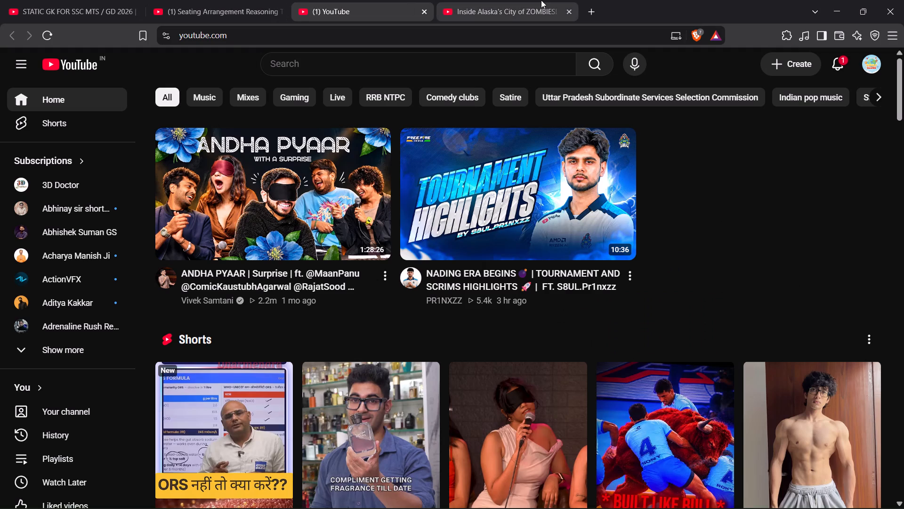
{"action": "left_click", "coordinate": [272, 279]}
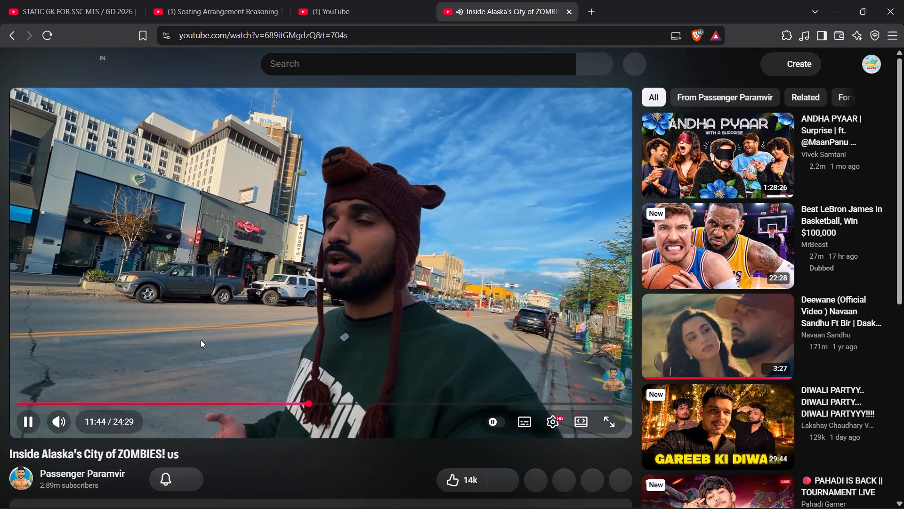
{"action": "left_click", "coordinate": [201, 340]}
{"action": "left_click", "coordinate": [130, 342]}
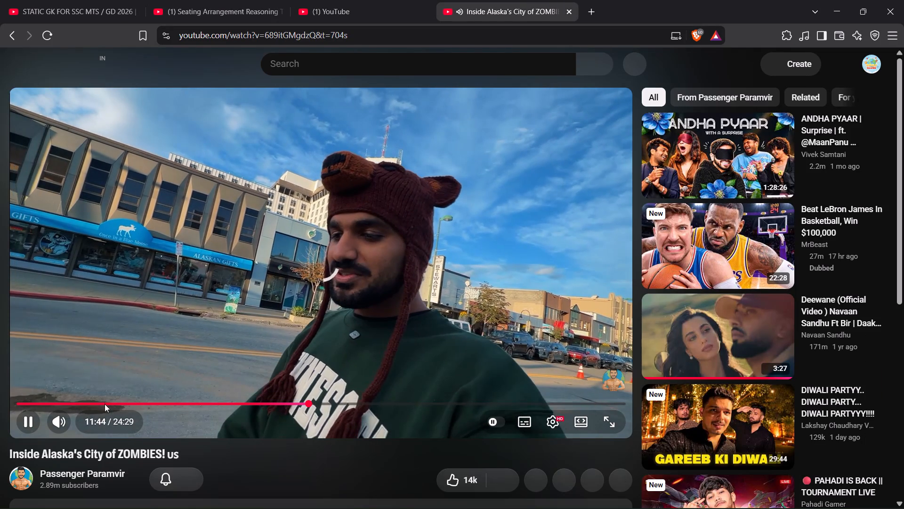
{"action": "left_click", "coordinate": [160, 317]}
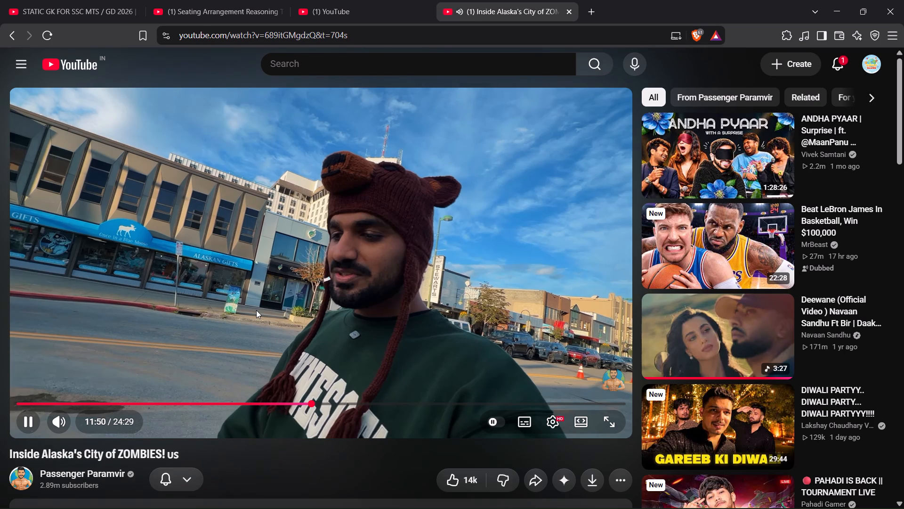
{"action": "left_click", "coordinate": [226, 326]}
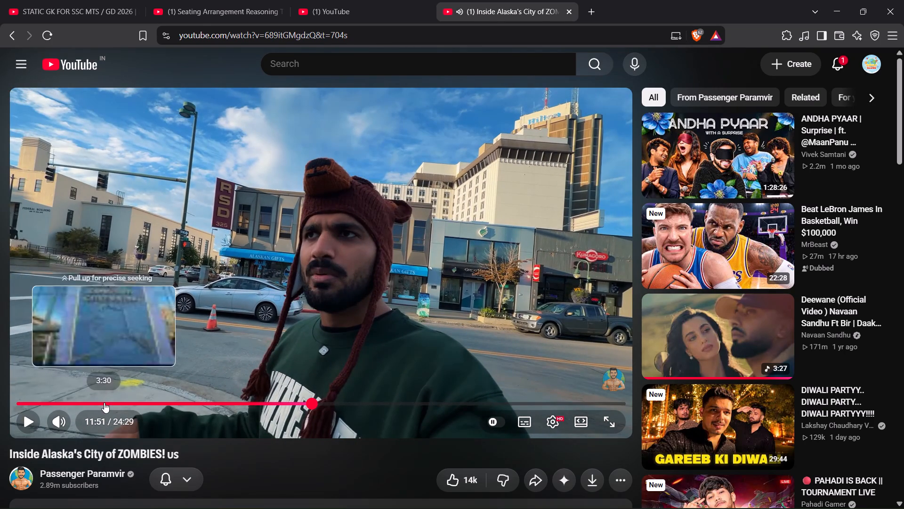
{"action": "left_click", "coordinate": [61, 402]}
{"action": "double_click", "coordinate": [180, 315]}
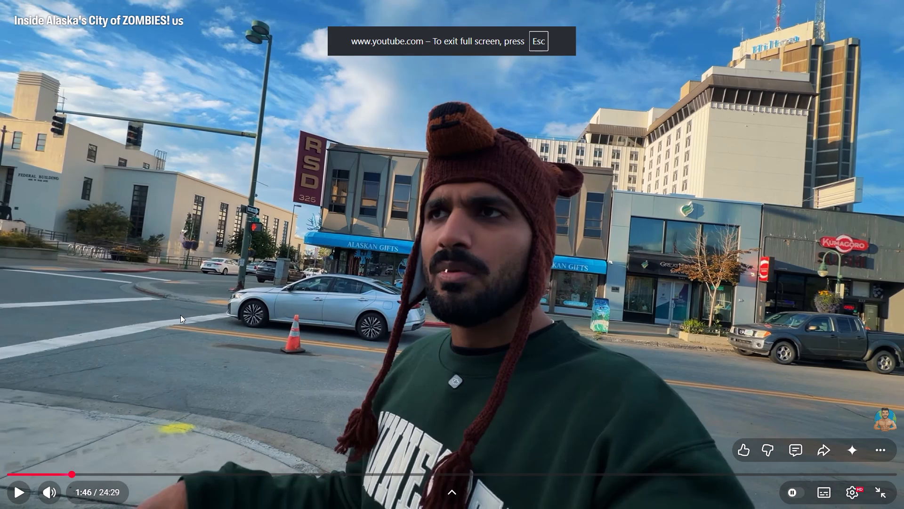
Play and pause through the Alaska area comparison animation up to about 1:50, examining its maps, labels and area figures.
{"action": "key", "text": "space"}
{"action": "key", "text": "space"}
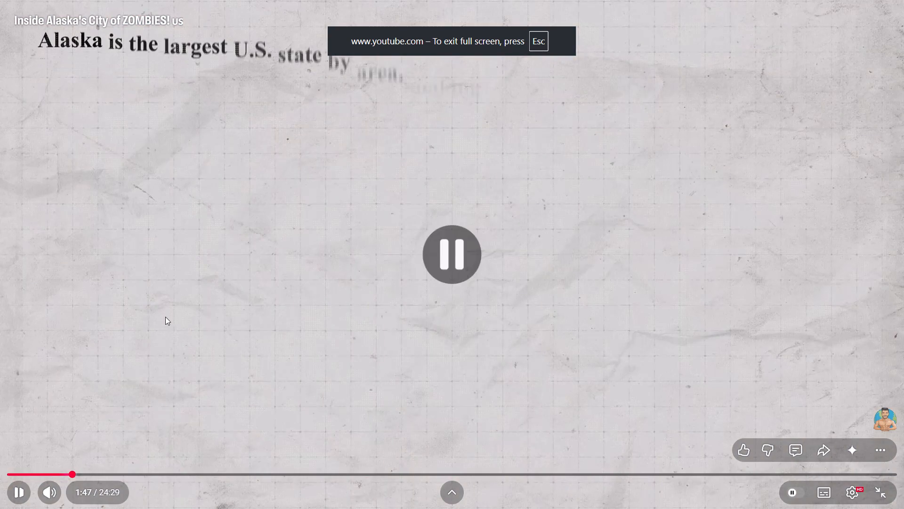
{"action": "key", "text": "space"}
{"action": "key", "text": "space"}
{"action": "key", "text": "space"}
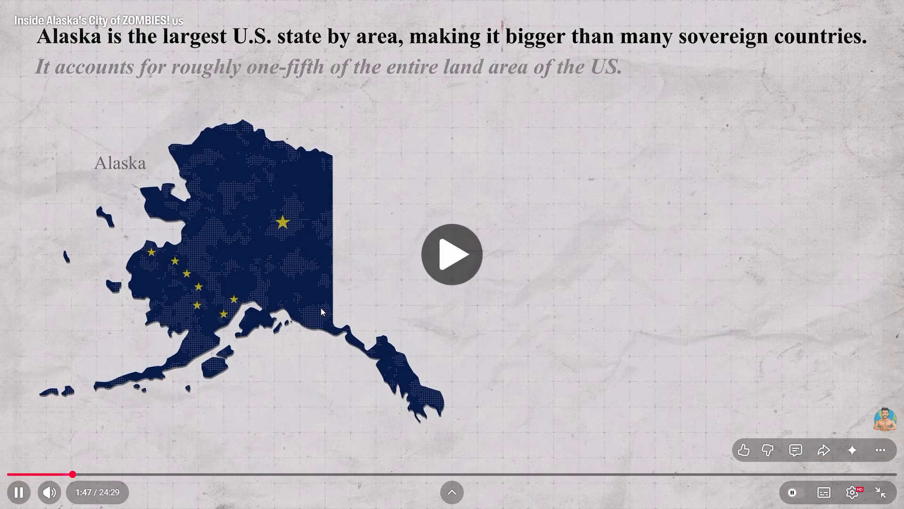
{"action": "key", "text": "space"}
{"action": "key", "text": "space"}
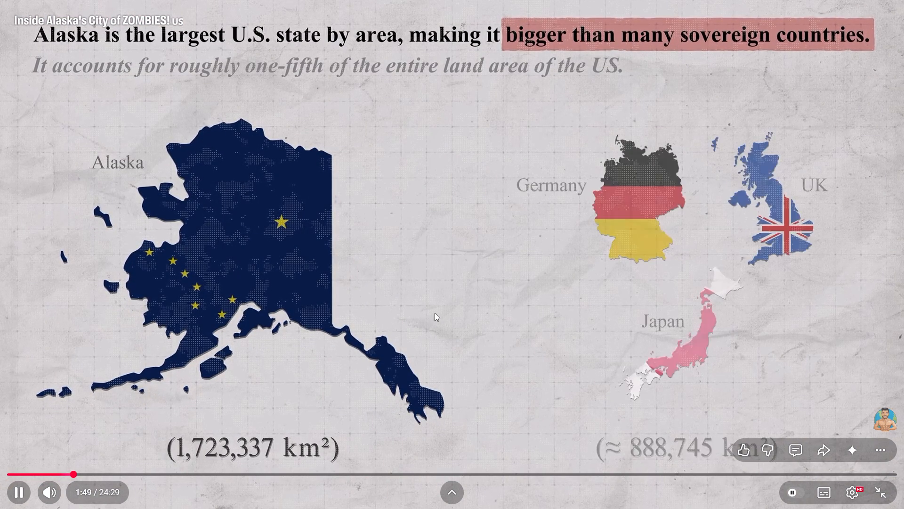
{"action": "key", "text": "space"}
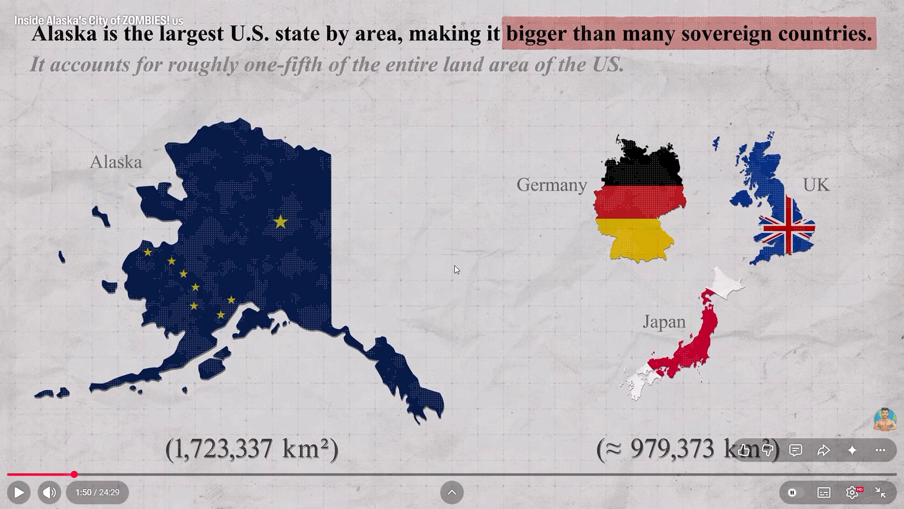
{"action": "key", "text": "space"}
{"action": "key", "text": "space"}
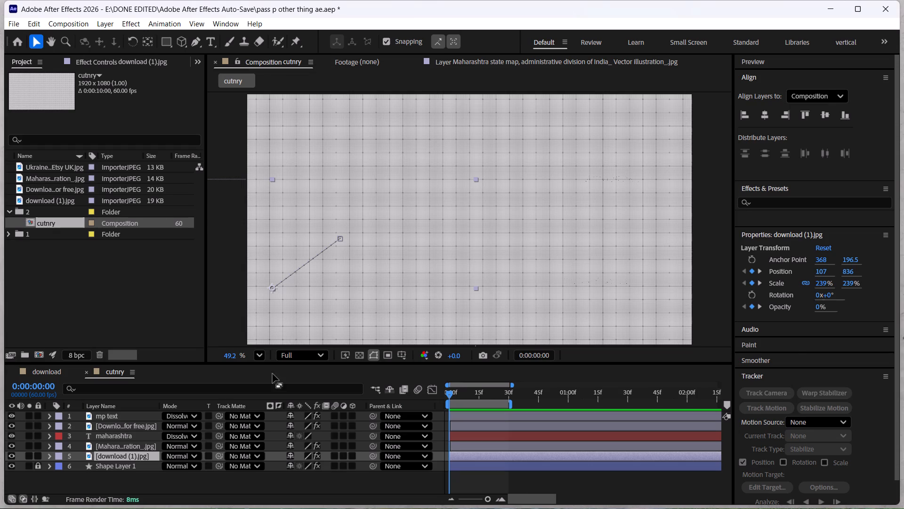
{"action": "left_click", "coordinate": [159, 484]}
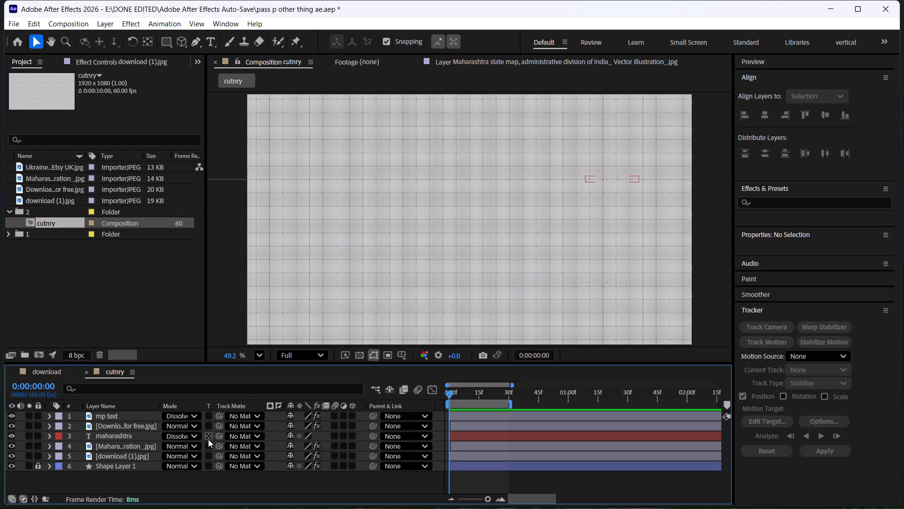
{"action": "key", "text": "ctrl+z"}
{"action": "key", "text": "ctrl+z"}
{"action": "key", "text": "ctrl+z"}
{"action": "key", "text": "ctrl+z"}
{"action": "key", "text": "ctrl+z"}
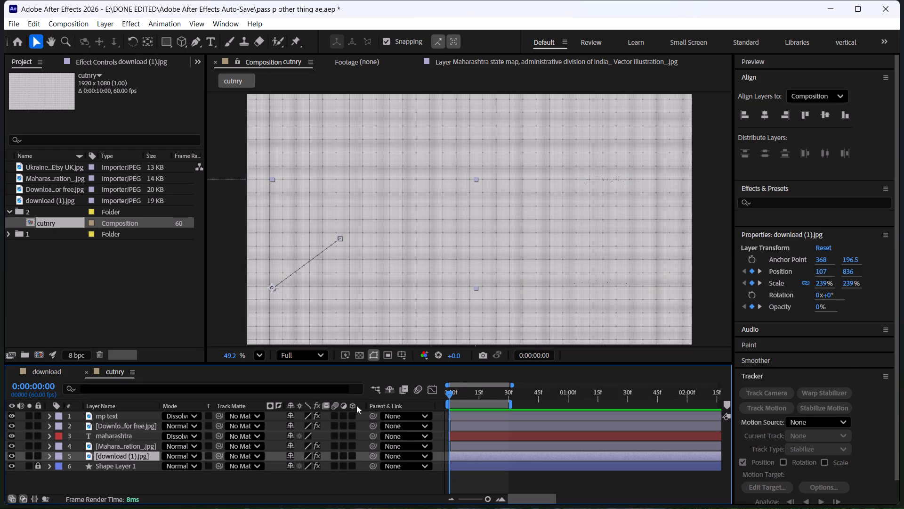
Back in After Effects, place the playhead on the download (1).jpg layer's second keyframes at frame 15 and leave the layer collapsed and deselected.
{"action": "left_click_drag", "start_coordinate": [454, 389], "coordinate": [484, 390]}
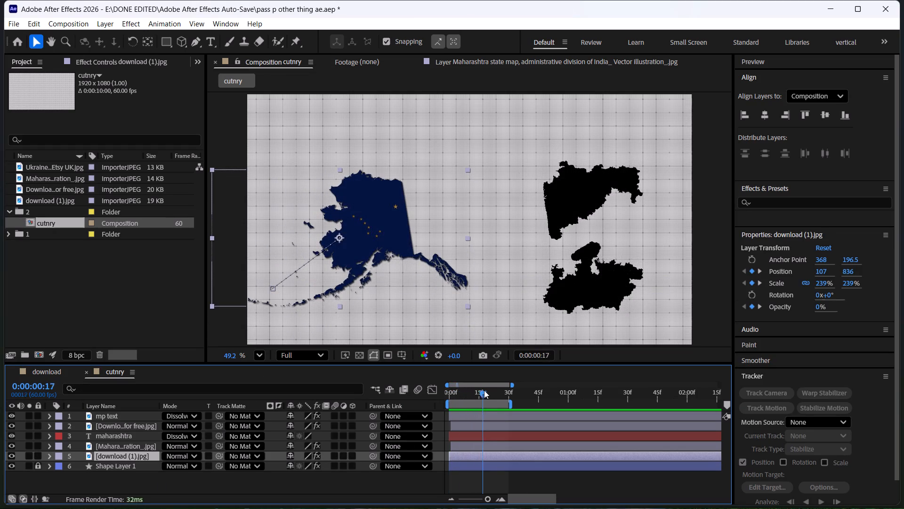
{"action": "left_click_drag", "start_coordinate": [484, 390], "coordinate": [479, 391]}
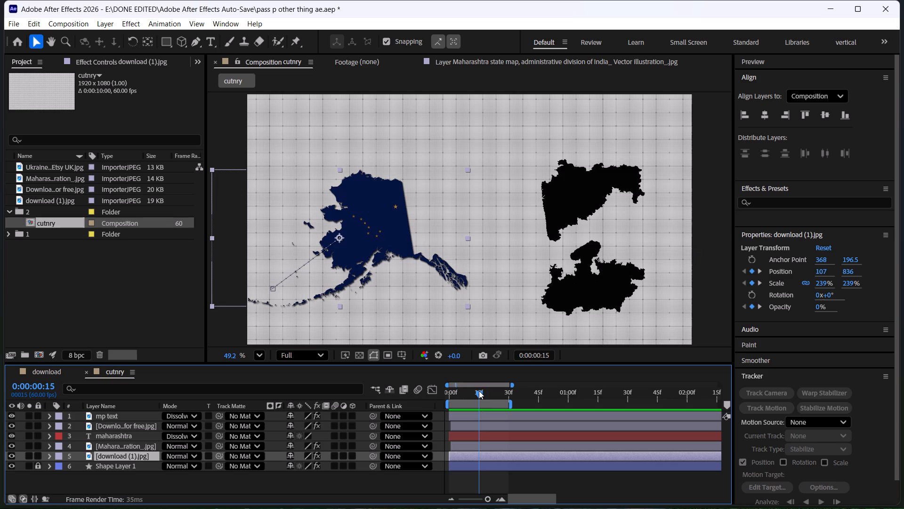
{"action": "left_click_drag", "start_coordinate": [479, 391], "coordinate": [476, 391]}
{"action": "key", "text": "u"}
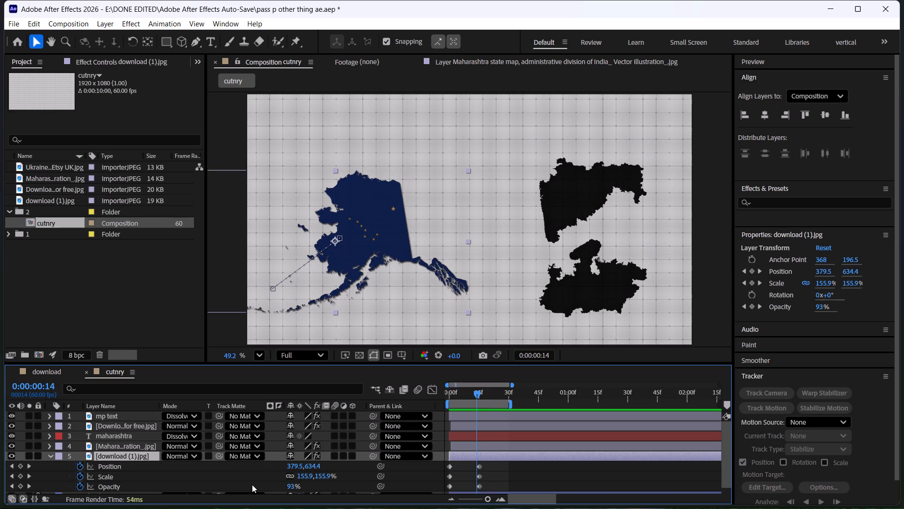
{"action": "scroll", "coordinate": [224, 472], "scroll_direction": "down", "scroll_amount": 4}
{"action": "left_click", "coordinate": [28, 458]}
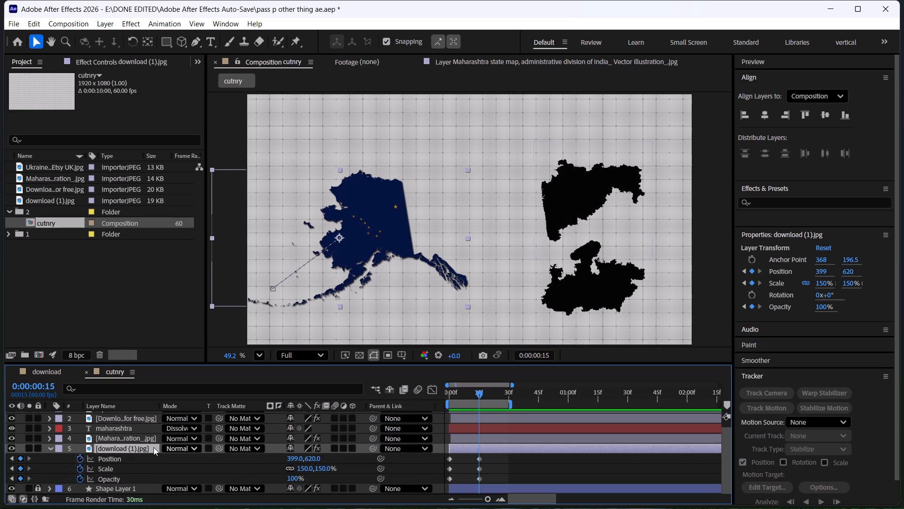
{"action": "key", "text": "u"}
{"action": "left_click", "coordinate": [239, 489]}
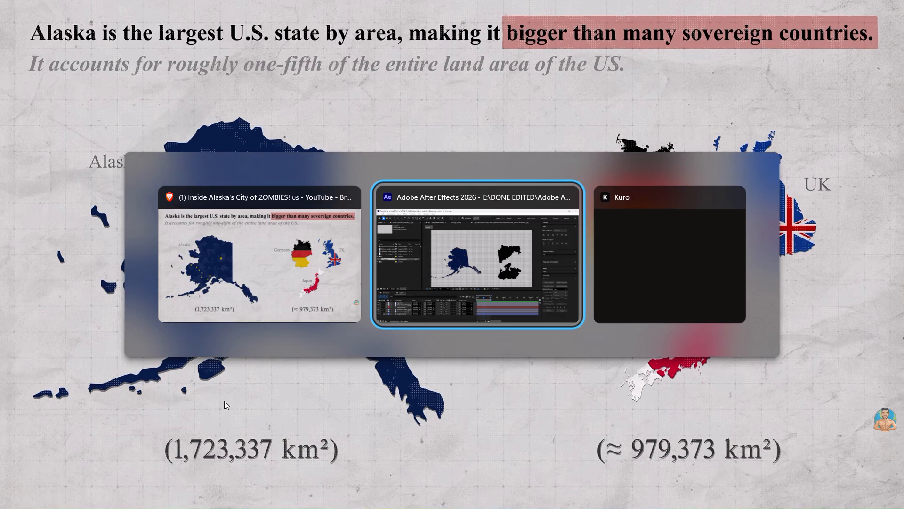
Add a text layer reading 1723337 below the blue Alaska map.
{"action": "left_click", "coordinate": [203, 478]}
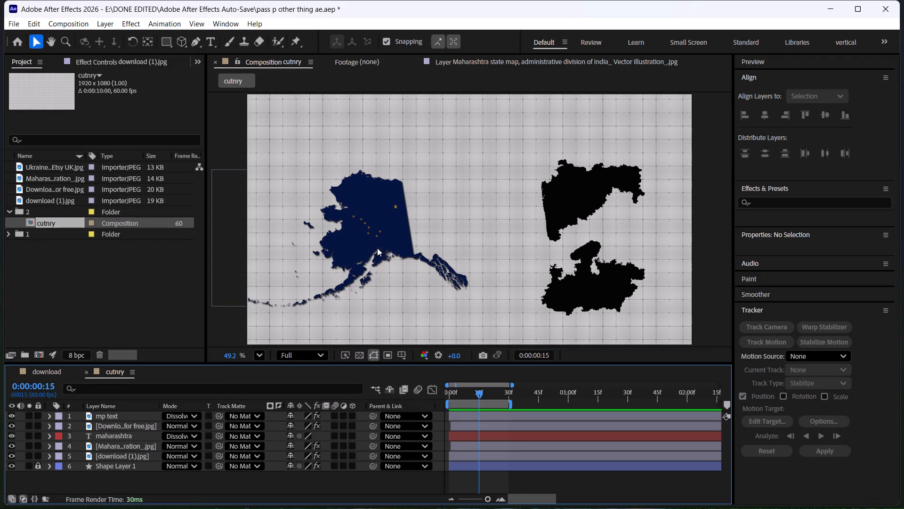
{"action": "key", "text": "ctrl+t"}
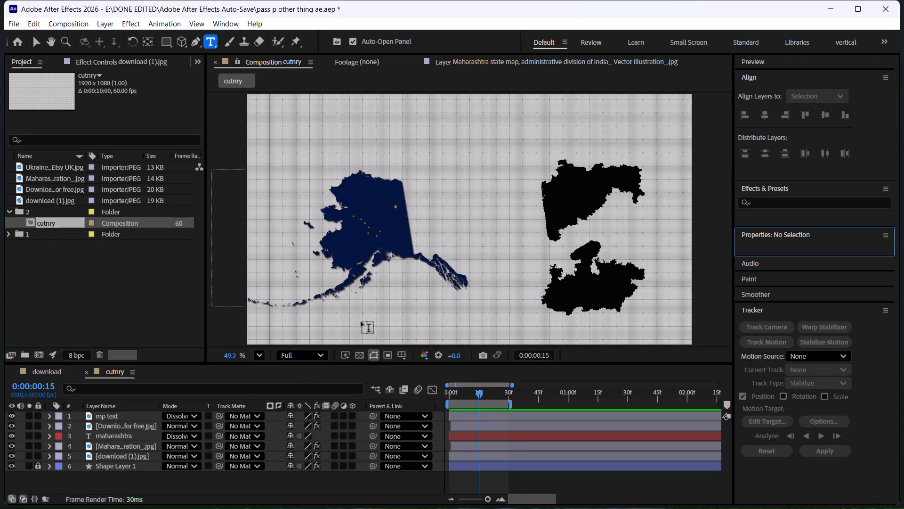
{"action": "left_click", "coordinate": [351, 314]}
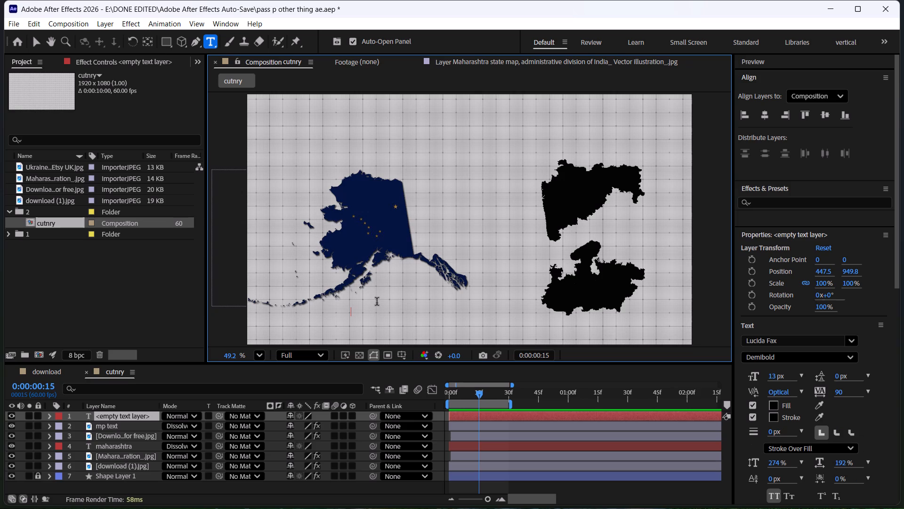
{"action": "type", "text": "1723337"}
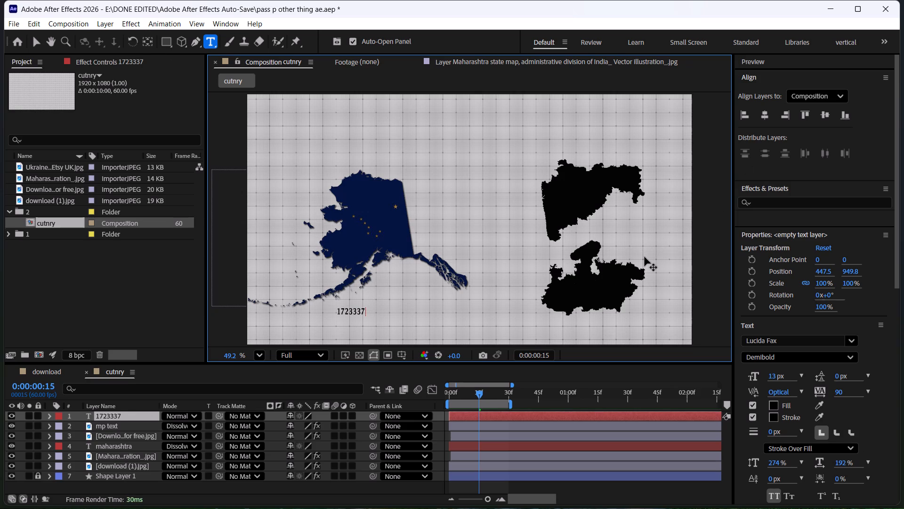
Set the font size of the whole 1723337 text to 20 px.
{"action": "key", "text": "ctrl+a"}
{"action": "left_click_drag", "start_coordinate": [779, 374], "coordinate": [797, 376]}
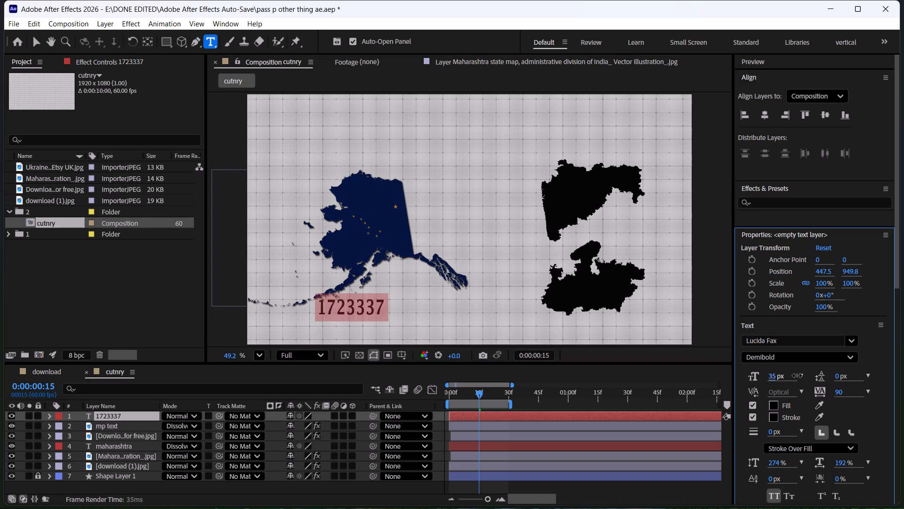
{"action": "left_click_drag", "start_coordinate": [797, 376], "coordinate": [788, 376]}
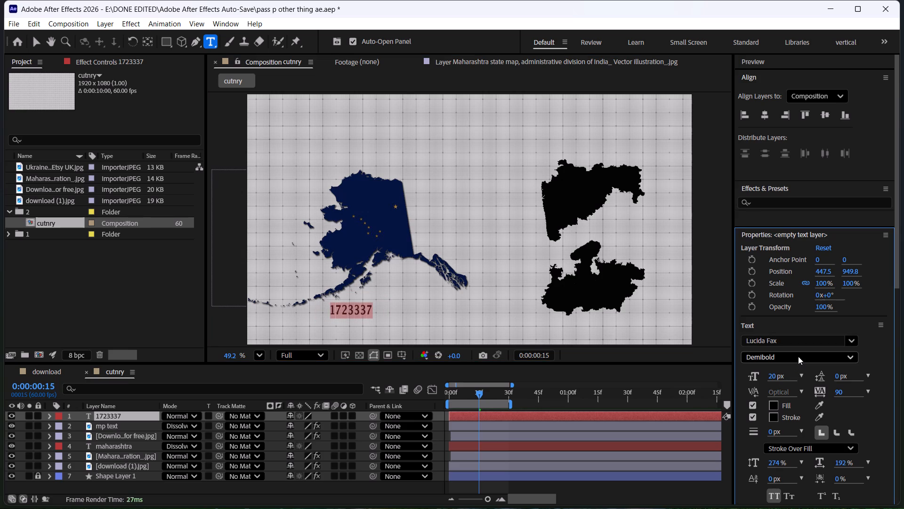
Try different fonts on the 1723337 text and settle on Lucida Sans Typewriter Bold.
{"action": "scroll", "coordinate": [798, 356], "scroll_direction": "down", "scroll_amount": 2}
{"action": "scroll", "coordinate": [798, 356], "scroll_direction": "up", "scroll_amount": 4}
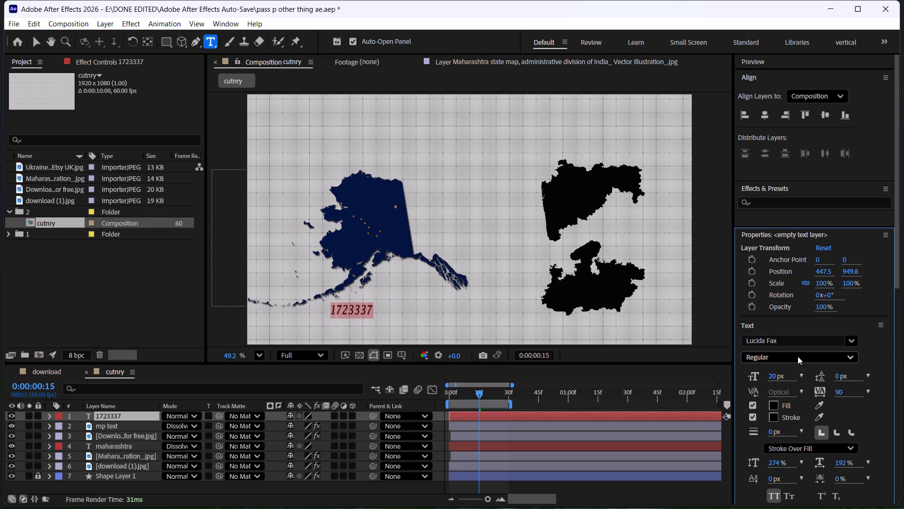
{"action": "scroll", "coordinate": [798, 356], "scroll_direction": "down", "scroll_amount": 1}
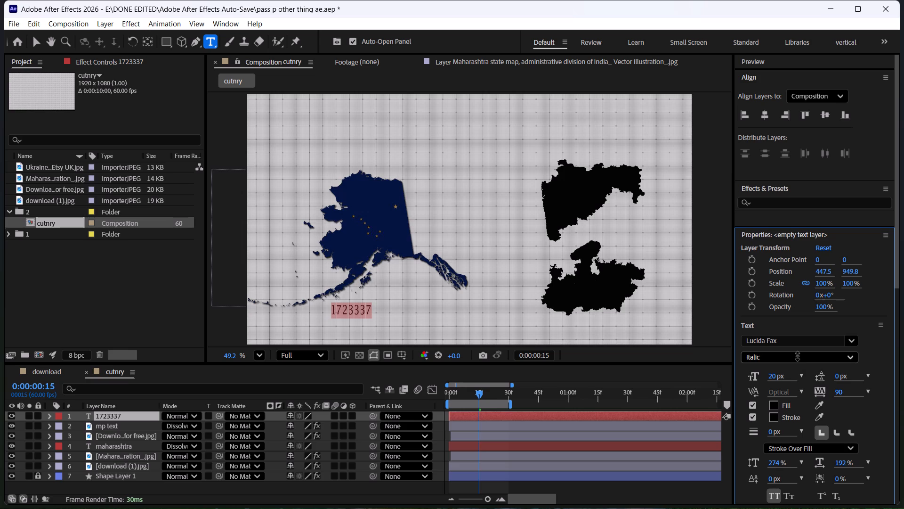
{"action": "scroll", "coordinate": [797, 341], "scroll_direction": "down", "scroll_amount": 1}
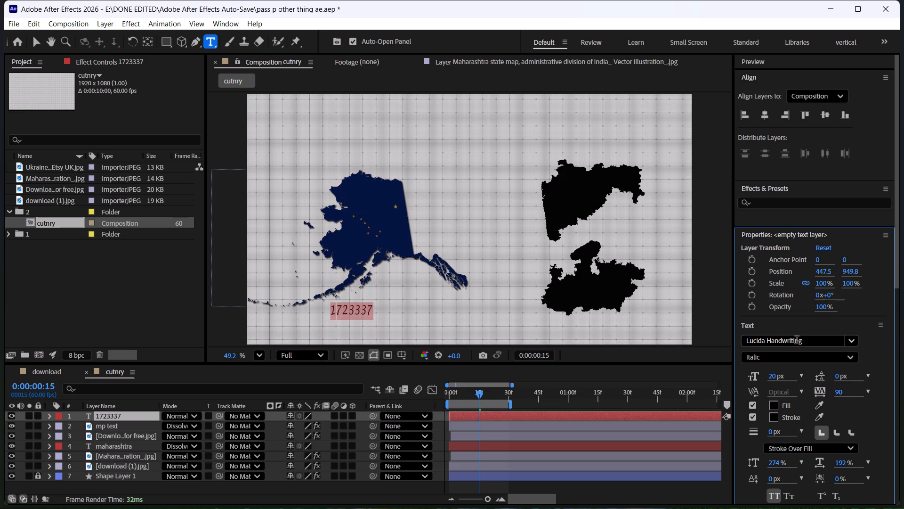
{"action": "scroll", "coordinate": [797, 341], "scroll_direction": "down", "scroll_amount": 2}
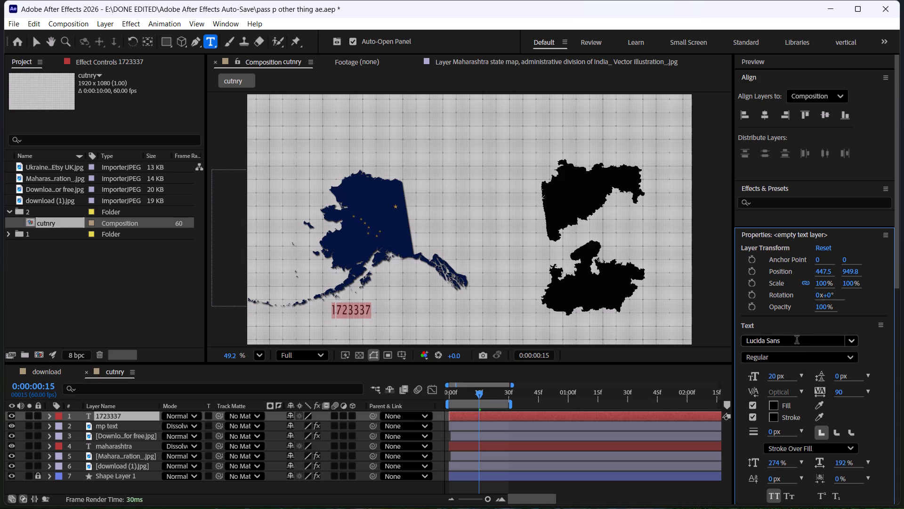
{"action": "scroll", "coordinate": [783, 356], "scroll_direction": "down", "scroll_amount": 2}
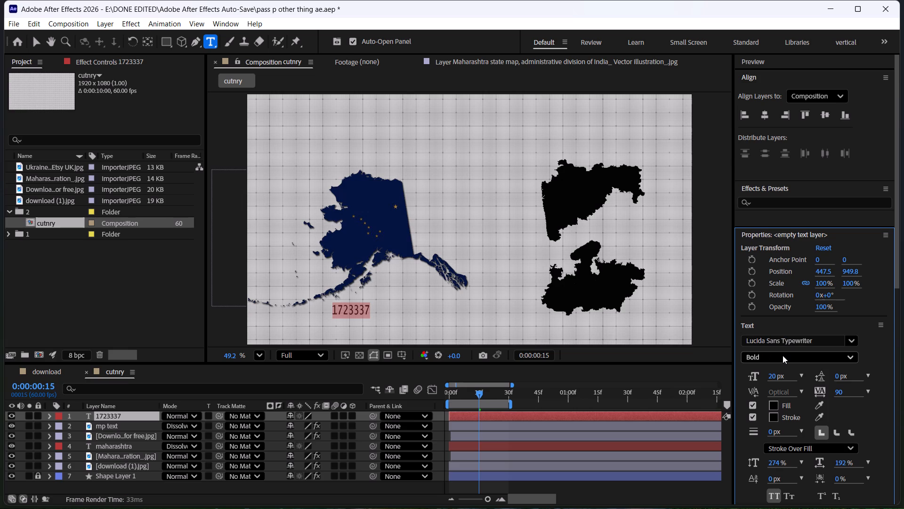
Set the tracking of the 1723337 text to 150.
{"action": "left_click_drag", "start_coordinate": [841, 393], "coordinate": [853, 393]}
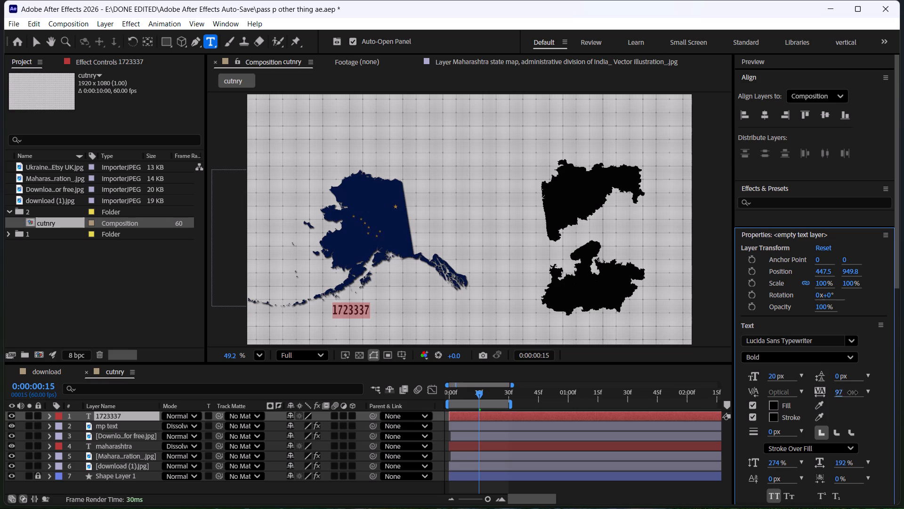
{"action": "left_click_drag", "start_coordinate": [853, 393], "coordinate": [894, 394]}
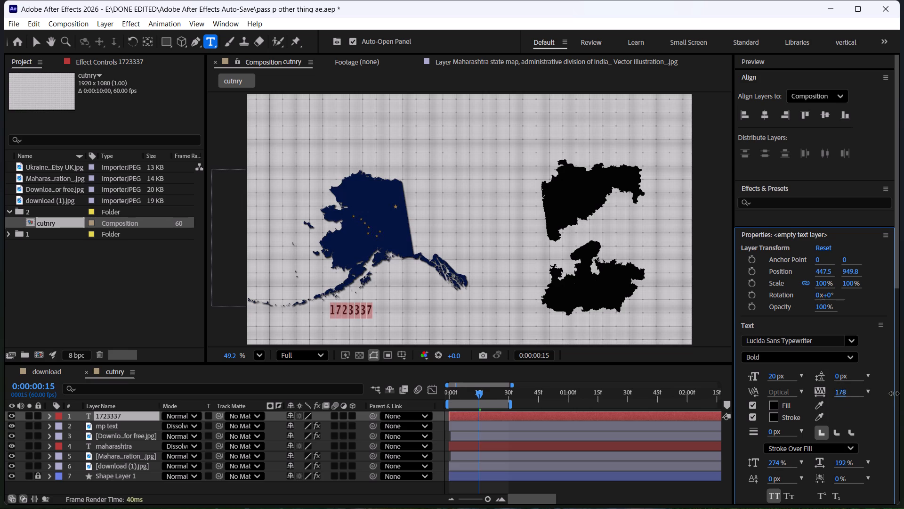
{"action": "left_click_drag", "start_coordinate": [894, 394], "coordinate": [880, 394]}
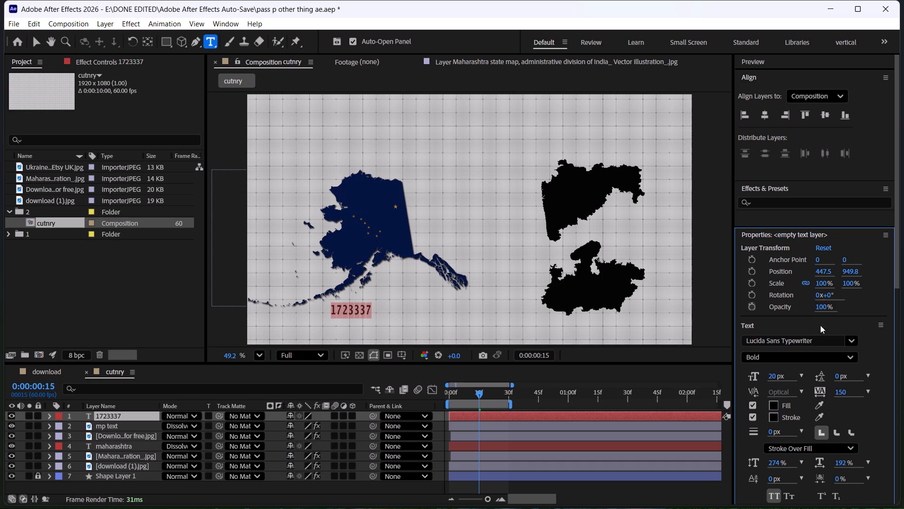
Move the 1723337 text layer to position 521, 947.8, beneath the blue Alaska map.
{"action": "left_click_drag", "start_coordinate": [824, 274], "coordinate": [853, 273]}
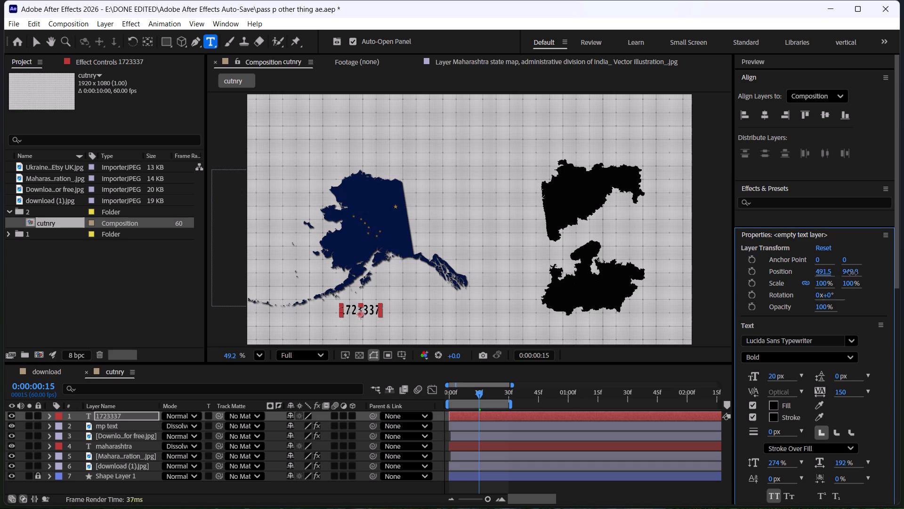
{"action": "left_click_drag", "start_coordinate": [853, 273], "coordinate": [869, 274]}
{"action": "left_click", "coordinate": [826, 269]}
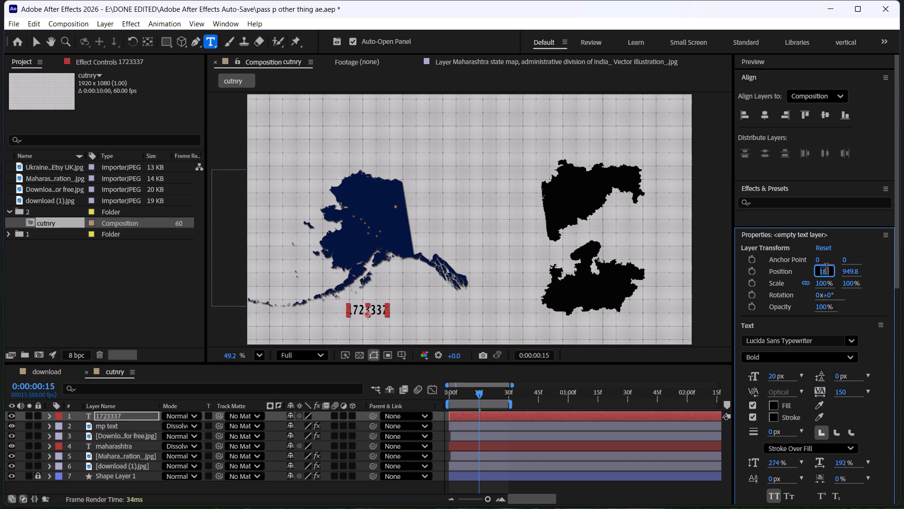
{"action": "key", "text": "5"}
{"action": "type", "text": "10"}
{"action": "key", "text": "Return"}
{"action": "left_click_drag", "start_coordinate": [825, 269], "coordinate": [846, 269]}
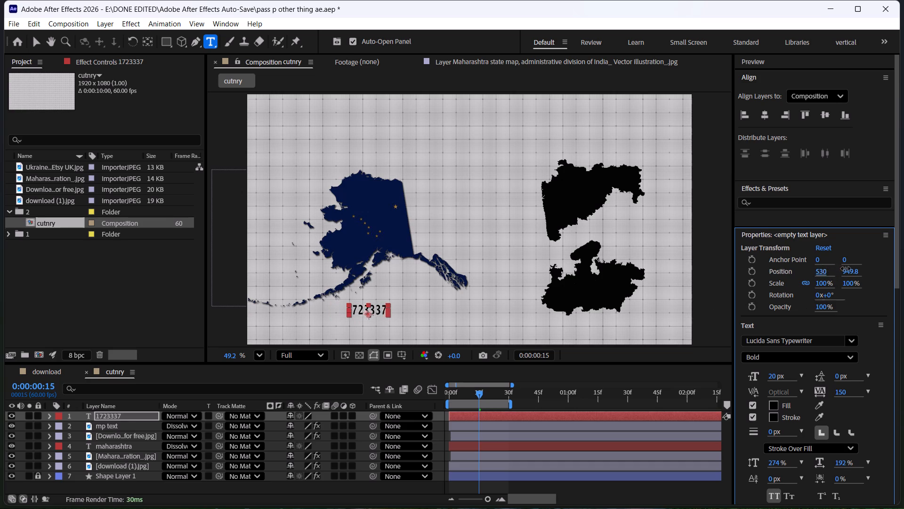
{"action": "left_click_drag", "start_coordinate": [846, 269], "coordinate": [835, 270]}
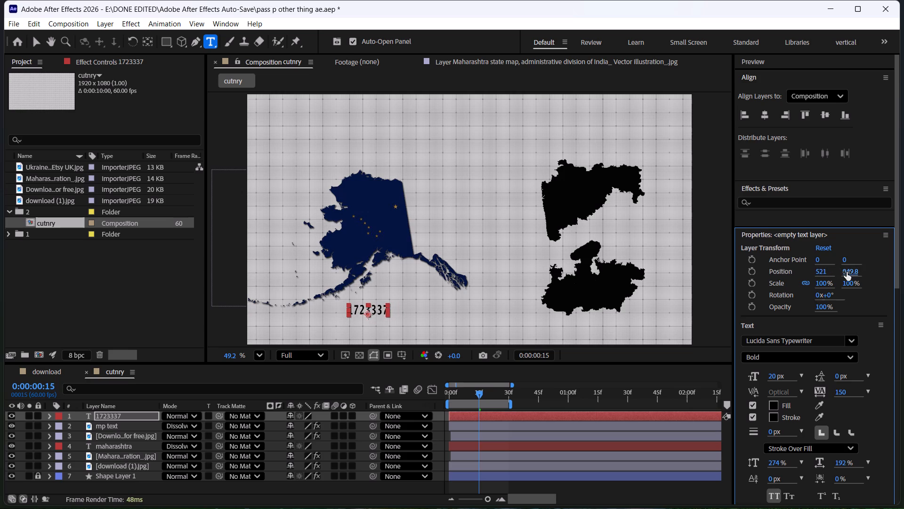
{"action": "left_click_drag", "start_coordinate": [847, 272], "coordinate": [842, 273]}
Set the tracking of the 1723337 text to 200.
{"action": "left_click_drag", "start_coordinate": [841, 393], "coordinate": [873, 393]}
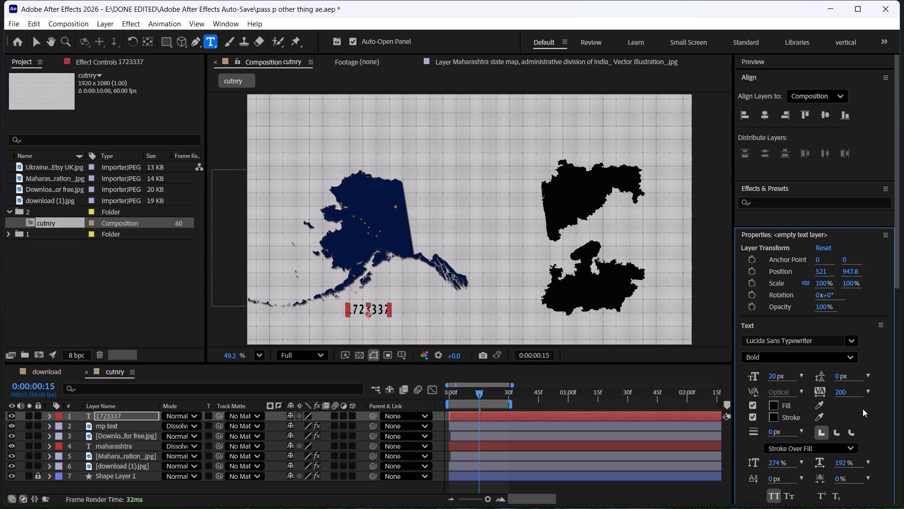
{"action": "left_click", "coordinate": [863, 409]}
Enclose the area figure in round parentheses so the text reads (1723337).
{"action": "left_click", "coordinate": [389, 310]}
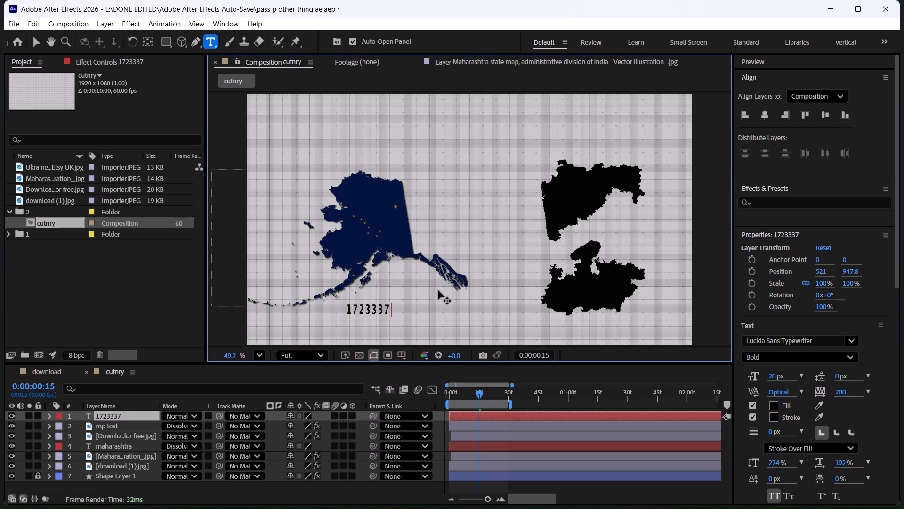
{"action": "key", "text": "bracketright"}
{"action": "key", "text": "BackSpace"}
{"action": "key", "text": "shift+braceright"}
{"action": "key", "text": "BackSpace"}
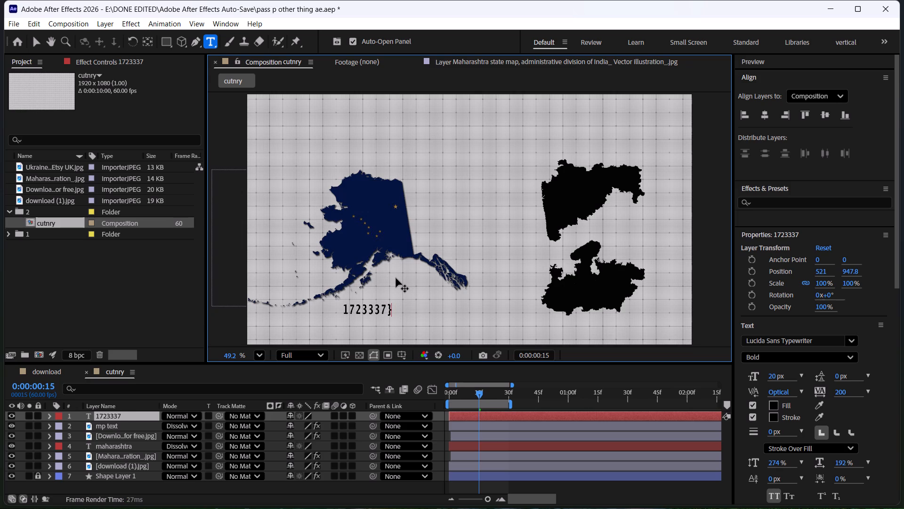
{"action": "key", "text": "shift+parenright"}
{"action": "key", "text": "Left"}
{"action": "key", "text": "Left"}
{"action": "key", "text": "Left"}
{"action": "key", "text": "Left"}
{"action": "key", "text": "Left"}
{"action": "key", "text": "Left"}
{"action": "key", "text": "Left"}
{"action": "key", "text": "Left"}
{"action": "key", "text": "Left"}
{"action": "key", "text": "Left"}
{"action": "key", "text": "shift+parenleft"}
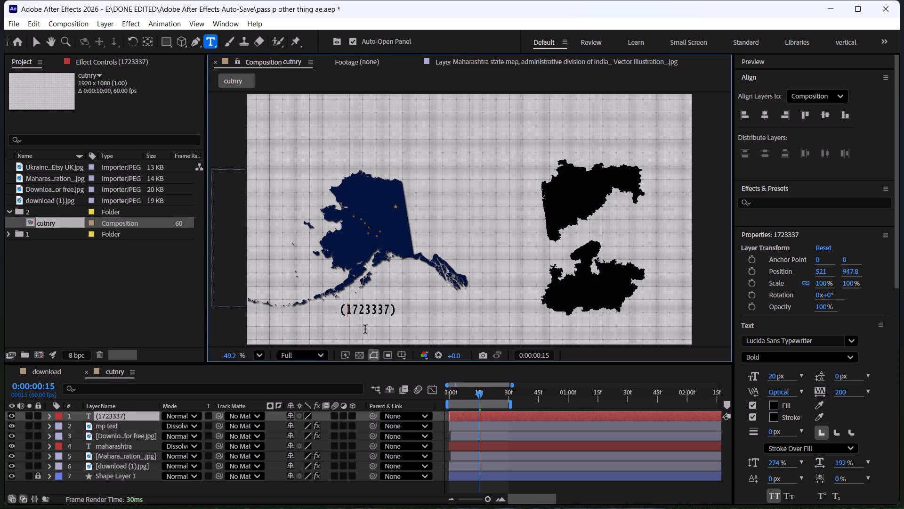
Find the Slider Control effect and apply it to the (1723337) text layer.
{"action": "left_click", "coordinate": [125, 413]}
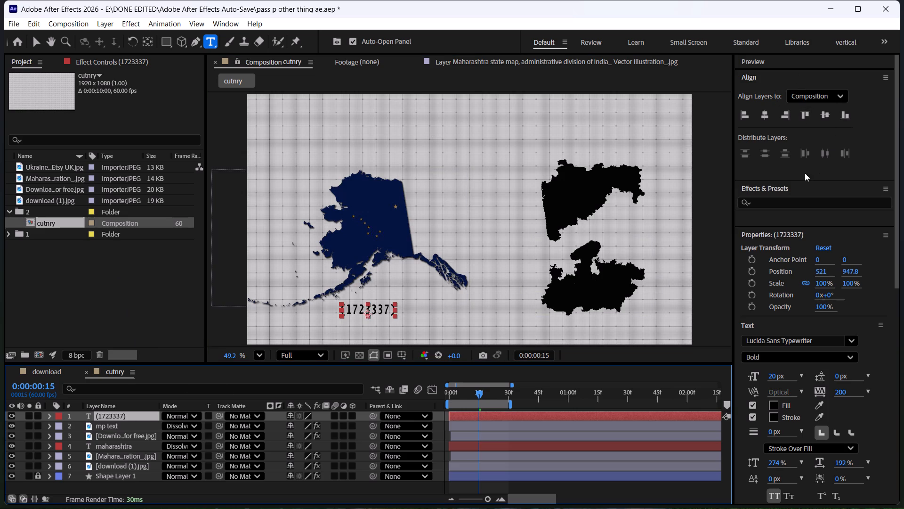
{"action": "left_click", "coordinate": [799, 203]}
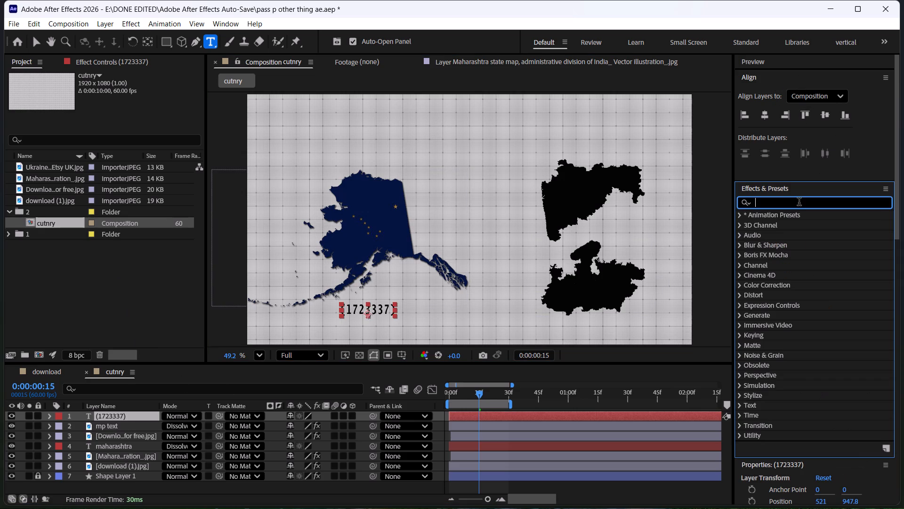
{"action": "type", "text": "slider"}
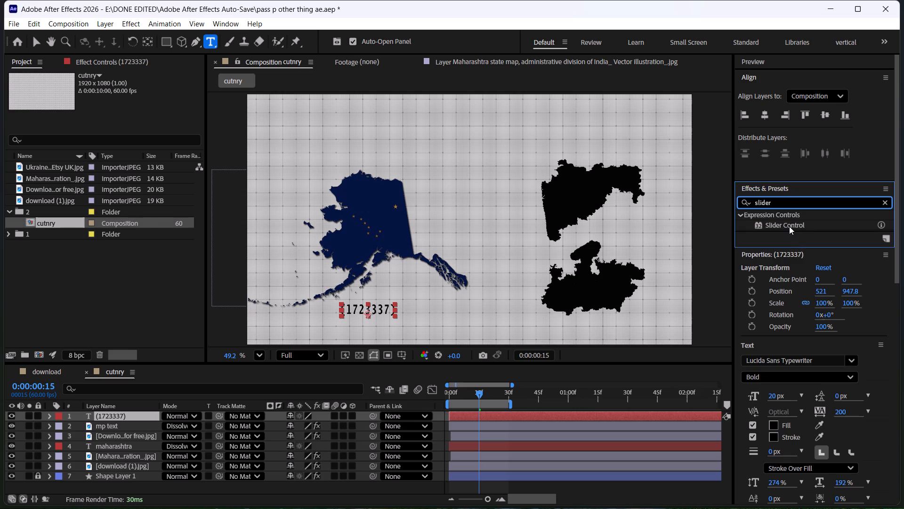
{"action": "left_click_drag", "start_coordinate": [789, 226], "coordinate": [372, 308]}
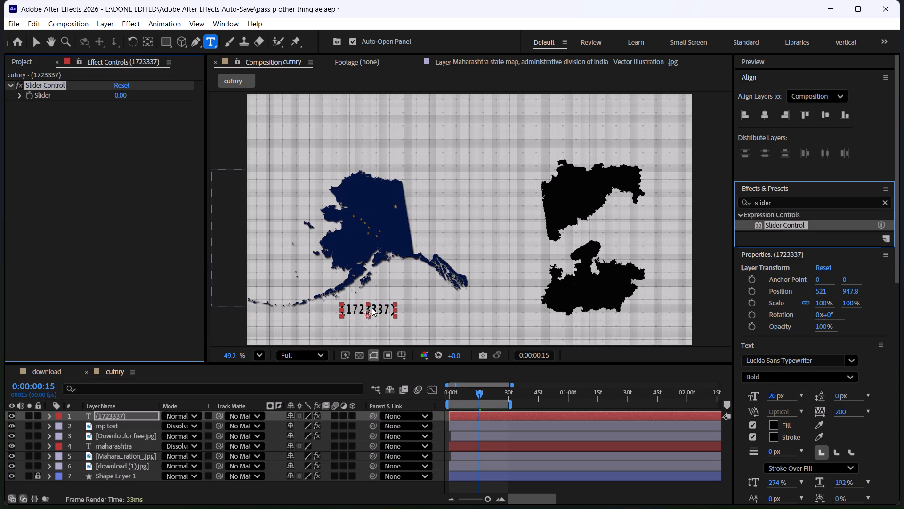
{"action": "left_click", "coordinate": [127, 149]}
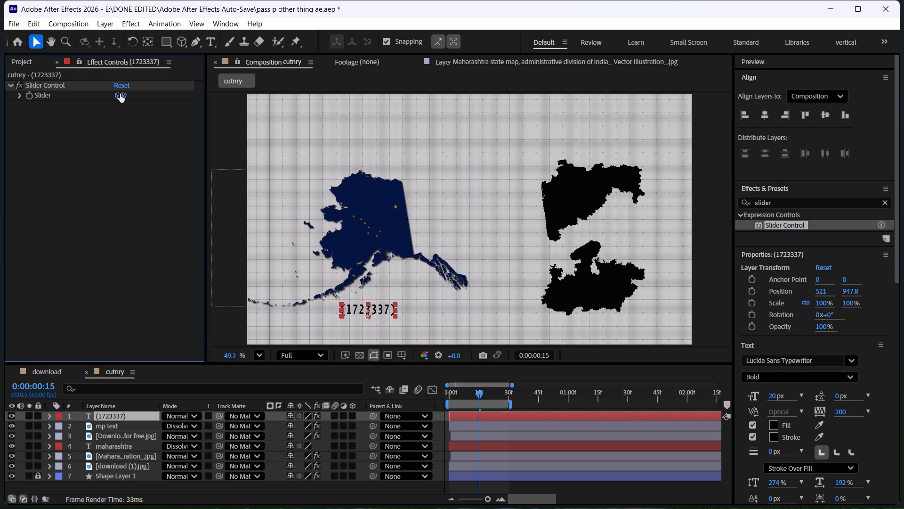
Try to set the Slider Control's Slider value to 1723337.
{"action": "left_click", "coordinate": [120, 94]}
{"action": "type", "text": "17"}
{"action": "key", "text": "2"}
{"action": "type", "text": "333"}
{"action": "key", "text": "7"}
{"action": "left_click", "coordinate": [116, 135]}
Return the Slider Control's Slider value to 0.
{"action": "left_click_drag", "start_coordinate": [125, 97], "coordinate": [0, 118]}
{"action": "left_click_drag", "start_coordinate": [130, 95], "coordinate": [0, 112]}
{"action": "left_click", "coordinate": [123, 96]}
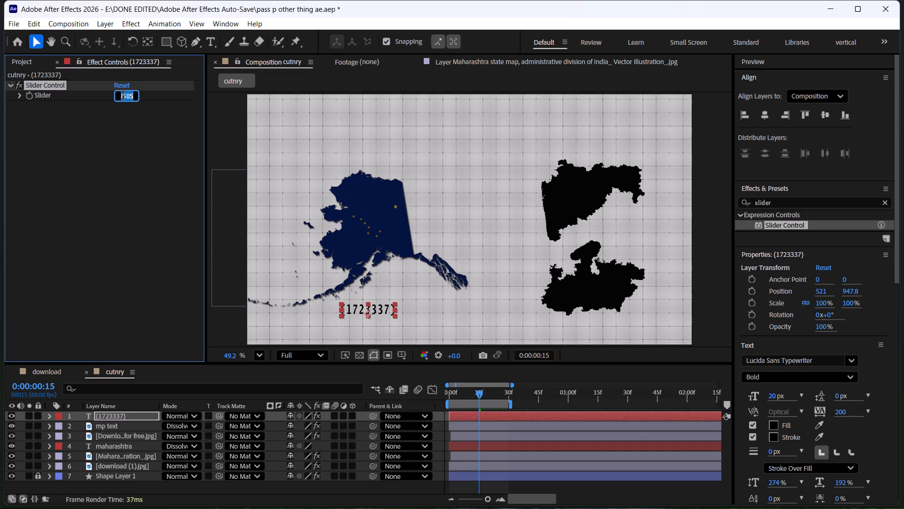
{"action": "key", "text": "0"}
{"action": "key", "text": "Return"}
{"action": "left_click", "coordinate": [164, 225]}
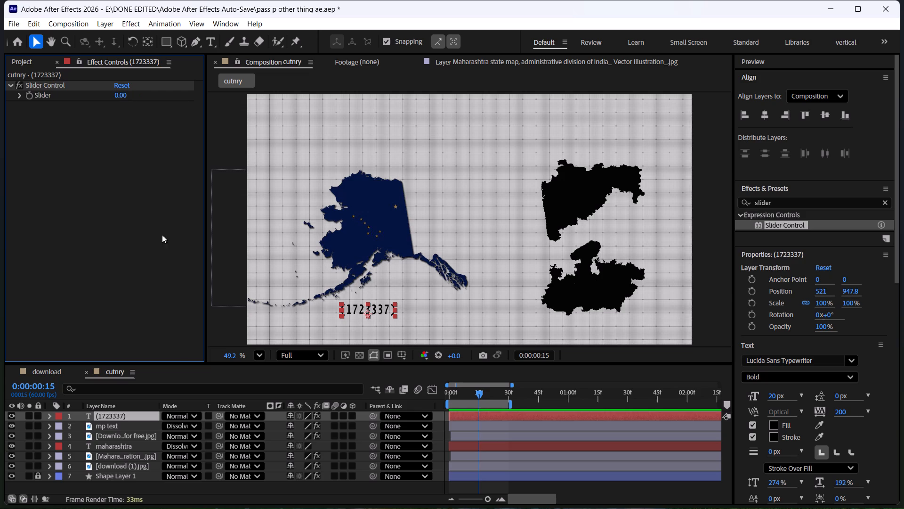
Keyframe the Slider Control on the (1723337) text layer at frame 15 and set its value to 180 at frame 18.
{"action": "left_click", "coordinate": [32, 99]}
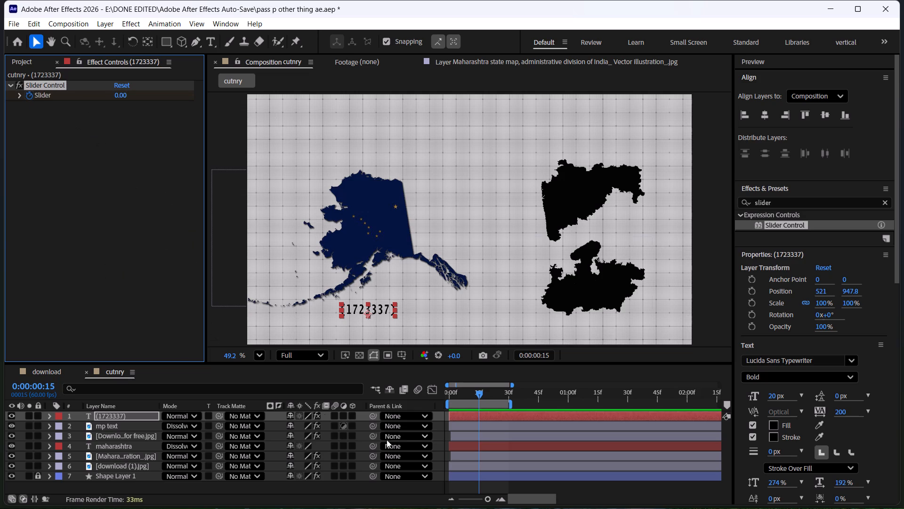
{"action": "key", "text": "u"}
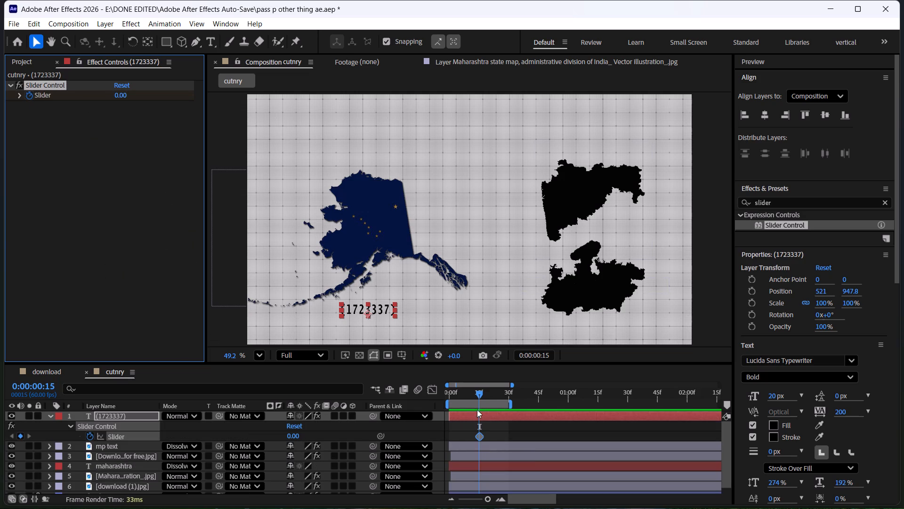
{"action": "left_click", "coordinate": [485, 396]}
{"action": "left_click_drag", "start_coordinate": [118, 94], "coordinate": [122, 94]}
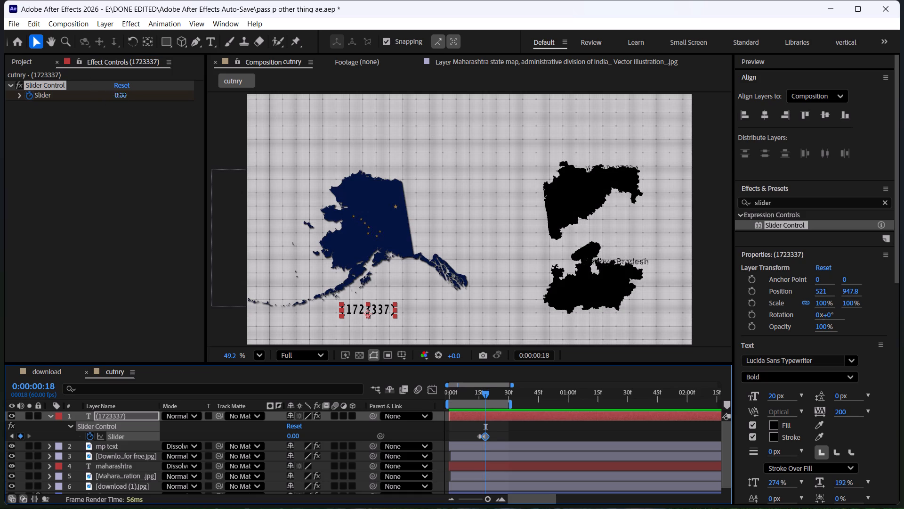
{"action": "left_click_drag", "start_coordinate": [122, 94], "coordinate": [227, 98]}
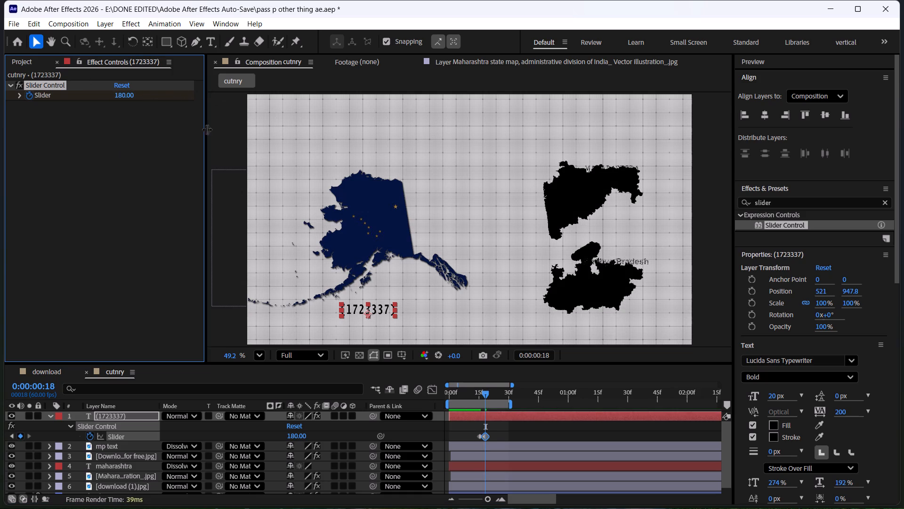
Undo the slider keyframes and value changes, back through the addition of the Slider Control effect to the text layer.
{"action": "key", "text": "ctrl+z"}
{"action": "key", "text": "ctrl+z"}
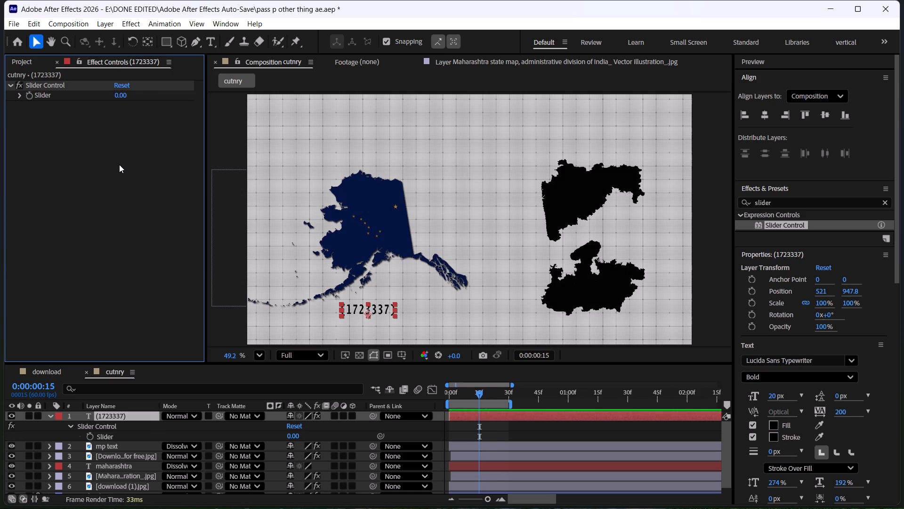
{"action": "key", "text": "ctrl+z"}
{"action": "key", "text": "ctrl+z"}
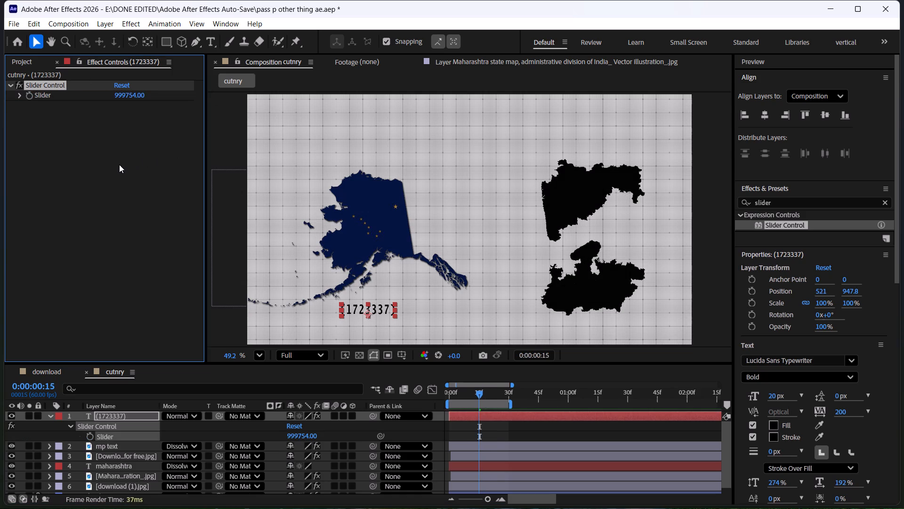
{"action": "key", "text": "ctrl+z"}
{"action": "key", "text": "ctrl+z"}
{"action": "key", "text": "ctrl+z"}
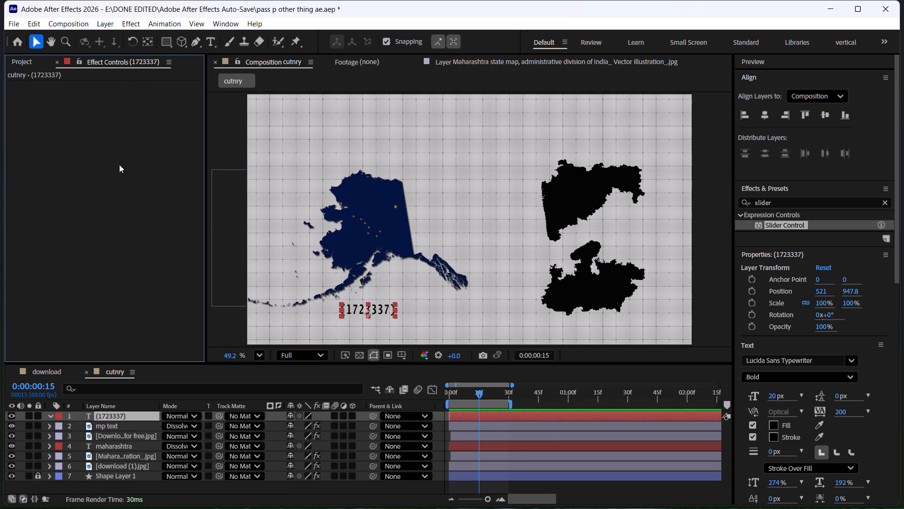
Find the Numbers effect in the Text category and apply it to the (1723337) layer with the Arial Bold font style.
{"action": "left_click", "coordinate": [887, 200]}
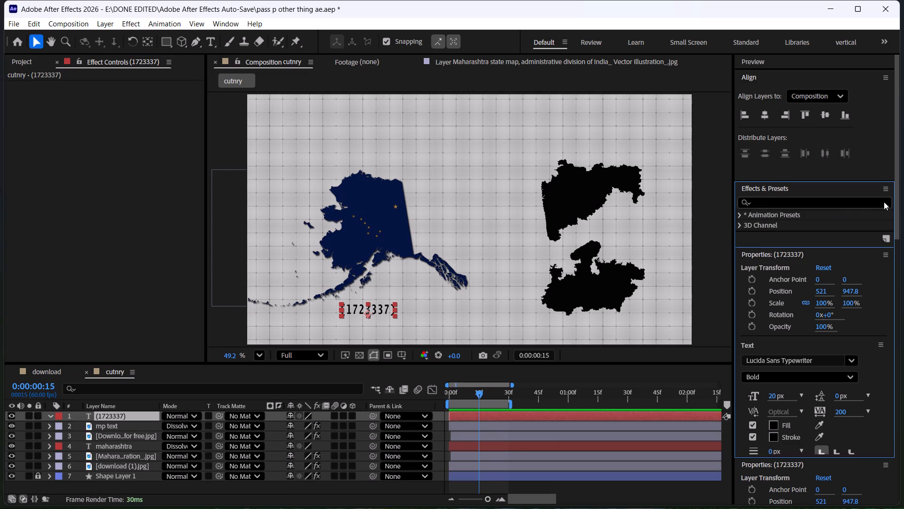
{"action": "left_click", "coordinate": [851, 205]}
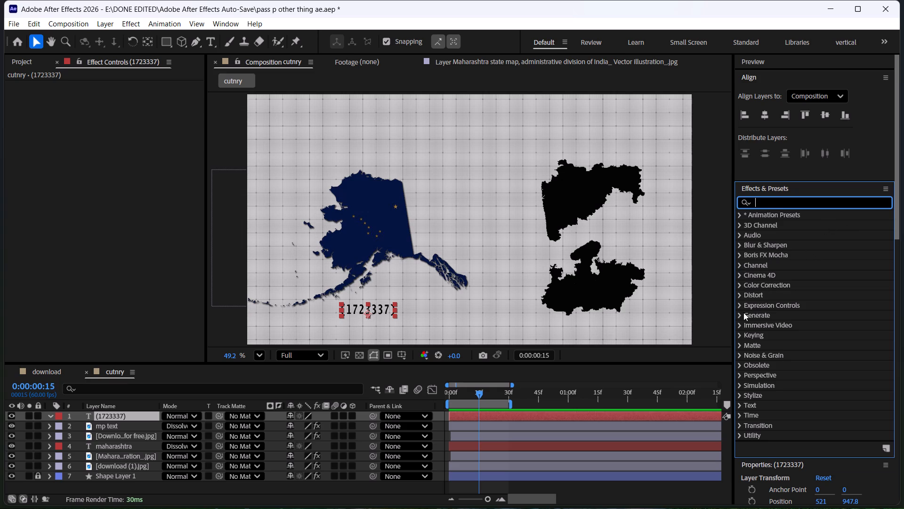
{"action": "scroll", "coordinate": [743, 314], "scroll_direction": "down", "scroll_amount": 1}
{"action": "left_click", "coordinate": [740, 362]}
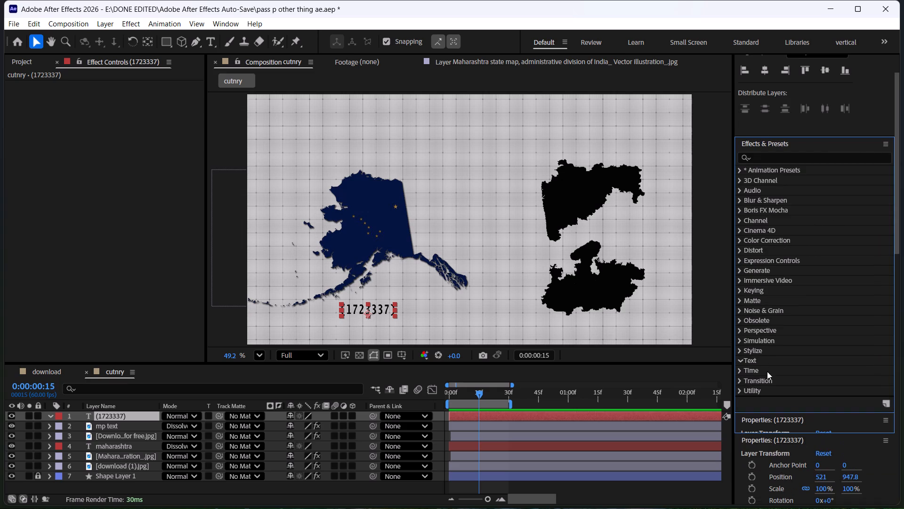
{"action": "left_click_drag", "start_coordinate": [776, 370], "coordinate": [374, 306]}
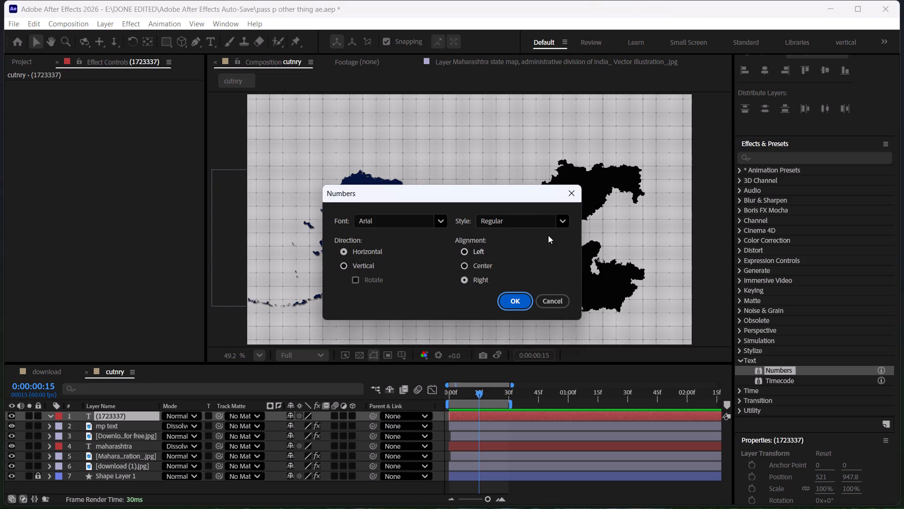
{"action": "left_click", "coordinate": [568, 219]}
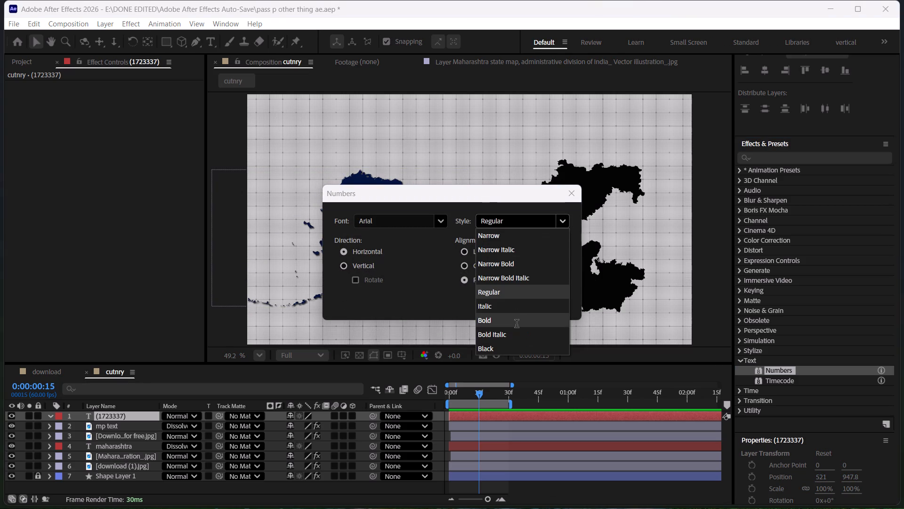
{"action": "left_click", "coordinate": [517, 325]}
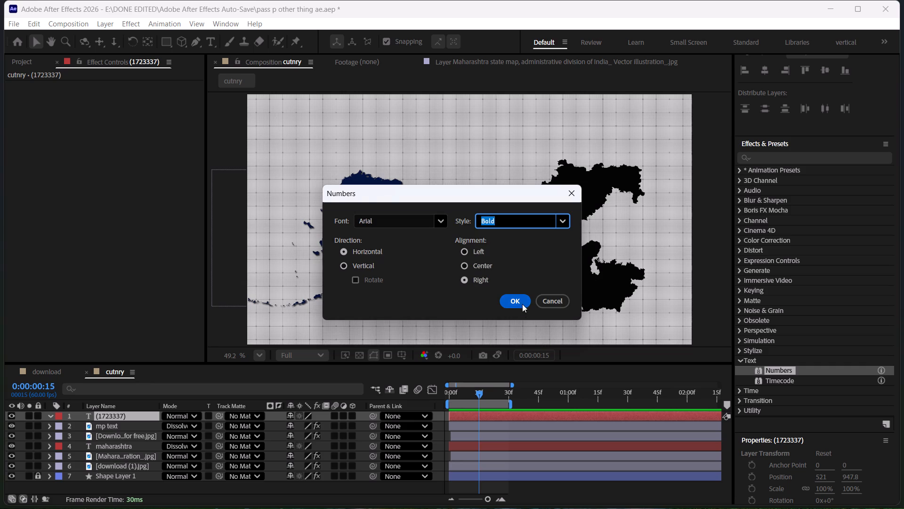
{"action": "left_click", "coordinate": [522, 304]}
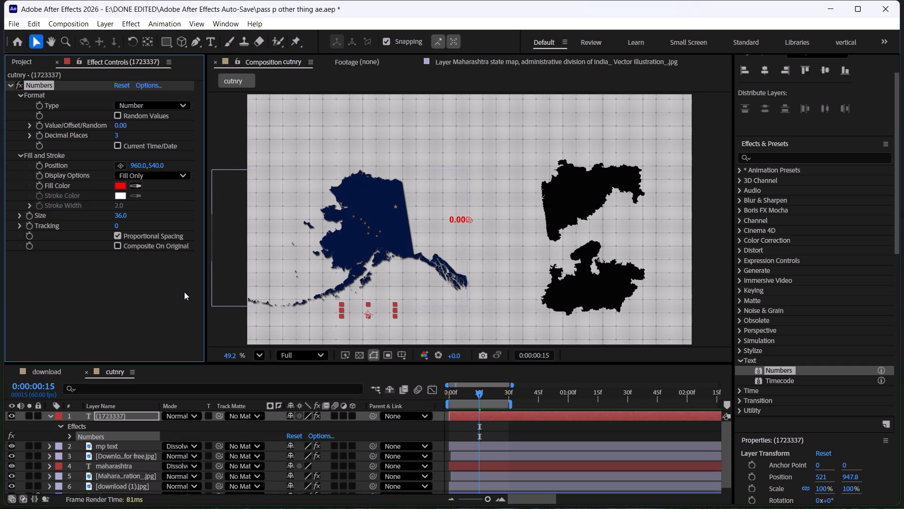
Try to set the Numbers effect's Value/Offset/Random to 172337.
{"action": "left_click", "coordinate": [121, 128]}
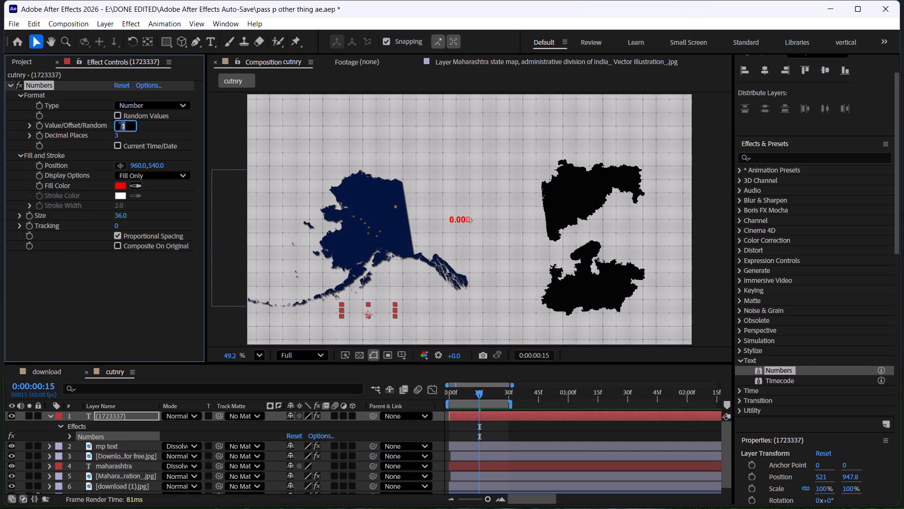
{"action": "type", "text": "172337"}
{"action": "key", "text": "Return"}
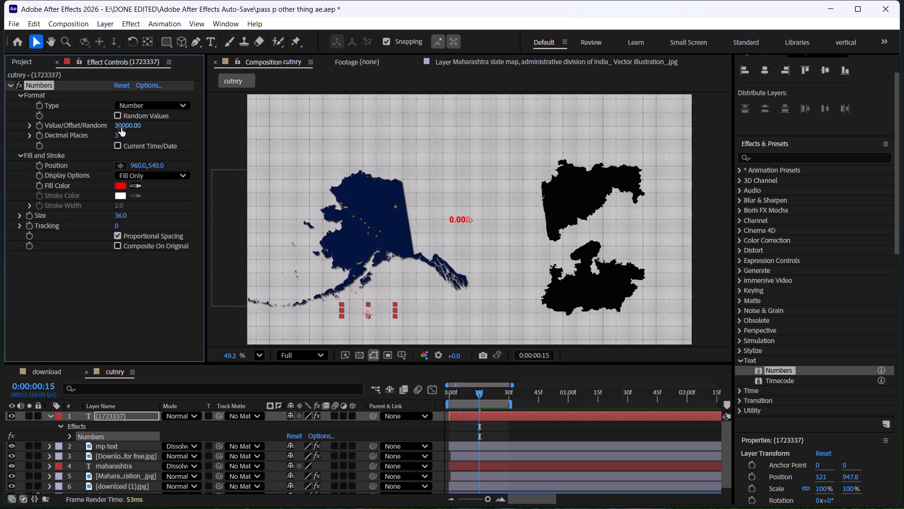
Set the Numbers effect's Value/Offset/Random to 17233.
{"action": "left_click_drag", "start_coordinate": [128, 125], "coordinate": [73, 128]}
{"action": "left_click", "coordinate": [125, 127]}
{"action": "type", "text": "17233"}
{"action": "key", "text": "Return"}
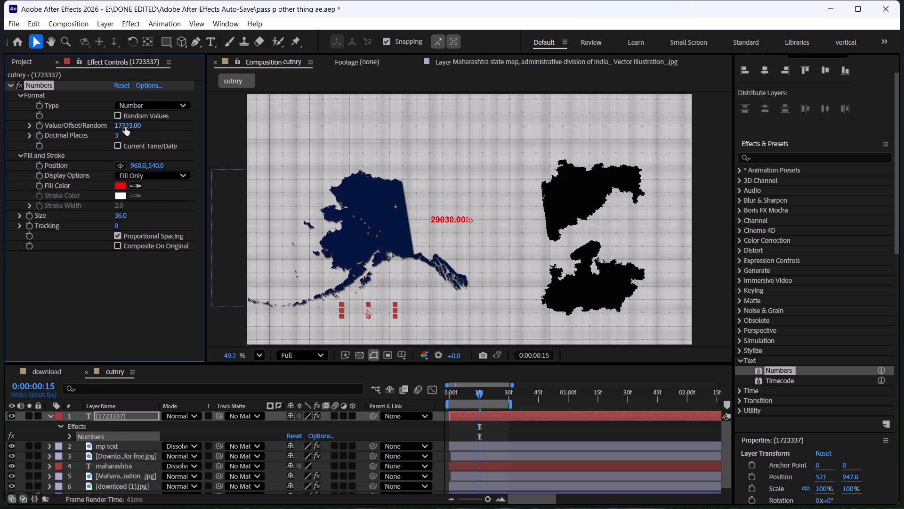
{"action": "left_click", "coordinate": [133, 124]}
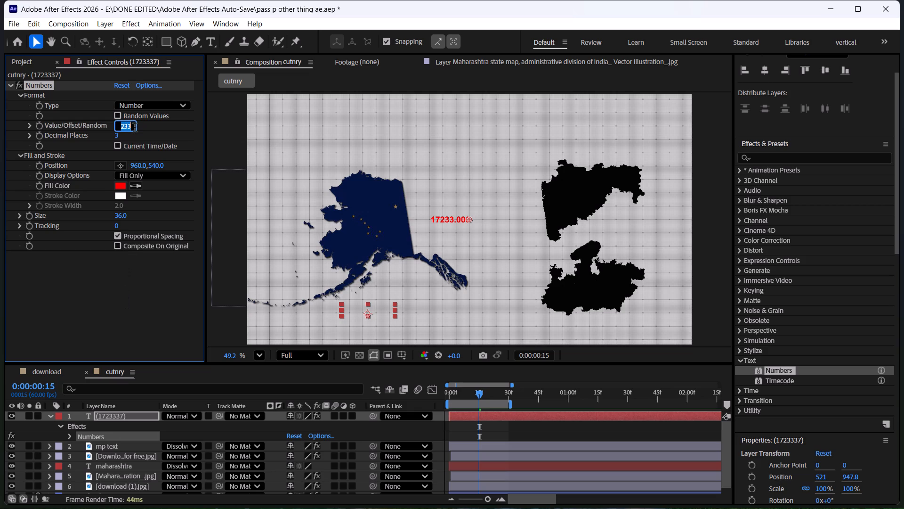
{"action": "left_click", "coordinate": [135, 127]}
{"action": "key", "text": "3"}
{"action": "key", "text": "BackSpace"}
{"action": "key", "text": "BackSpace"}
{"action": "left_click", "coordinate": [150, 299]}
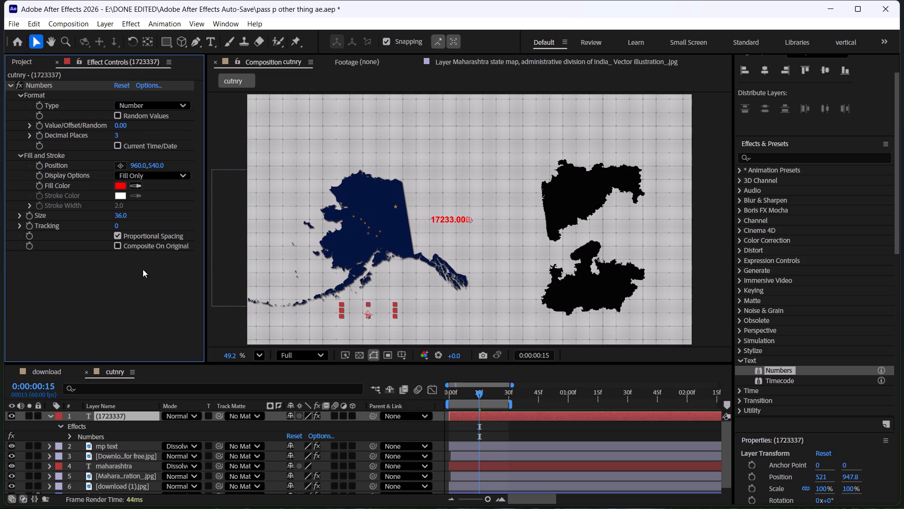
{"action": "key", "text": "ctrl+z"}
Try to set the Numbers effect's Value/Offset/Random to the full area figure 1723337.
{"action": "left_click", "coordinate": [121, 122]}
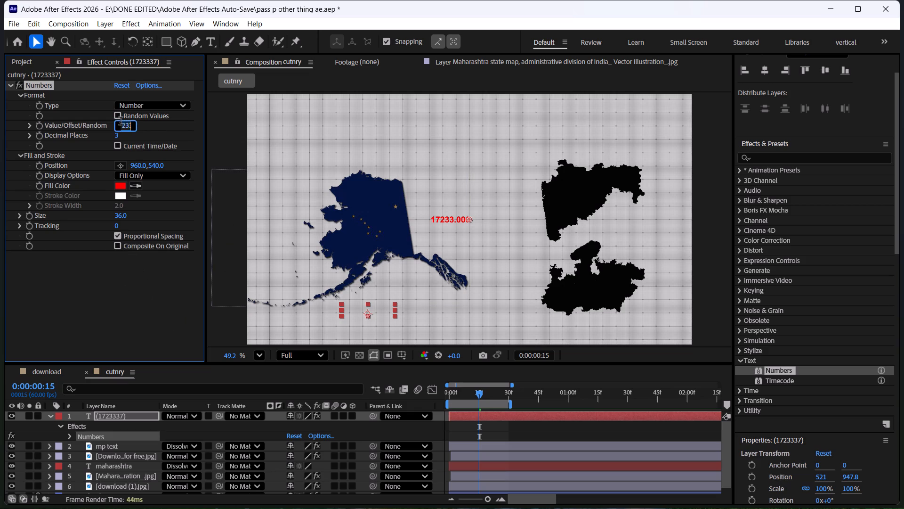
{"action": "left_click_drag", "start_coordinate": [130, 125], "coordinate": [96, 125]}
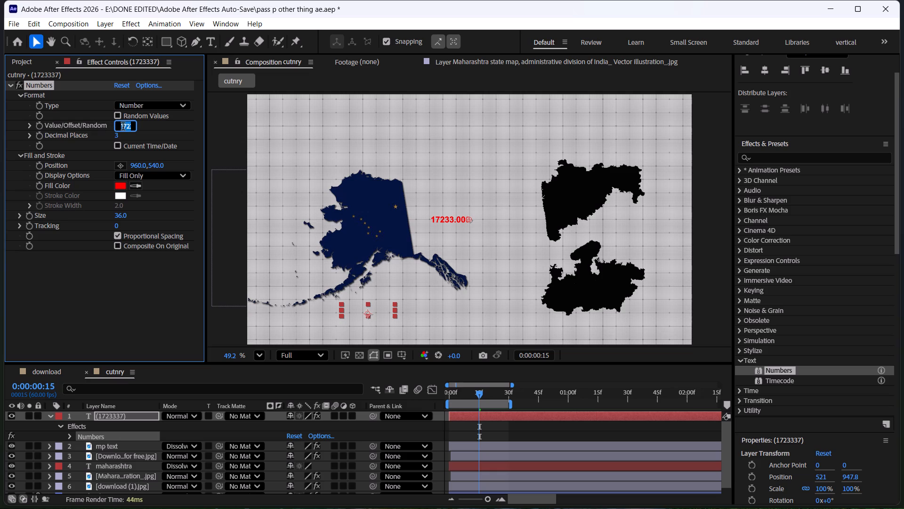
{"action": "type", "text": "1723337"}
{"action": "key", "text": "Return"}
{"action": "left_click", "coordinate": [98, 302]}
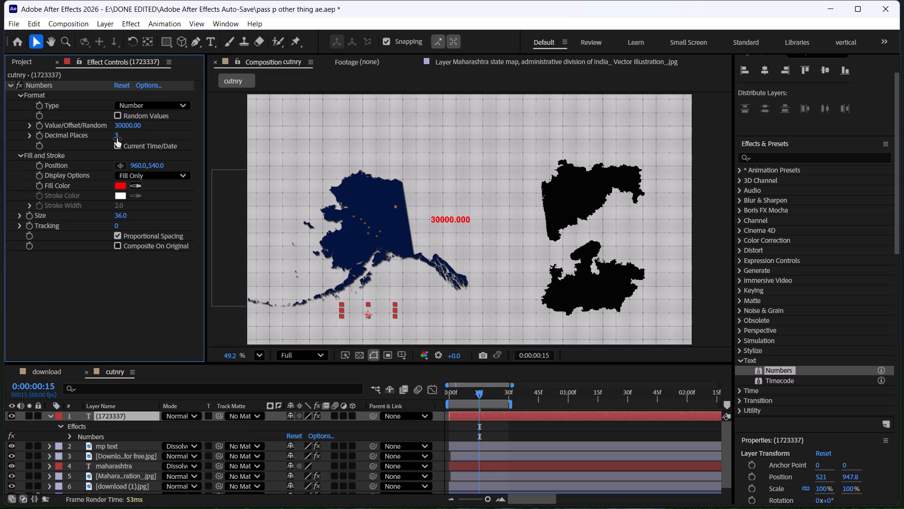
Reduce the Numbers effect's Decimal Places to 0.
{"action": "left_click_drag", "start_coordinate": [117, 139], "coordinate": [125, 137]}
{"action": "left_click_drag", "start_coordinate": [117, 135], "coordinate": [53, 137]}
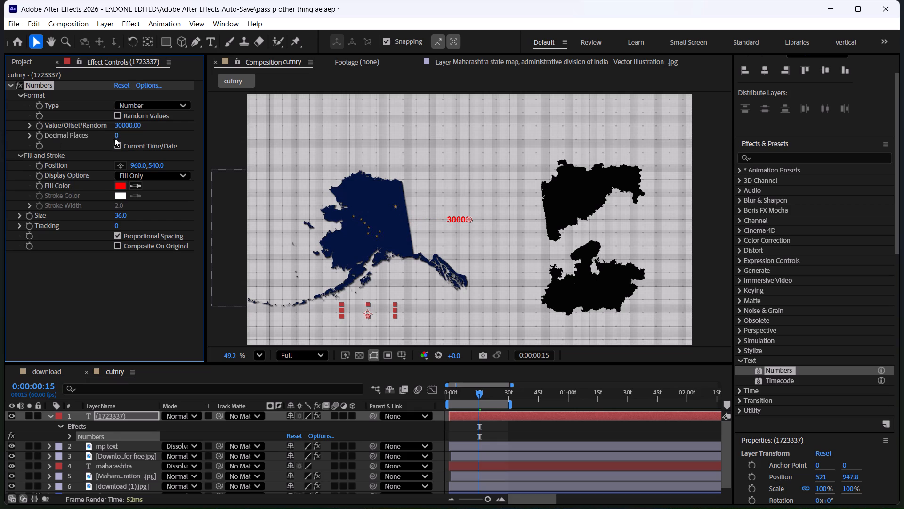
{"action": "left_click_drag", "start_coordinate": [117, 138], "coordinate": [122, 135]}
{"action": "left_click_drag", "start_coordinate": [122, 135], "coordinate": [105, 135]}
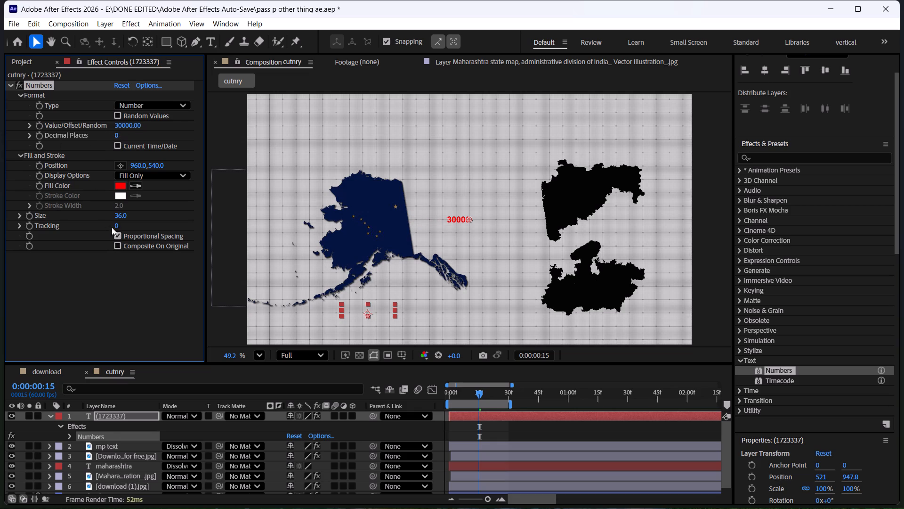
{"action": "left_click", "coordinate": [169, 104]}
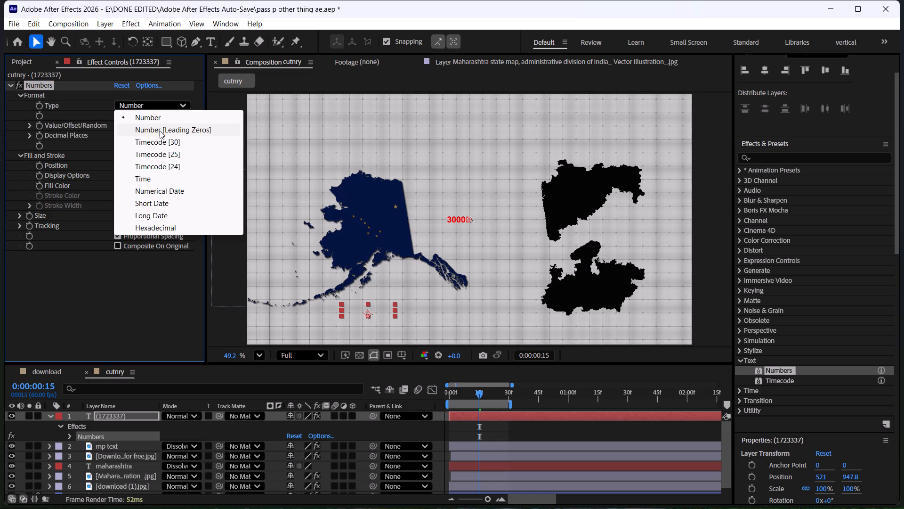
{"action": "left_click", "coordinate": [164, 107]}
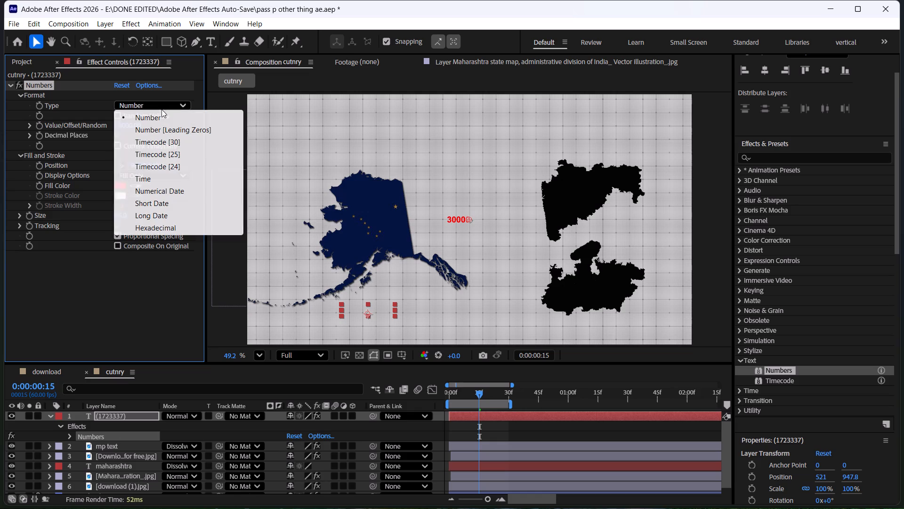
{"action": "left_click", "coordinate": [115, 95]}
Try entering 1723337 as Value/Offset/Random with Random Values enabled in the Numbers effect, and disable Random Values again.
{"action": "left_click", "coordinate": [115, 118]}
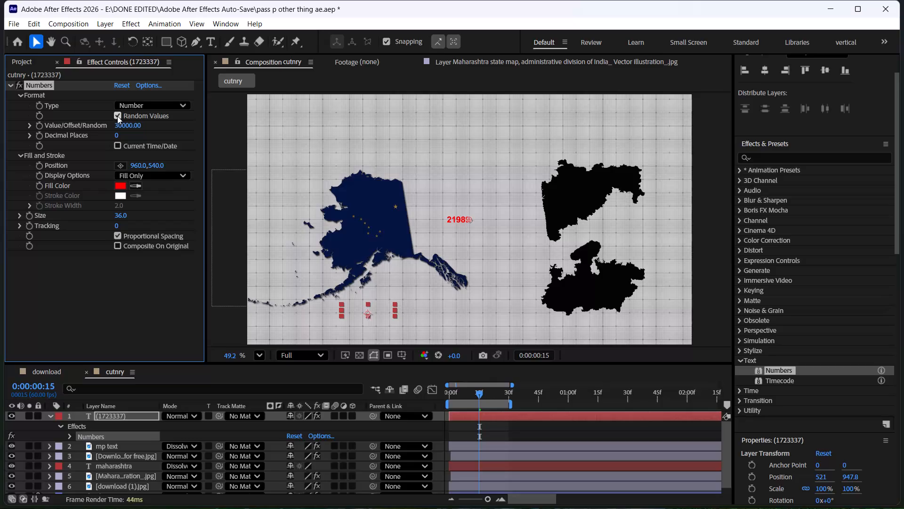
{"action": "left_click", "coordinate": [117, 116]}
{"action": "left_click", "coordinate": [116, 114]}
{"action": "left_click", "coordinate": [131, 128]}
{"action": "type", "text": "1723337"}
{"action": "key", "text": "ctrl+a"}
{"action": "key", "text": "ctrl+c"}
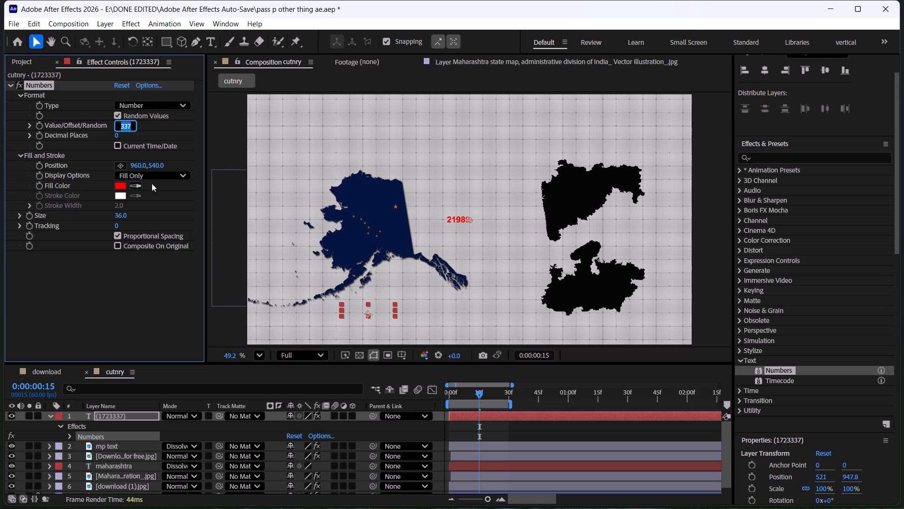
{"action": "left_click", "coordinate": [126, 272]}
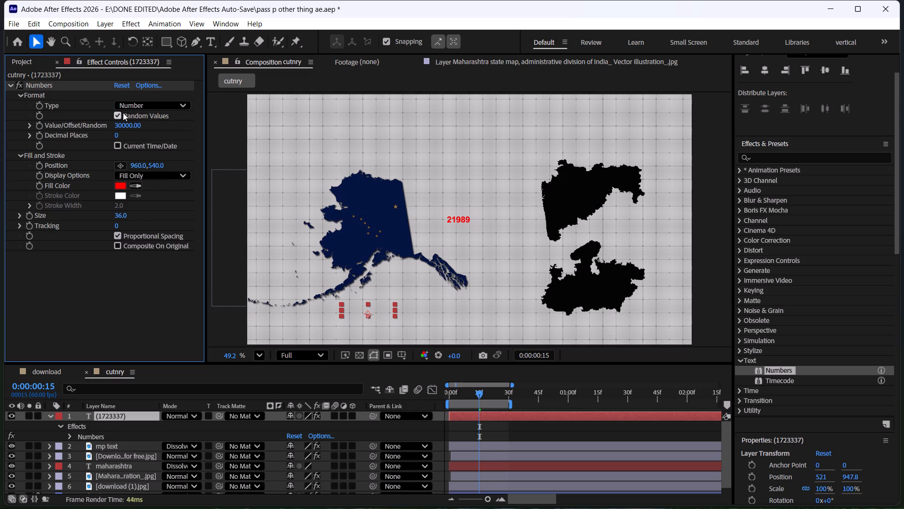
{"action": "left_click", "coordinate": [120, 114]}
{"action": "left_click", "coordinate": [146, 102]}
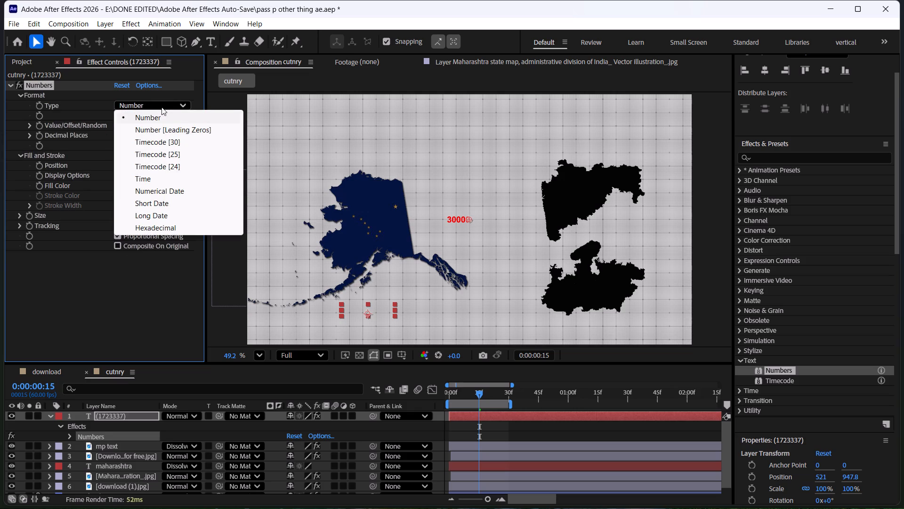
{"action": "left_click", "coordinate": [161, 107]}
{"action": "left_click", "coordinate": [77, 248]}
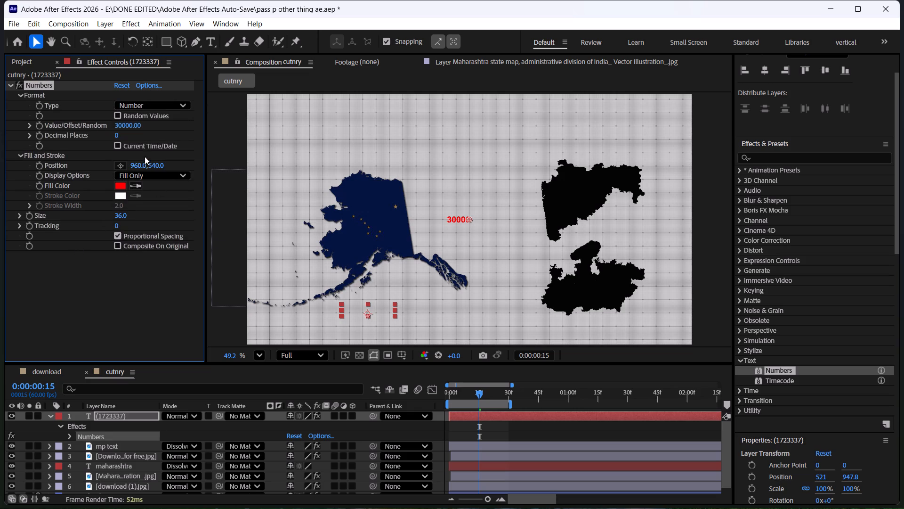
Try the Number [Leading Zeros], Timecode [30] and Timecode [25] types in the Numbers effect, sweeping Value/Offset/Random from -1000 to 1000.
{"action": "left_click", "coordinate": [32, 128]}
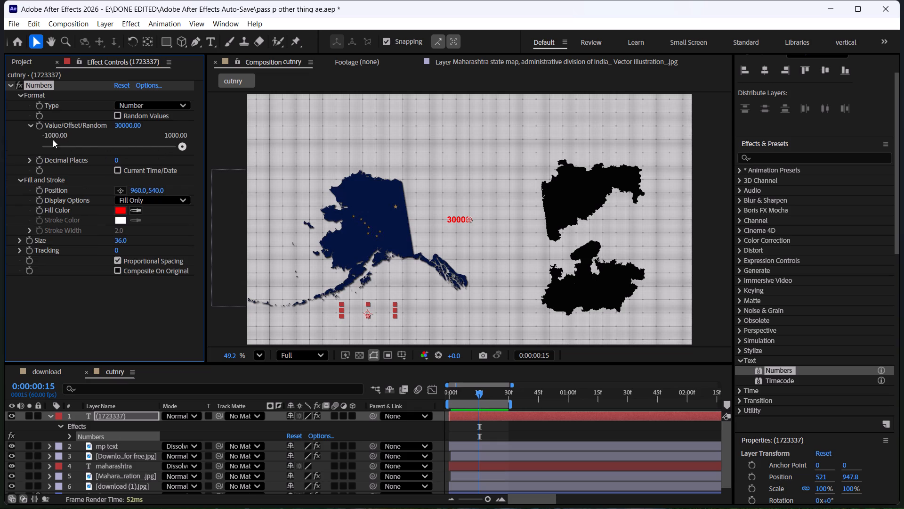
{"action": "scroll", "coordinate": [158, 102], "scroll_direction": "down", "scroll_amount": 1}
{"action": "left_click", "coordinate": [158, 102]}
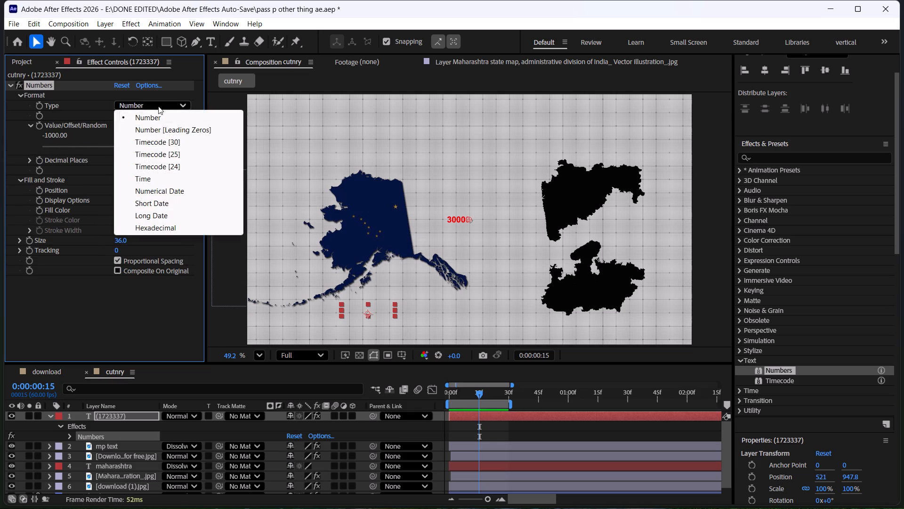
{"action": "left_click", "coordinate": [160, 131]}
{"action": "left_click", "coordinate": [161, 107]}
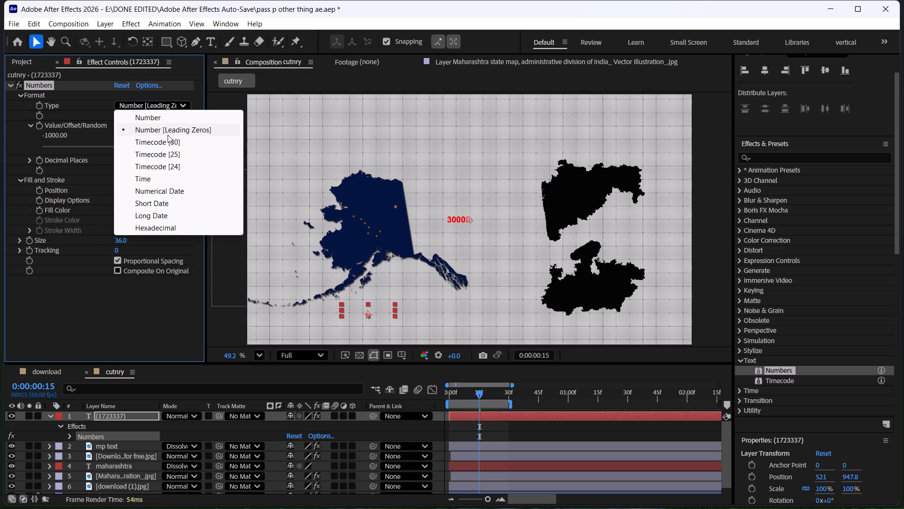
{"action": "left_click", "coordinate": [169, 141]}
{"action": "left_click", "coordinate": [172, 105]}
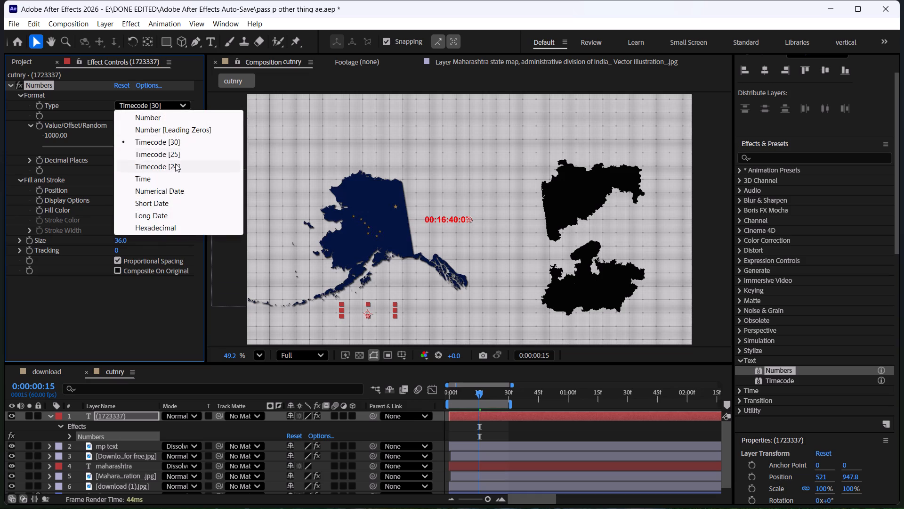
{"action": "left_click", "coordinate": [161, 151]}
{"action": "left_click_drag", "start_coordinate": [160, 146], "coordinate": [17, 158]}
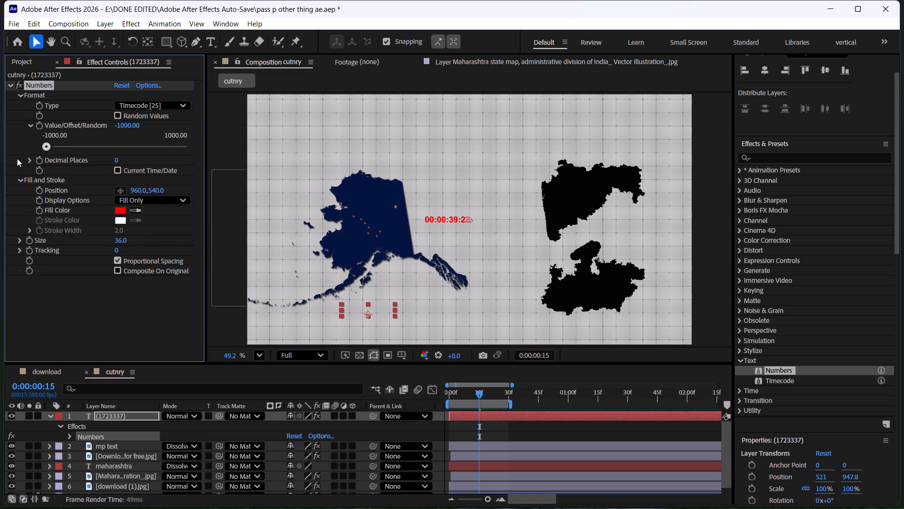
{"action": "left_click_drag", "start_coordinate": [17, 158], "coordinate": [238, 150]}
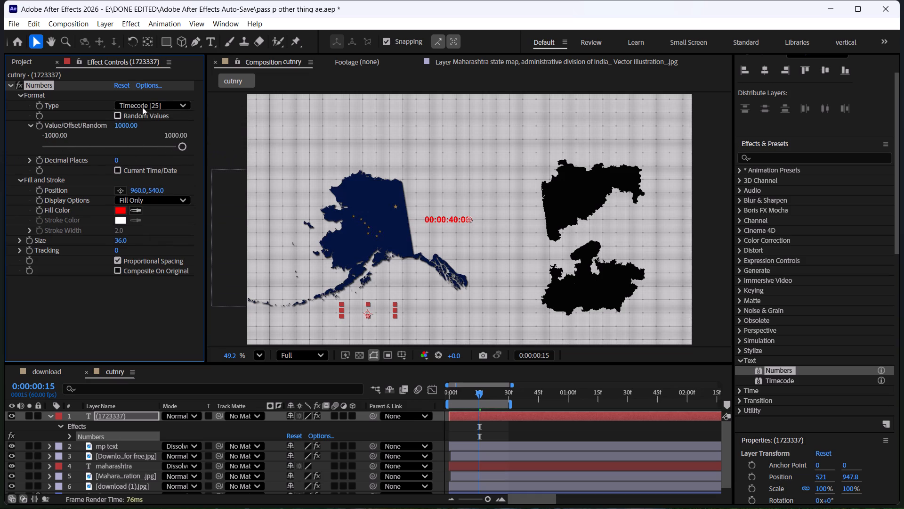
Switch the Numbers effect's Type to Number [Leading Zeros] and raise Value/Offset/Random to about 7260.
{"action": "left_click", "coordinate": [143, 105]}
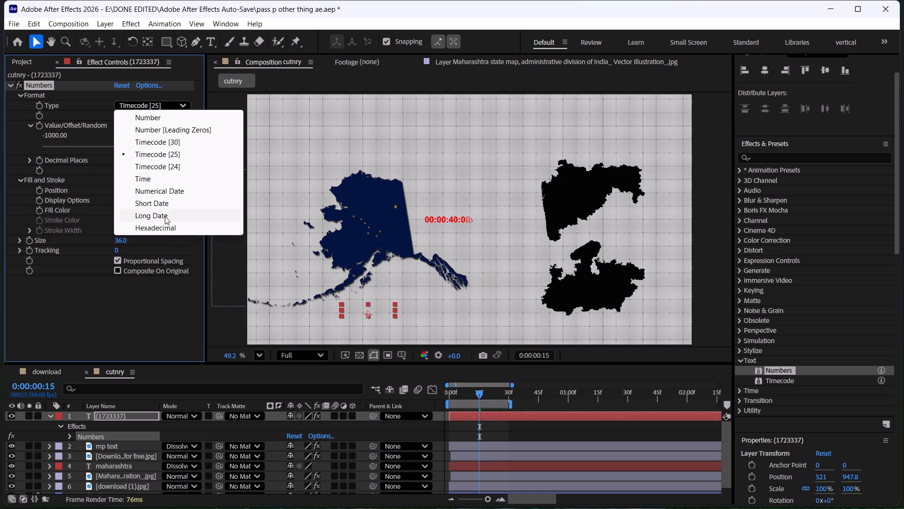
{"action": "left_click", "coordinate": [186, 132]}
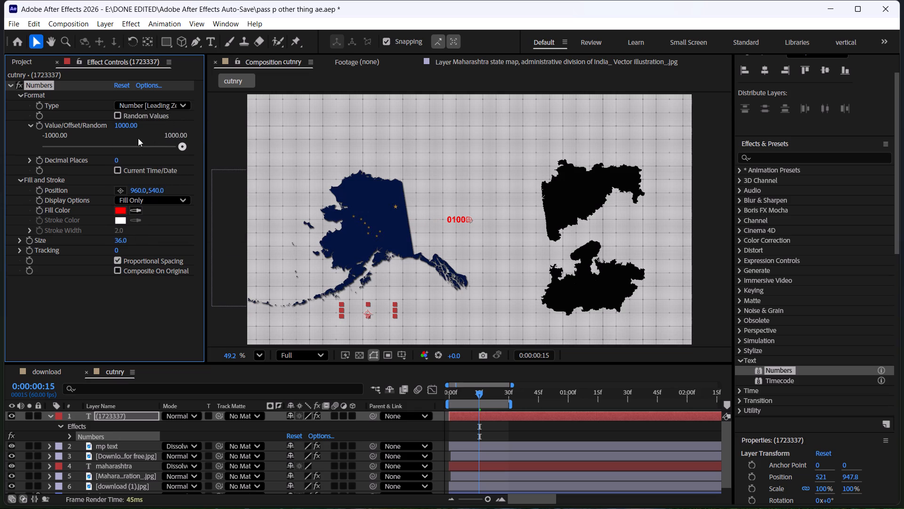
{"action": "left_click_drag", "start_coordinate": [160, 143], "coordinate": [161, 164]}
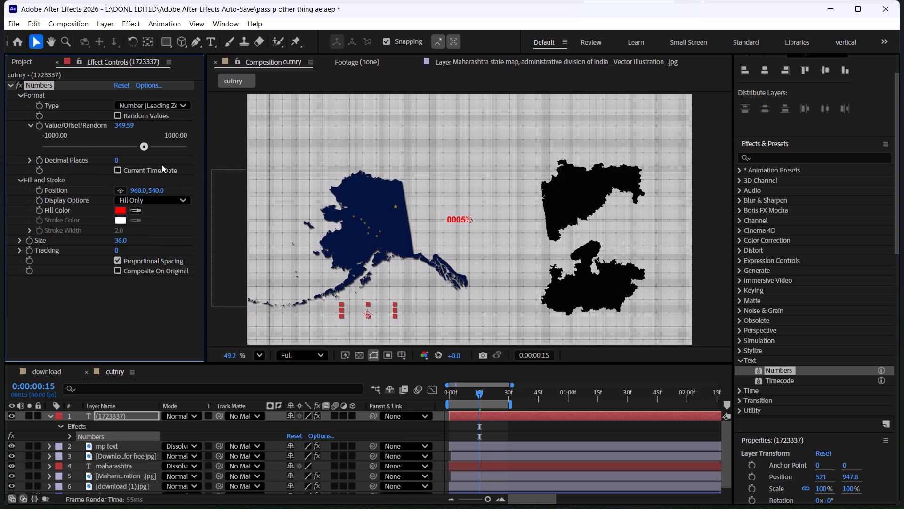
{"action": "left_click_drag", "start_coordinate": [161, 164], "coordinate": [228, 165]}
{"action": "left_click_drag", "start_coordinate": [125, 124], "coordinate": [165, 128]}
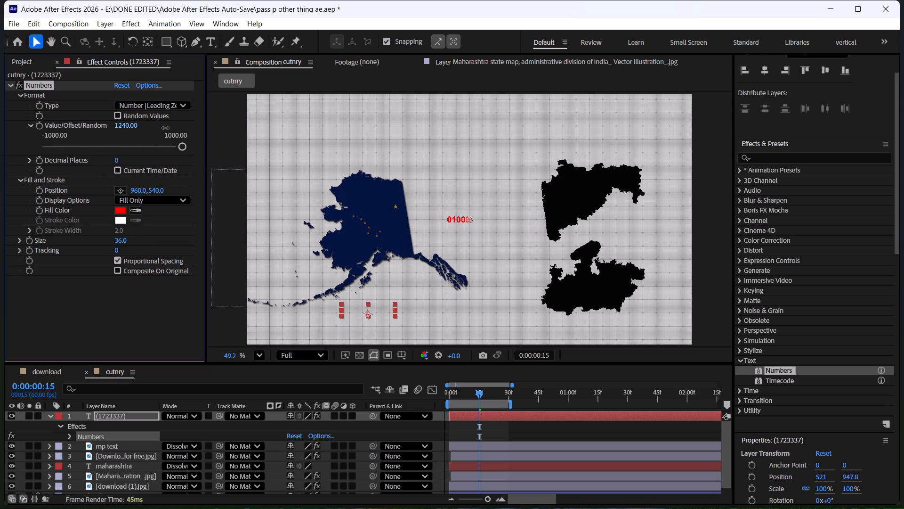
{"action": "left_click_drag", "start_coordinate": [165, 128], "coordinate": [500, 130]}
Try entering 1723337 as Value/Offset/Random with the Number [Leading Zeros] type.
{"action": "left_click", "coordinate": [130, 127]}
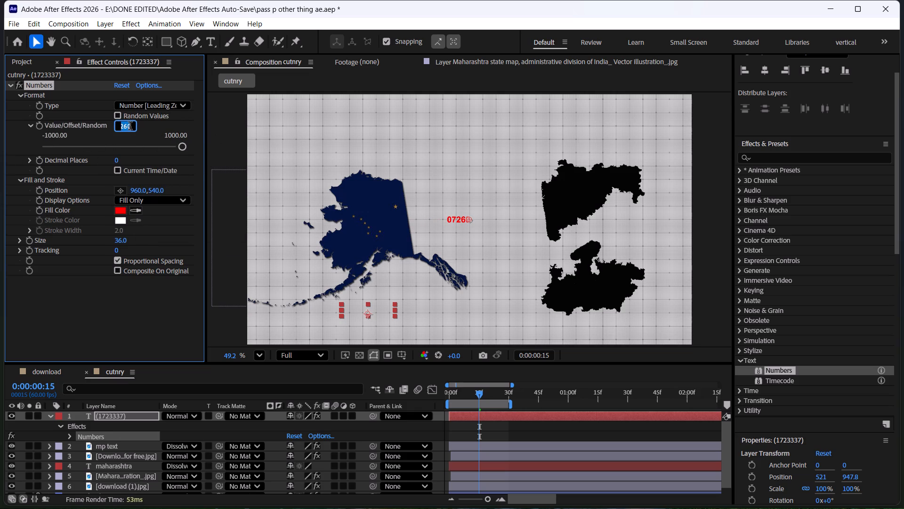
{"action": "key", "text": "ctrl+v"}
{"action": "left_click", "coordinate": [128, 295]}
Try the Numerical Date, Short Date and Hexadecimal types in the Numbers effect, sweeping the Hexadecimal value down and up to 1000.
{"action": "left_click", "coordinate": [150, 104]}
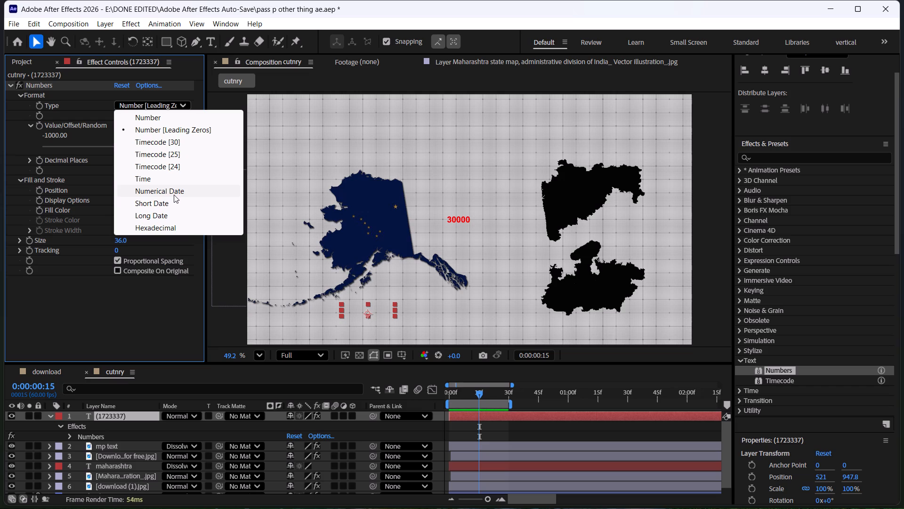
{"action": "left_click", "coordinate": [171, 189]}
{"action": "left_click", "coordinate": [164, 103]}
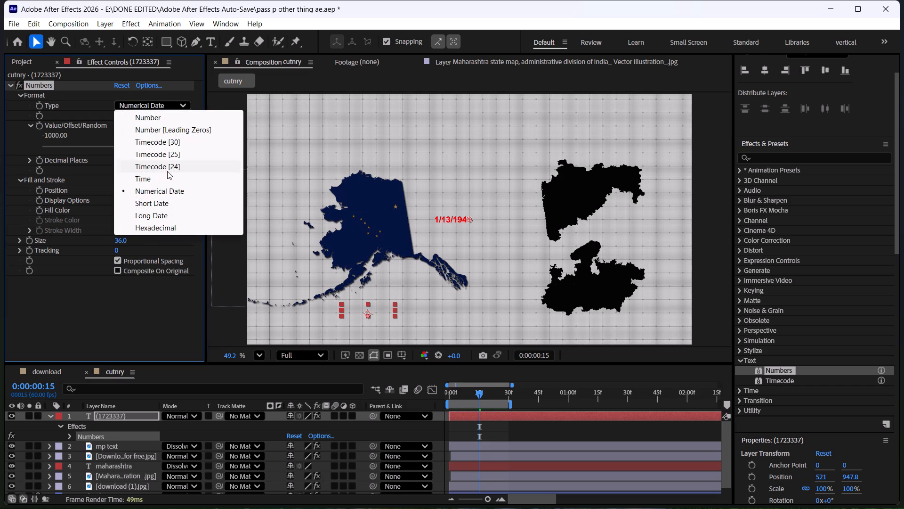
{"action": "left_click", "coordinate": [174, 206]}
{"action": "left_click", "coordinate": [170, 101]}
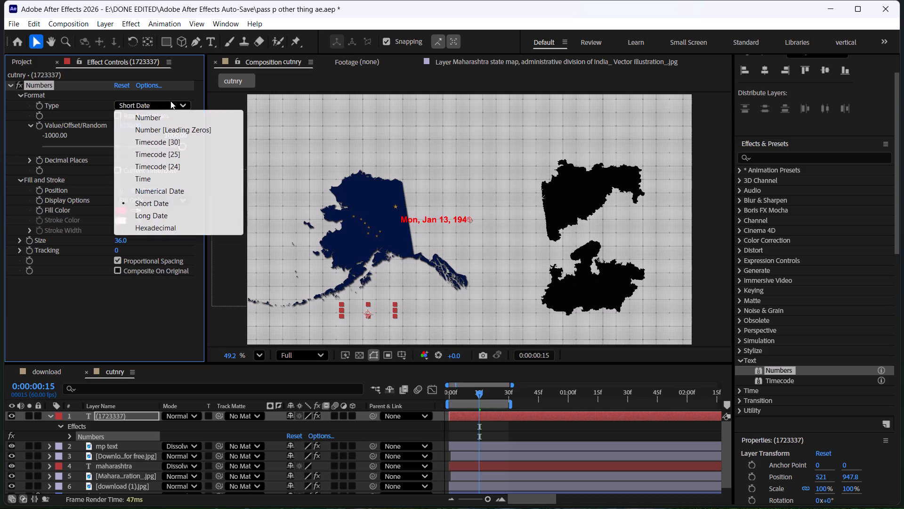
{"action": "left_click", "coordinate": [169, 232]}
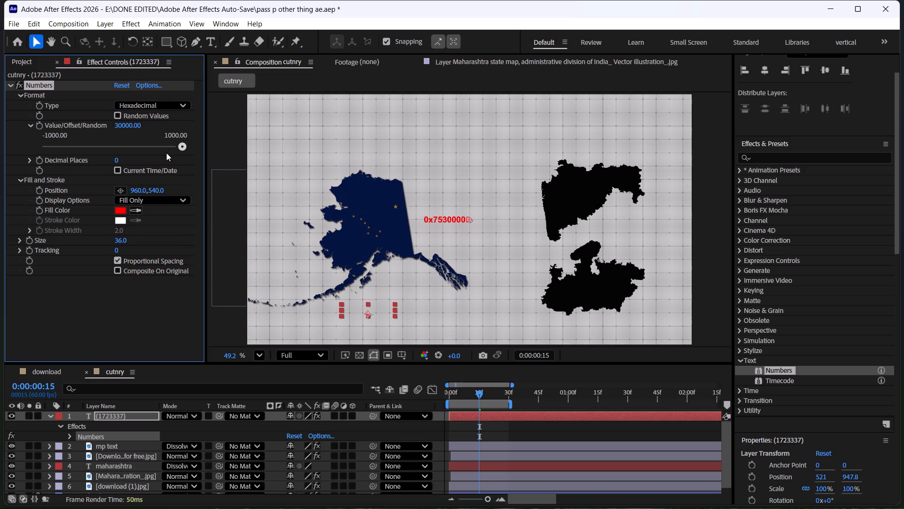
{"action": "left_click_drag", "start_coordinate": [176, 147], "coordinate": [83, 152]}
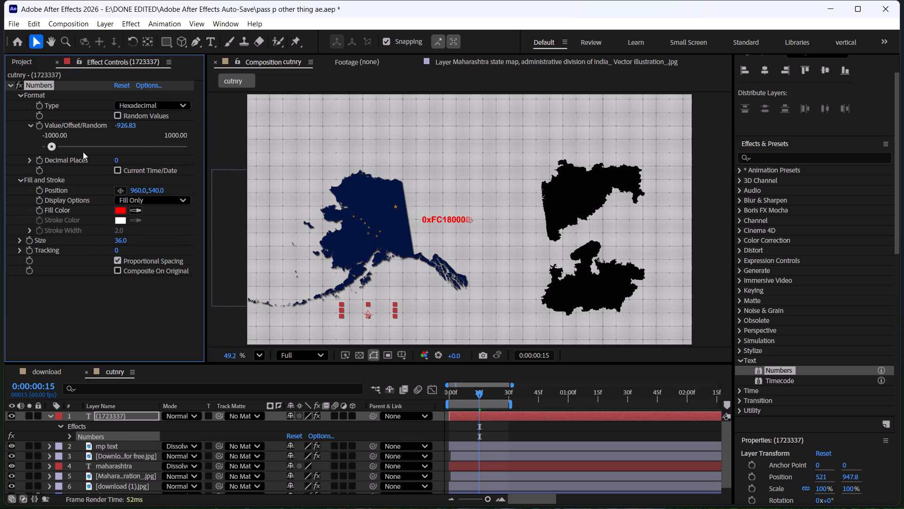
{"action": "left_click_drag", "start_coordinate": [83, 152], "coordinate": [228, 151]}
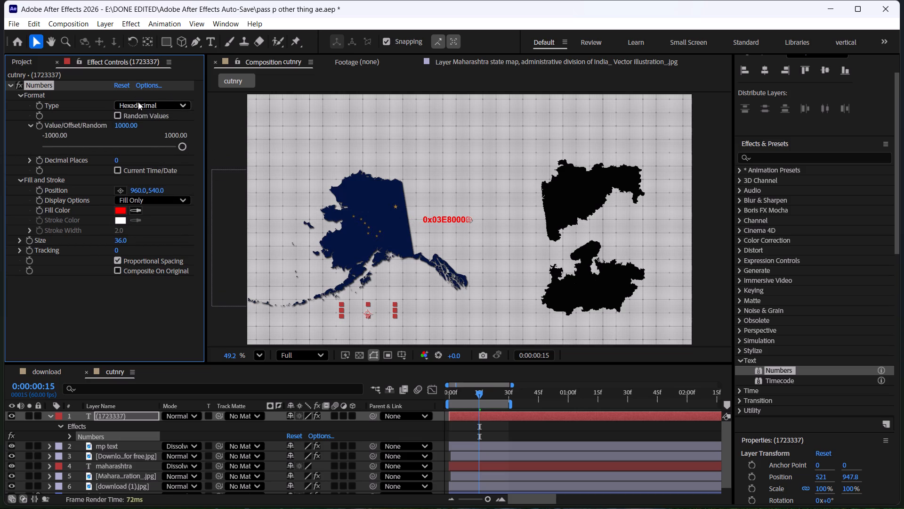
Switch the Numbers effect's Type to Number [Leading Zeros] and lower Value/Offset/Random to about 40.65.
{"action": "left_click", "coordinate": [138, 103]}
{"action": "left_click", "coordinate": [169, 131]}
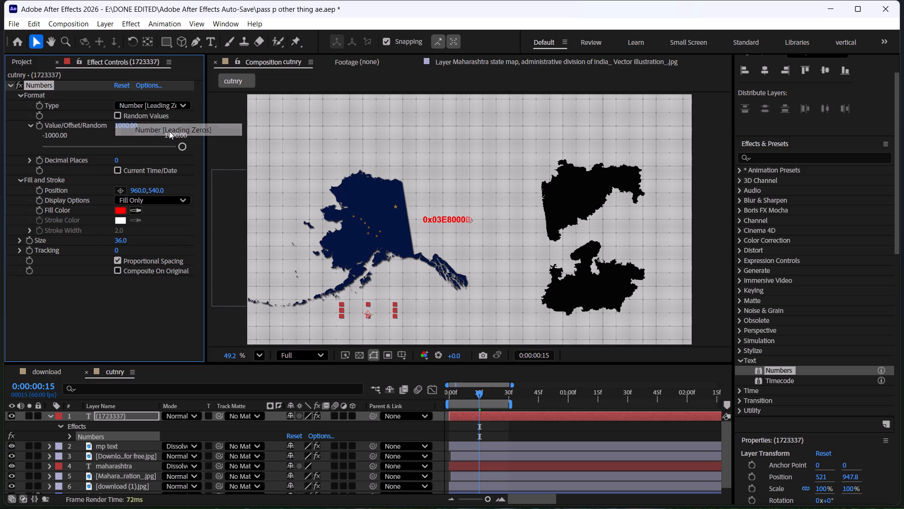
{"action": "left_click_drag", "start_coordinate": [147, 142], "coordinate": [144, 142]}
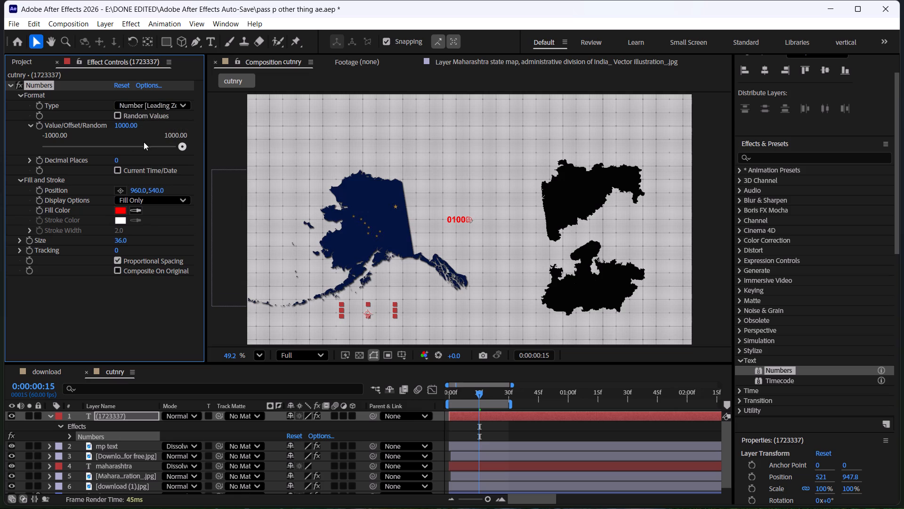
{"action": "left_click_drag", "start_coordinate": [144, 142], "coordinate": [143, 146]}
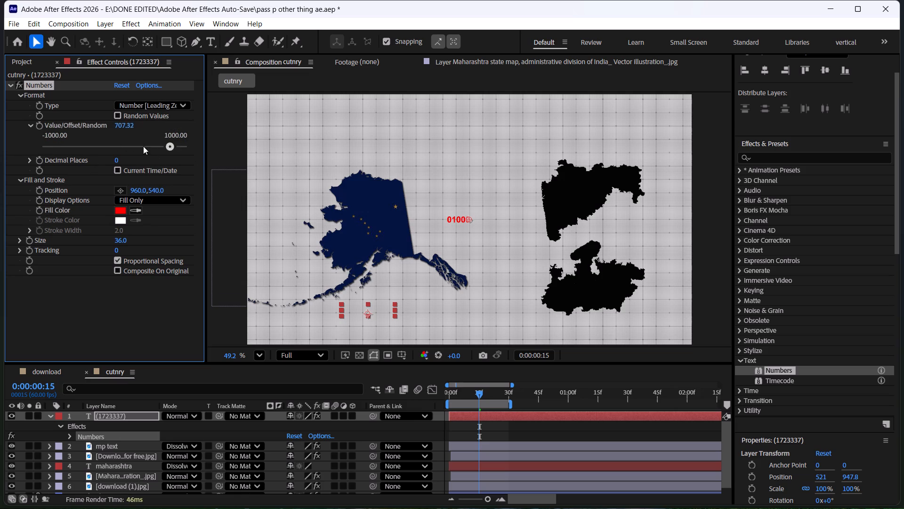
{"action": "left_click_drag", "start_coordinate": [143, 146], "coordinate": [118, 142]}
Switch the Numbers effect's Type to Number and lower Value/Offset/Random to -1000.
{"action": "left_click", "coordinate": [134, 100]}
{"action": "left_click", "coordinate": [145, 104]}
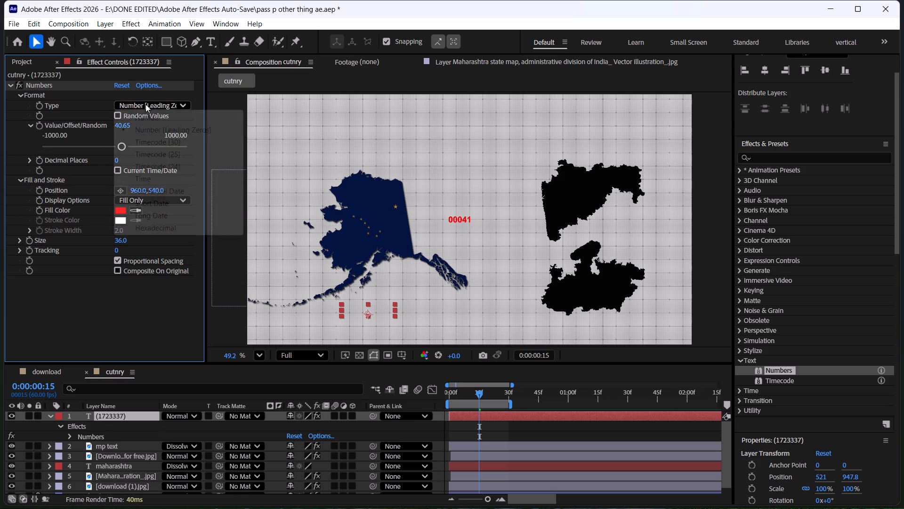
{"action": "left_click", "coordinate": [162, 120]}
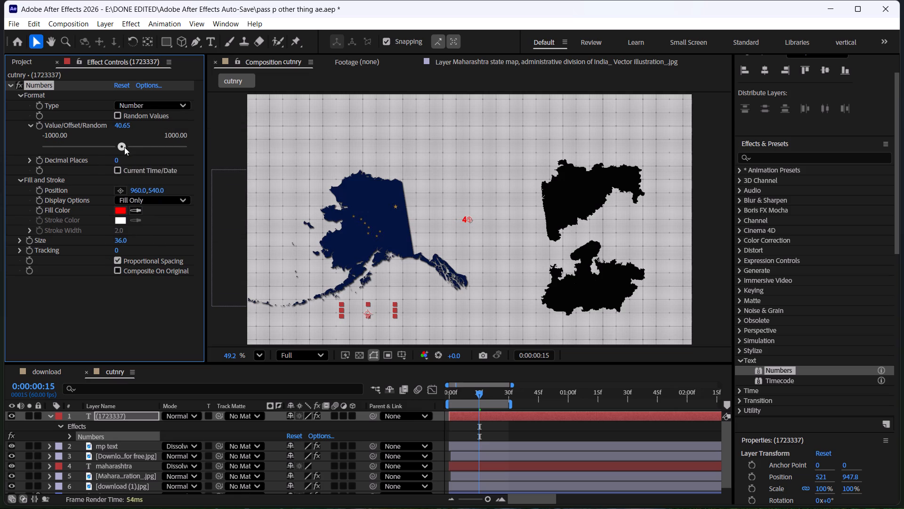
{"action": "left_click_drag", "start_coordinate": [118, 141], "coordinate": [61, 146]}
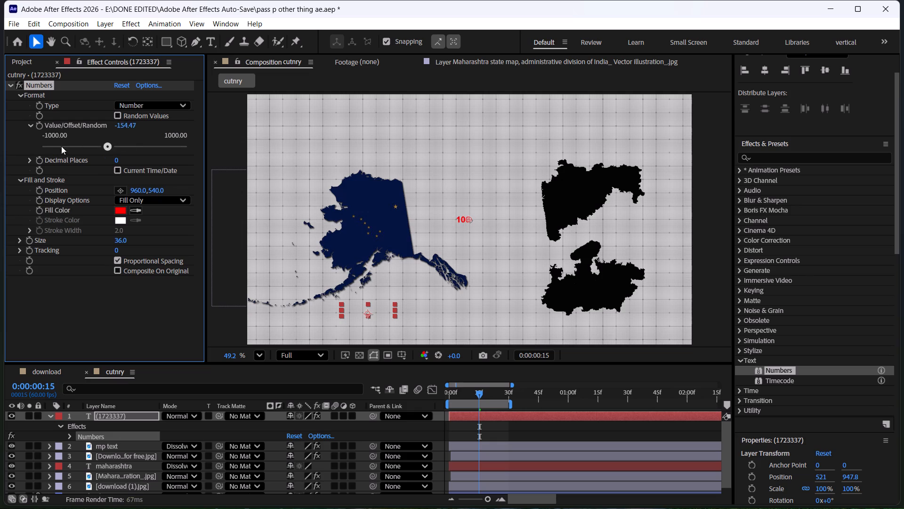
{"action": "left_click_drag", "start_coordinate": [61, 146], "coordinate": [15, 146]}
Set the Numbers effect's Type to Number [Leading Zeros].
{"action": "left_click", "coordinate": [158, 102]}
{"action": "left_click", "coordinate": [158, 131]}
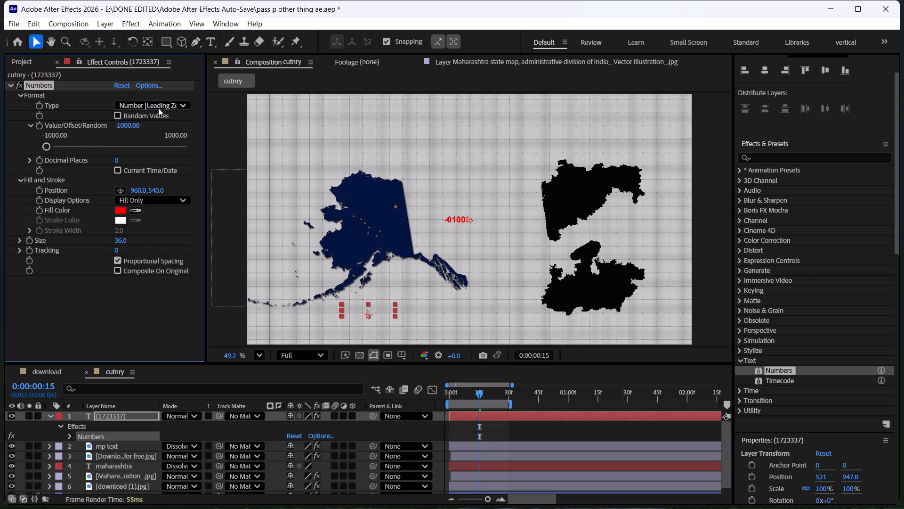
{"action": "left_click", "coordinate": [455, 218]}
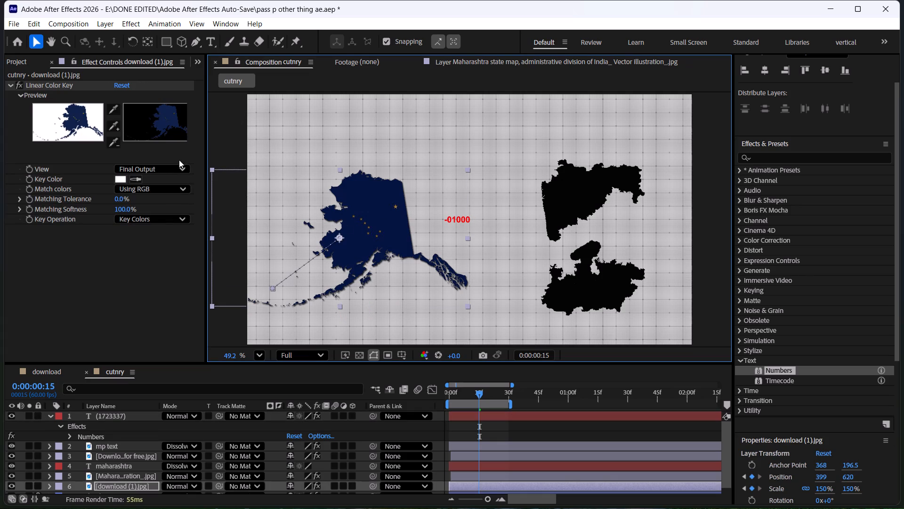
Raise Decimal Places to 10 on the (1723337) layer's Numbers effect and try entering 1723337 as Value/Offset/Random.
{"action": "left_click", "coordinate": [136, 414]}
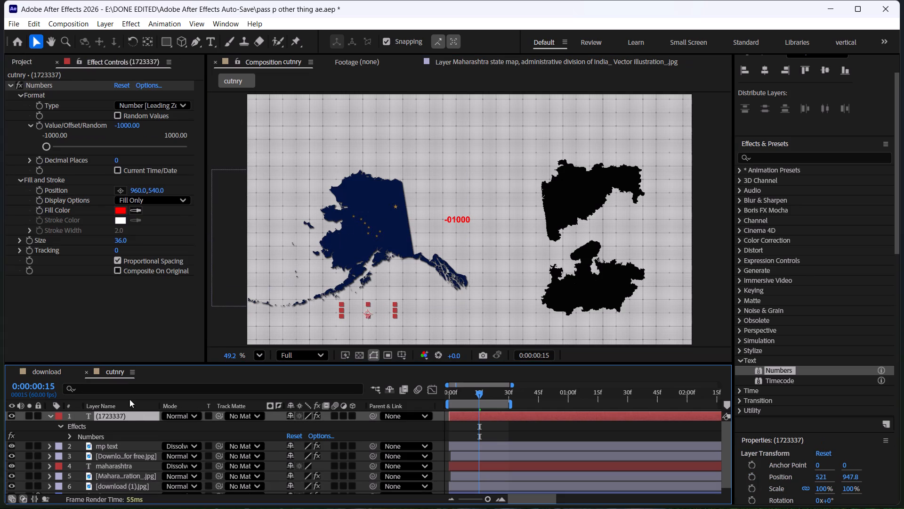
{"action": "left_click_drag", "start_coordinate": [115, 160], "coordinate": [152, 161]}
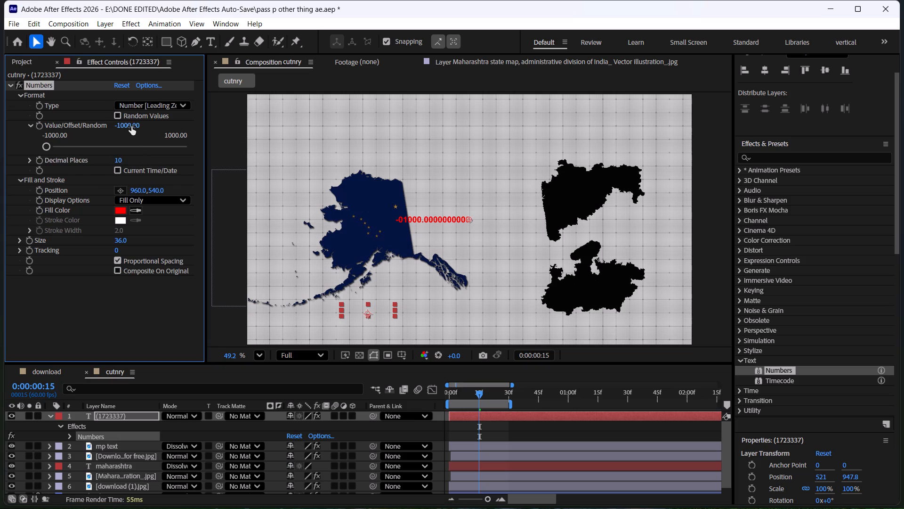
{"action": "left_click", "coordinate": [131, 126]}
{"action": "key", "text": "ctrl+v"}
{"action": "left_click", "coordinate": [95, 303]}
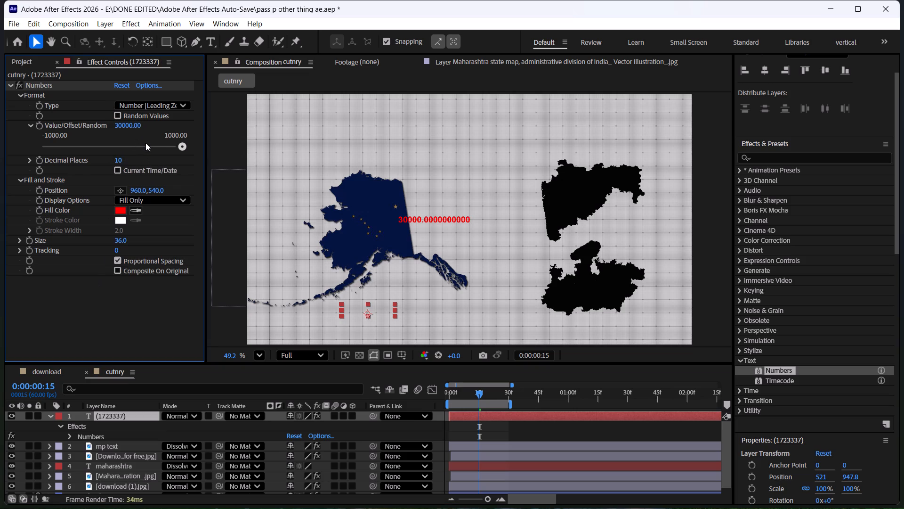
Reduce the Numbers effect's Decimal Places to 0.
{"action": "left_click_drag", "start_coordinate": [121, 158], "coordinate": [97, 159]}
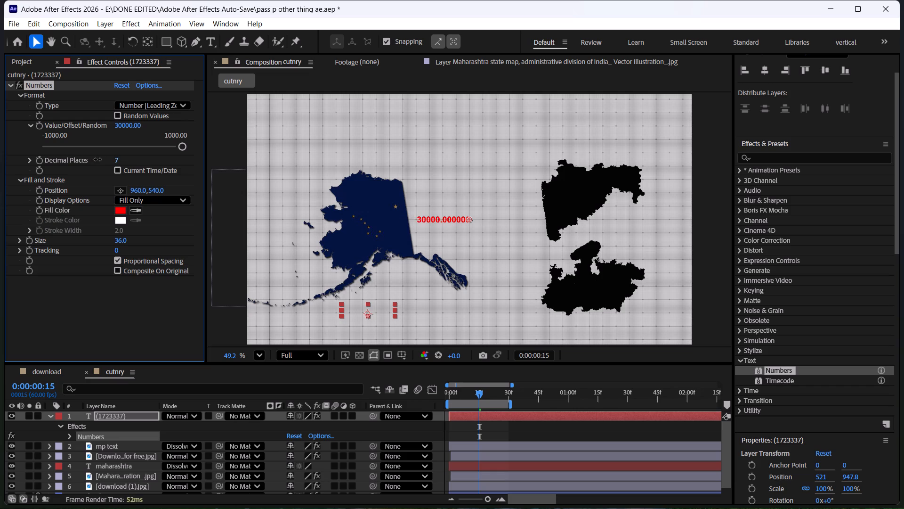
{"action": "left_click_drag", "start_coordinate": [97, 159], "coordinate": [72, 160]}
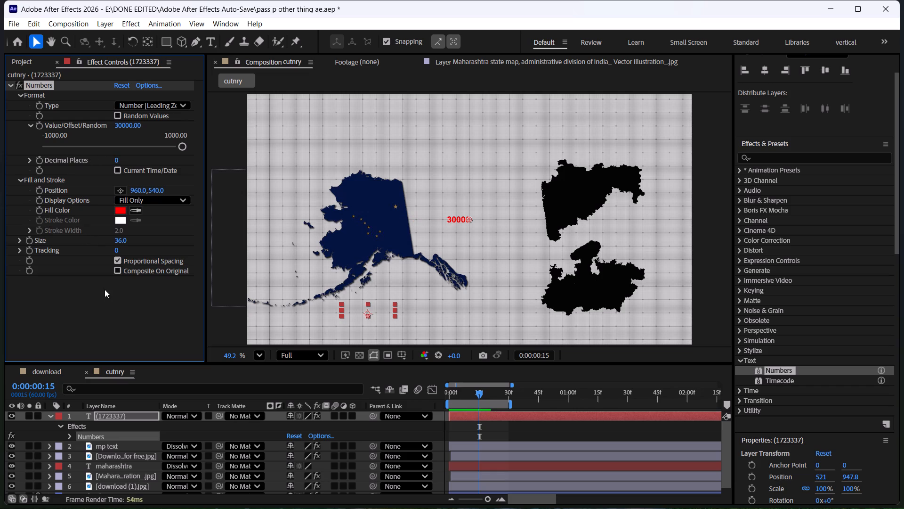
{"action": "left_click", "coordinate": [106, 309]}
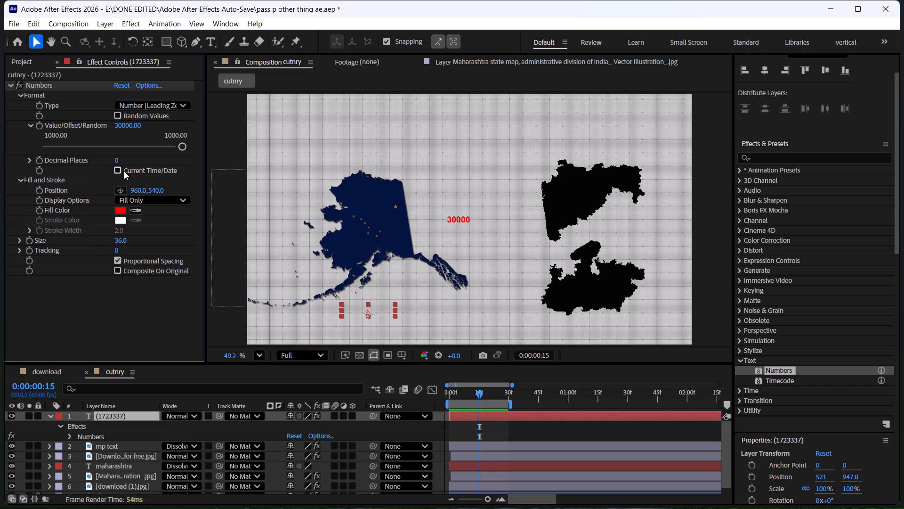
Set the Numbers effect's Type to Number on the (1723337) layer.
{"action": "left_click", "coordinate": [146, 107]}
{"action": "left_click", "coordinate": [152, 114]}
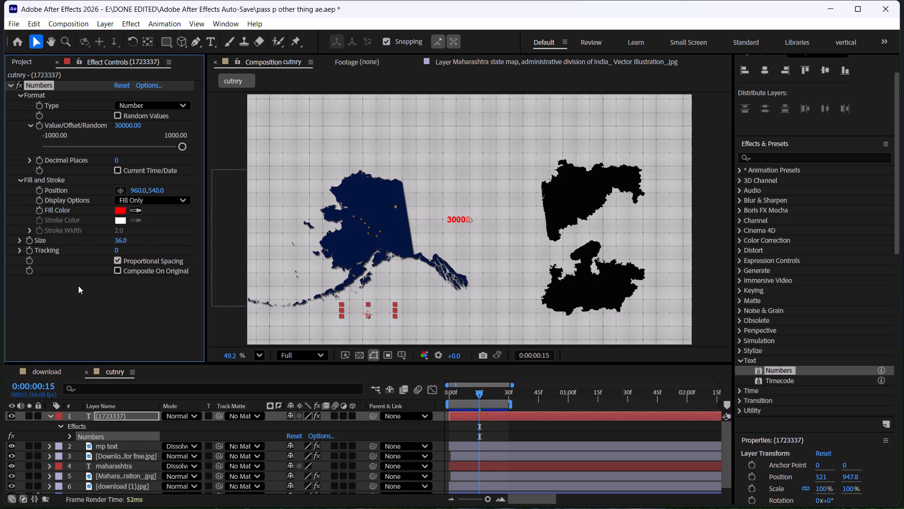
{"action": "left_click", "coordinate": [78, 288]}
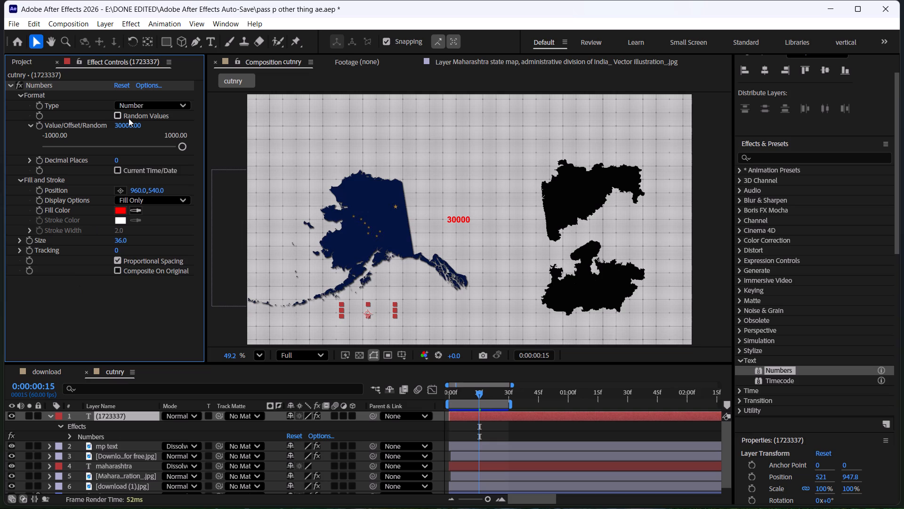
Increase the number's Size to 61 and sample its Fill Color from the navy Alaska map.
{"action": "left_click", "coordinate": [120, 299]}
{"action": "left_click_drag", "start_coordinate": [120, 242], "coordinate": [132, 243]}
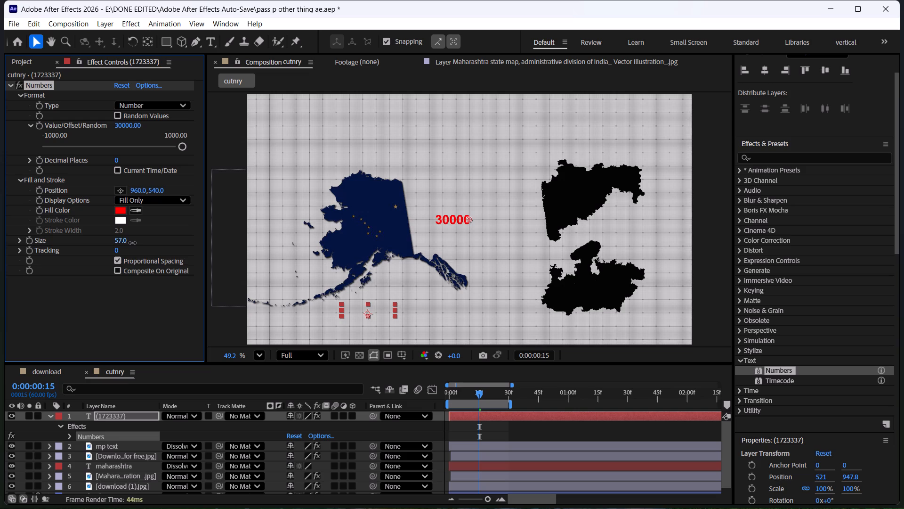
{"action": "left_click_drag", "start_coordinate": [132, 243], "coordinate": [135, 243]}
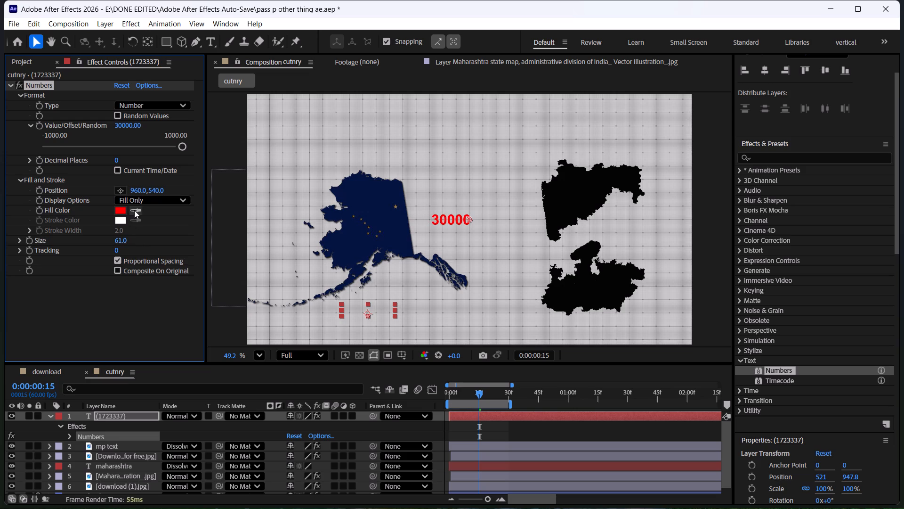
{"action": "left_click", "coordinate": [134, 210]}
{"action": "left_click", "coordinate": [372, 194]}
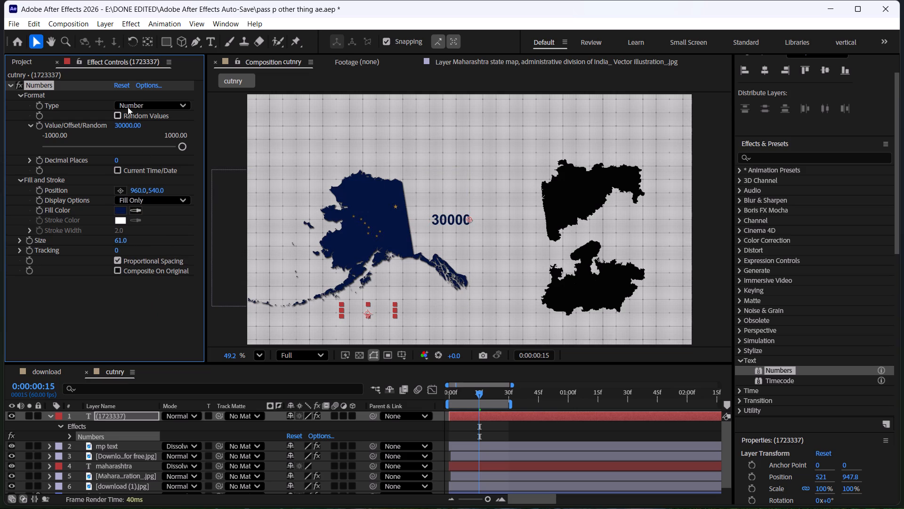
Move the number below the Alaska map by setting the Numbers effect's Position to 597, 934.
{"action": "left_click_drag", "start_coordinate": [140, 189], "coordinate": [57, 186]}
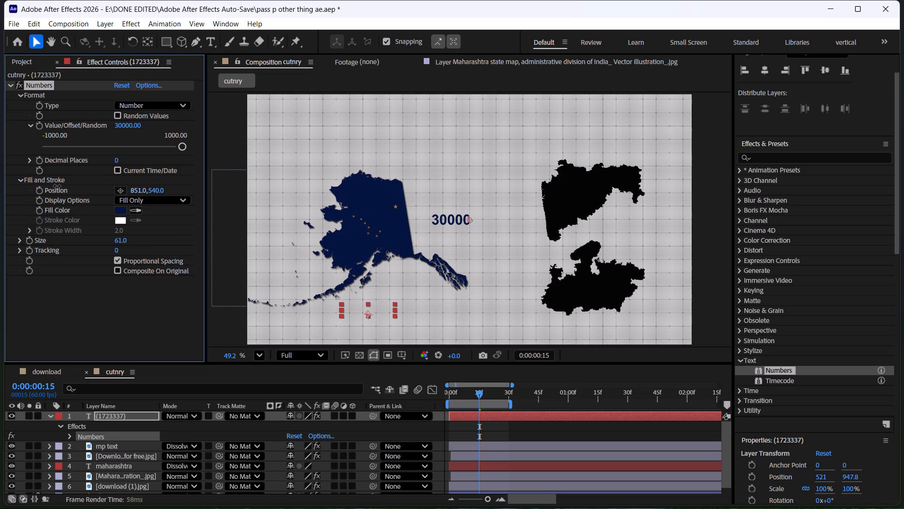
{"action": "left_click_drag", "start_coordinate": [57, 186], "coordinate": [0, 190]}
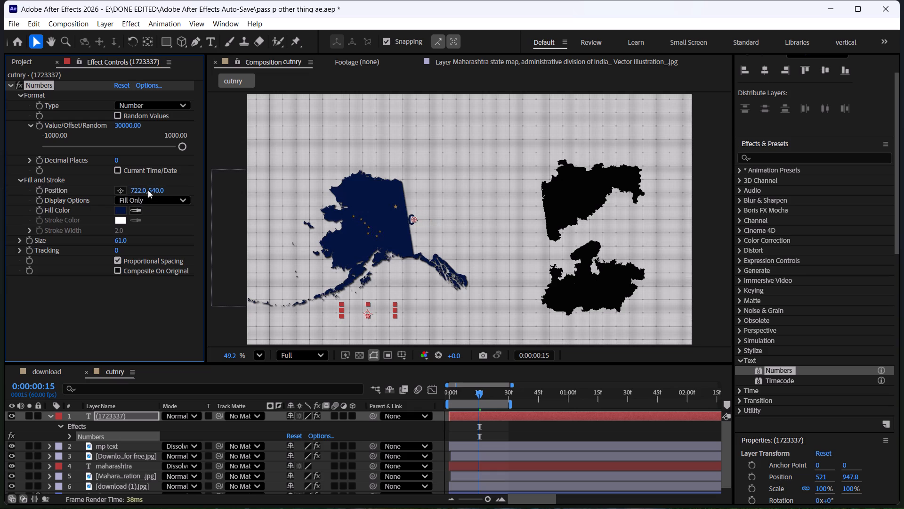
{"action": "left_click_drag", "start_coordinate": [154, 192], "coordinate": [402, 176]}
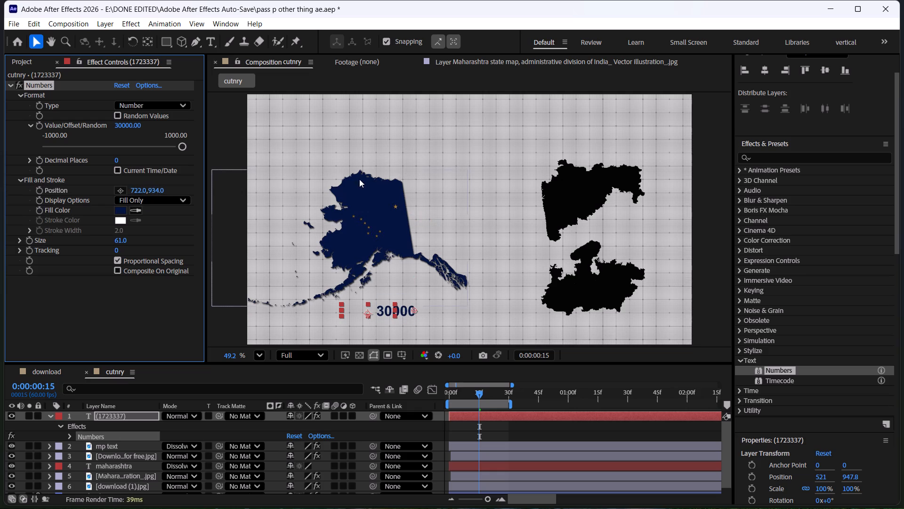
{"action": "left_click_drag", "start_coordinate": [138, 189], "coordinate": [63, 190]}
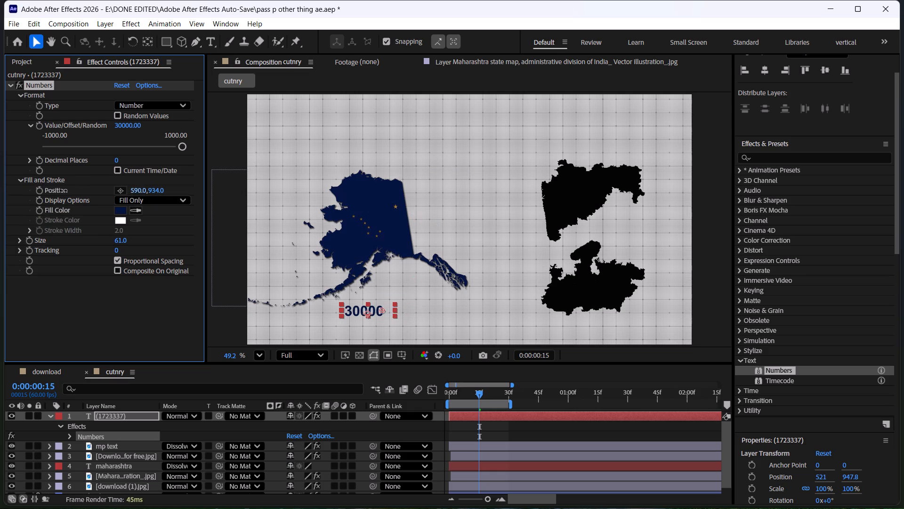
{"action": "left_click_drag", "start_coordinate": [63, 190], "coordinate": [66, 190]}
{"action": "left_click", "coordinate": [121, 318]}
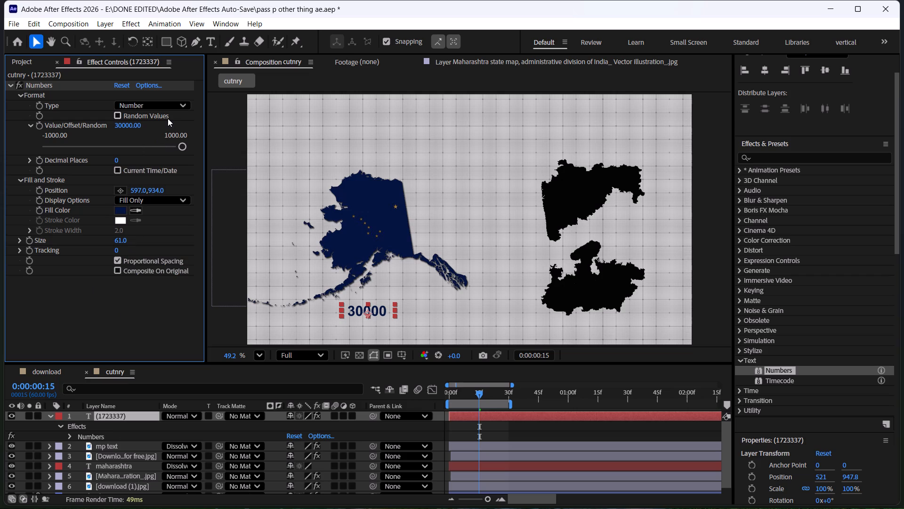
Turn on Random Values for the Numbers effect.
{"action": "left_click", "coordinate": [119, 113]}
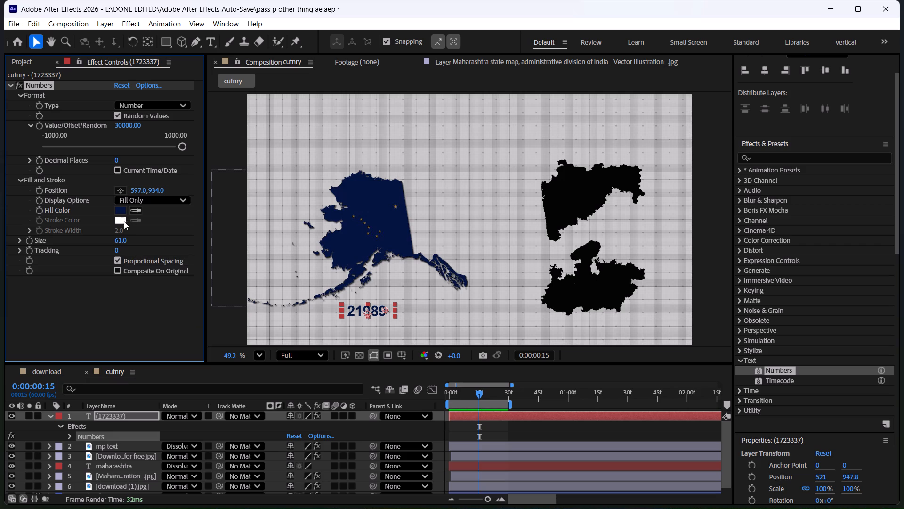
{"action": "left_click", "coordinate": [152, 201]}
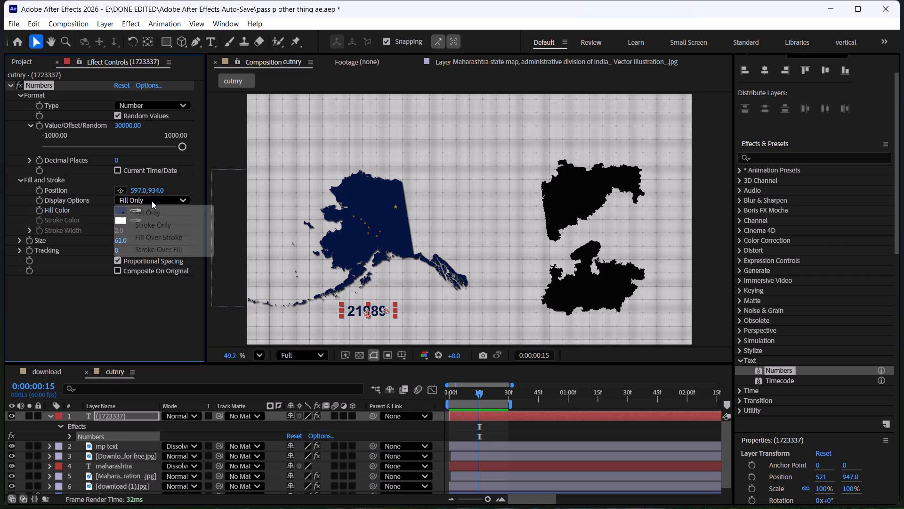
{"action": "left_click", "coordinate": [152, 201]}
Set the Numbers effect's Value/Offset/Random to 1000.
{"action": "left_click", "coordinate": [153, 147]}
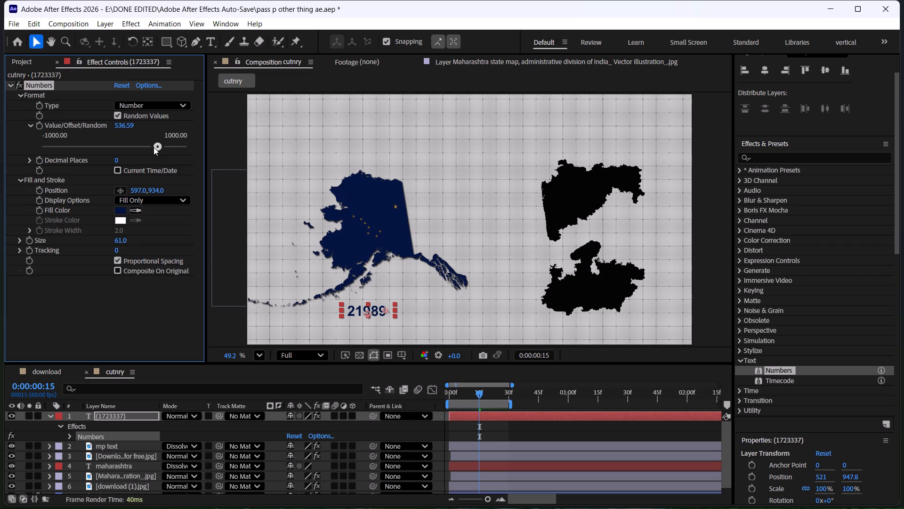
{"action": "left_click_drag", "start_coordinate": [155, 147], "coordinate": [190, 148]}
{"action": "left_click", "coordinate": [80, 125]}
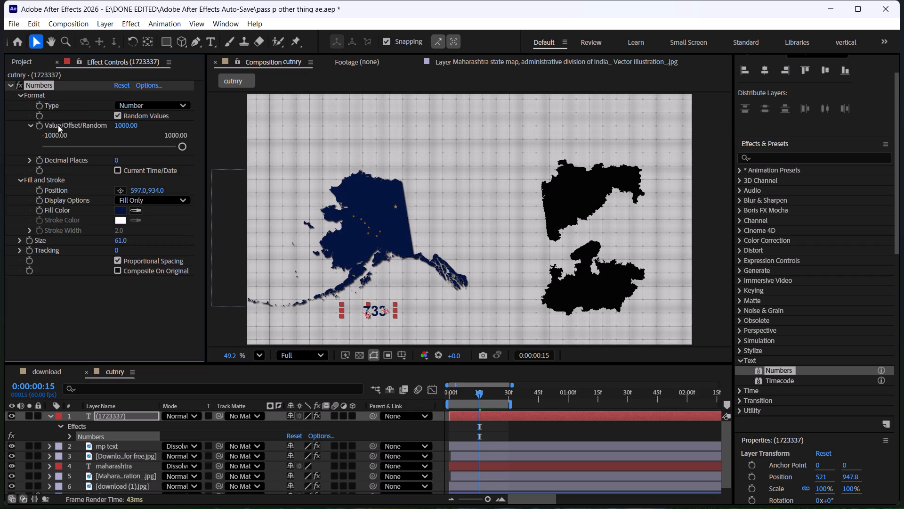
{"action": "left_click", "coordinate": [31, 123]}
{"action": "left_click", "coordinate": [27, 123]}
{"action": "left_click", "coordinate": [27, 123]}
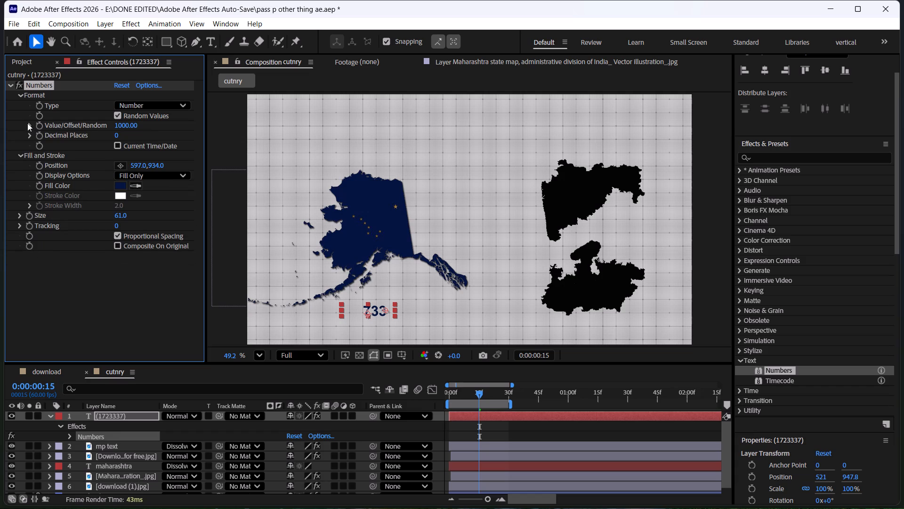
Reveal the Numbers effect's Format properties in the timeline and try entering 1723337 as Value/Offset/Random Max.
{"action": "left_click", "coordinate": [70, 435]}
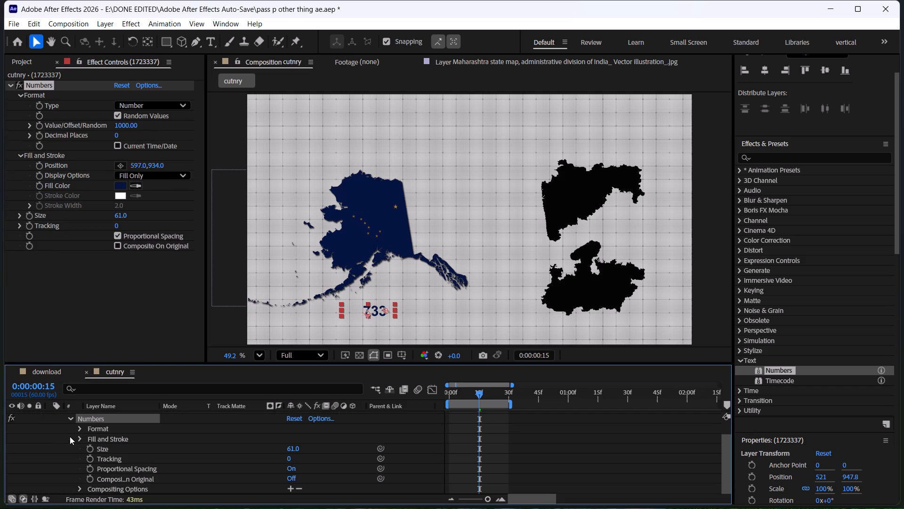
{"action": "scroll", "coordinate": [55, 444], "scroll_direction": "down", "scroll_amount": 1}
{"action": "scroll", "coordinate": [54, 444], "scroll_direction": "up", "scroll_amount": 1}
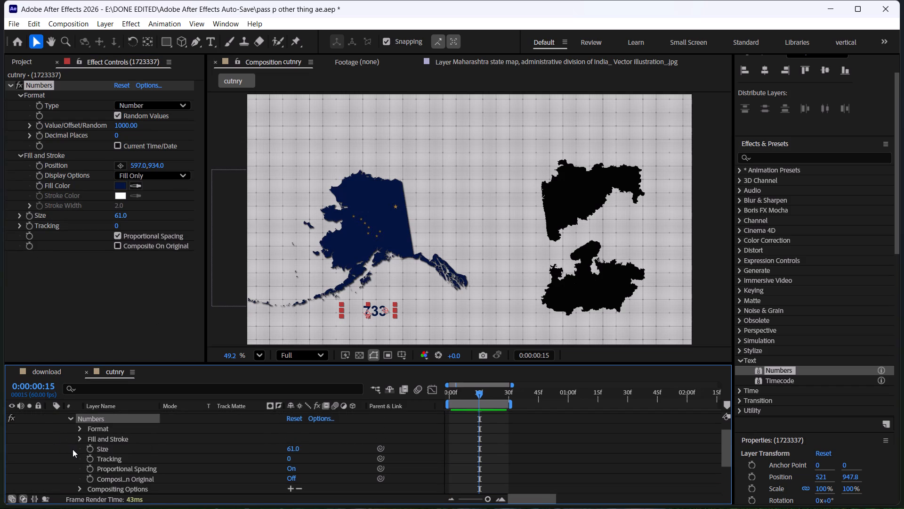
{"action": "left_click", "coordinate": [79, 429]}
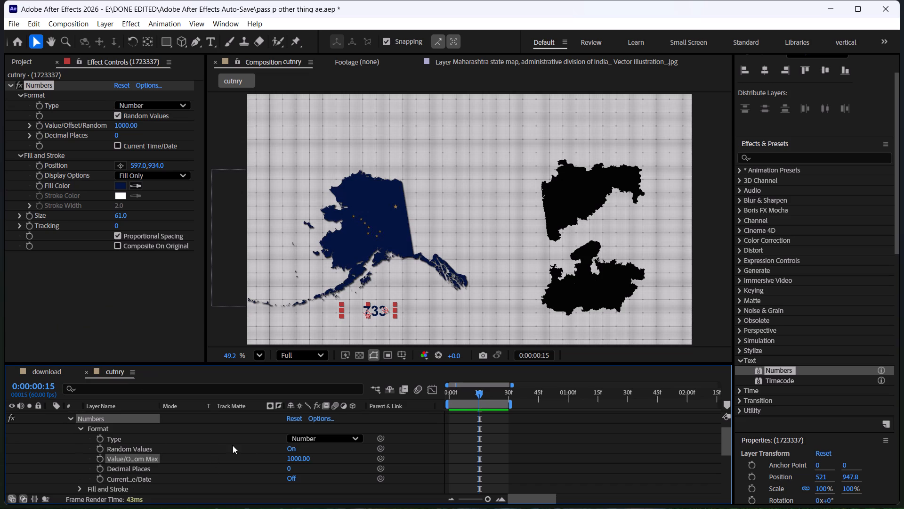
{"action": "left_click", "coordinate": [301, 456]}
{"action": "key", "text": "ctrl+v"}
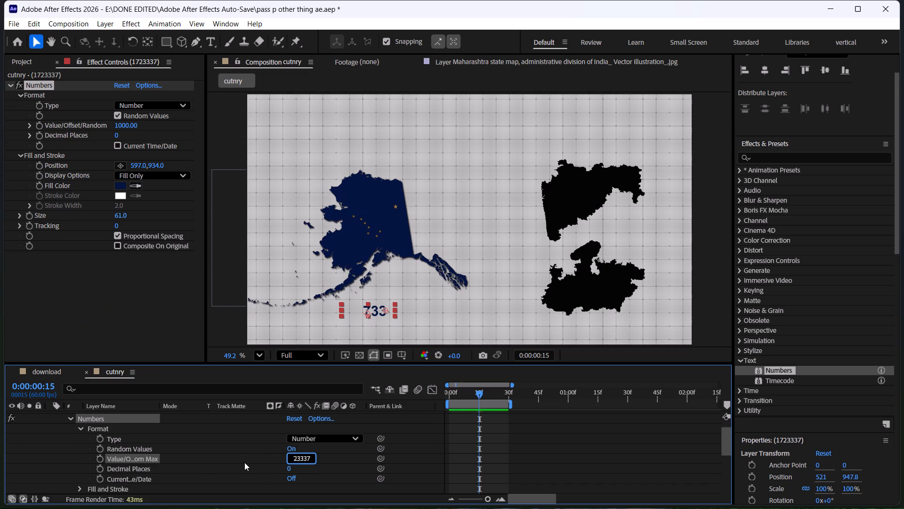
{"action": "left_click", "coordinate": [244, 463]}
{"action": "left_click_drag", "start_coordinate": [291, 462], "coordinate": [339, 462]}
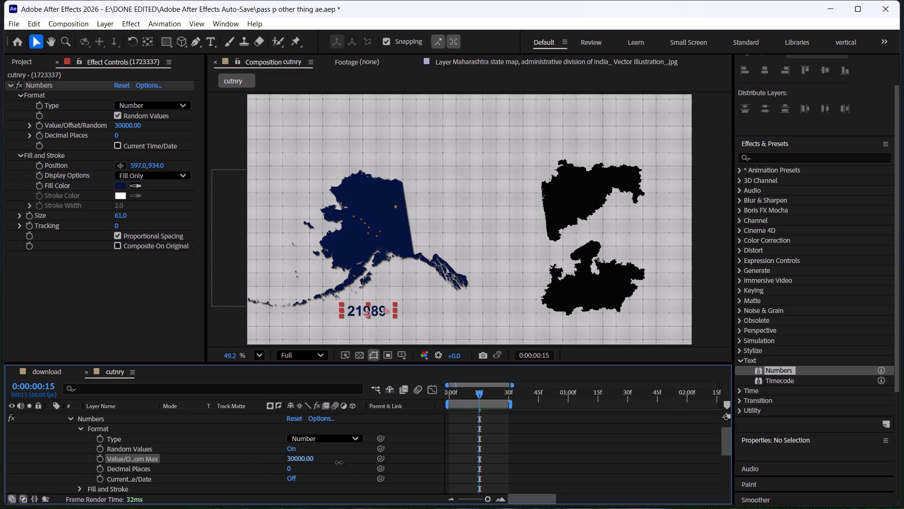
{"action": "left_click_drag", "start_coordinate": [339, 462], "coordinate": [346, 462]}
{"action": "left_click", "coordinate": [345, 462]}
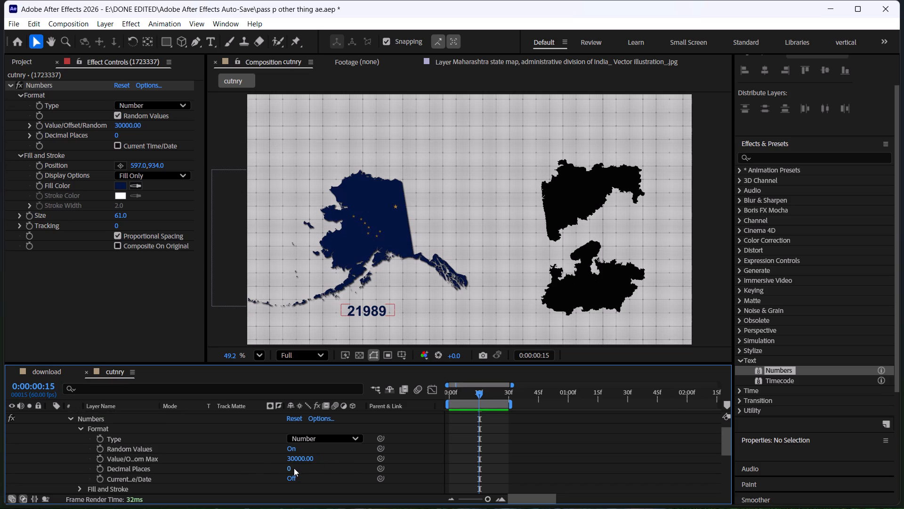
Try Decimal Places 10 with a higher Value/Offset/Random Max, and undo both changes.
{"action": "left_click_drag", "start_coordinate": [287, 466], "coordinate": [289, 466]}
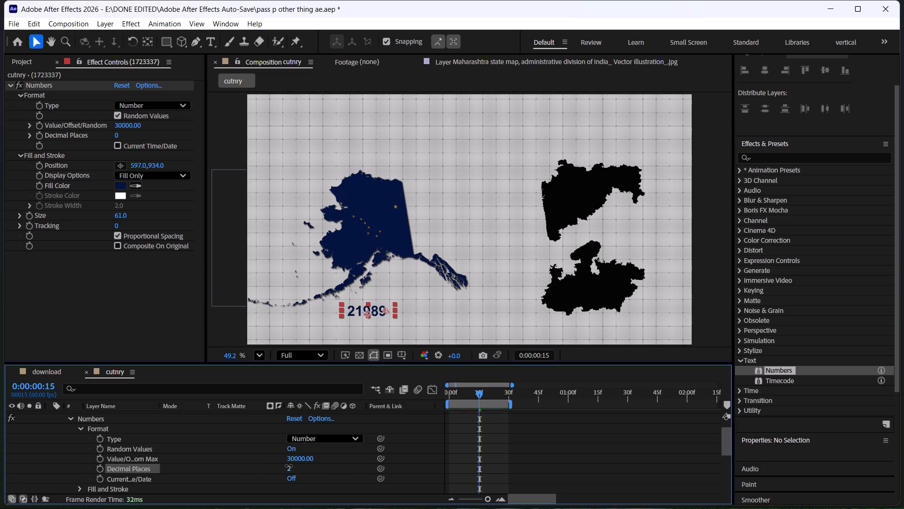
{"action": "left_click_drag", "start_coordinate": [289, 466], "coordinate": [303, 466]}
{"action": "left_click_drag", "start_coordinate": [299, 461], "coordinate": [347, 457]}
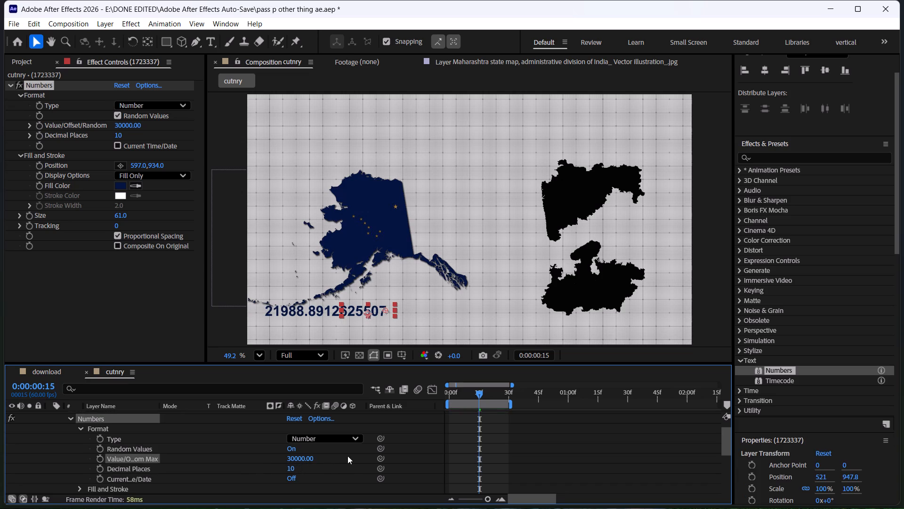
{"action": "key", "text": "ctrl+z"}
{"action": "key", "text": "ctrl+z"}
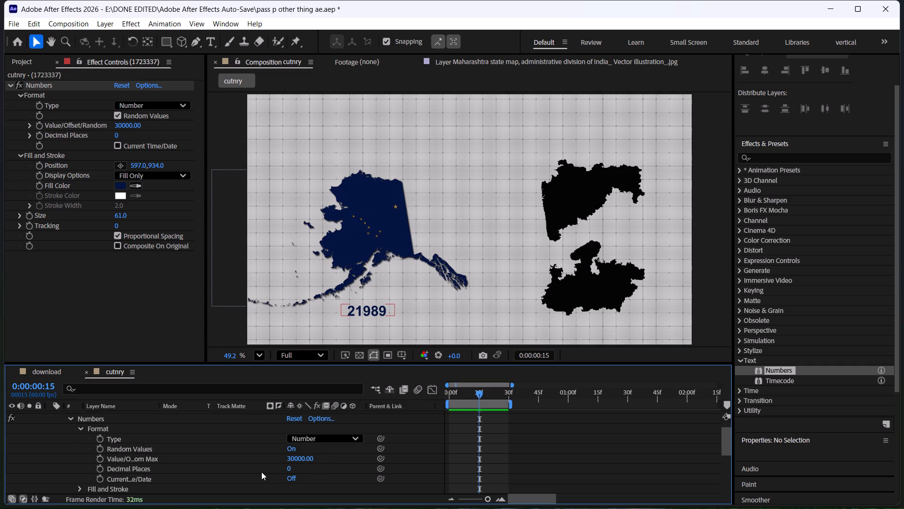
Examine the Numbers effect's type, format, and fill and stroke properties for a way to show a larger value.
{"action": "left_click", "coordinate": [260, 472]}
{"action": "left_click", "coordinate": [324, 436]}
{"action": "left_click", "coordinate": [329, 437]}
{"action": "left_click", "coordinate": [307, 477]}
{"action": "scroll", "coordinate": [210, 476], "scroll_direction": "down", "scroll_amount": 2}
{"action": "scroll", "coordinate": [211, 476], "scroll_direction": "up", "scroll_amount": 1}
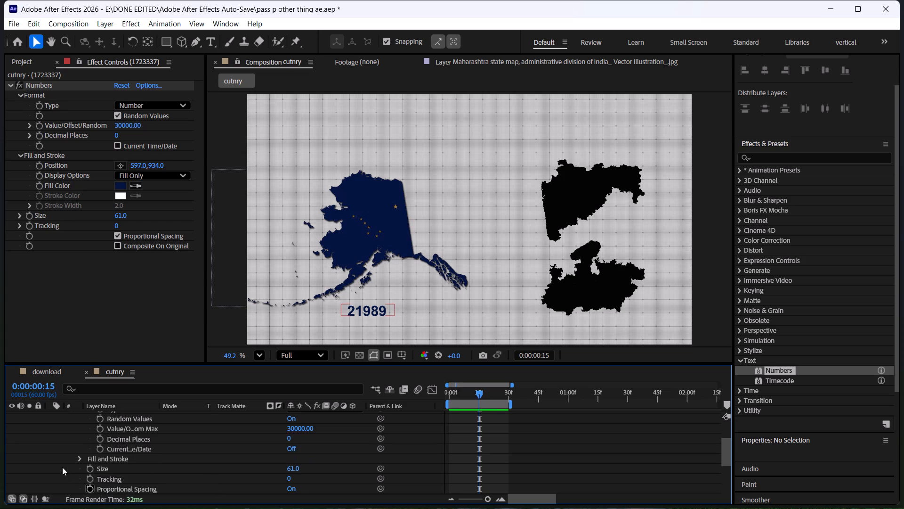
{"action": "left_click", "coordinate": [81, 458]}
{"action": "scroll", "coordinate": [197, 467], "scroll_direction": "up", "scroll_amount": 2}
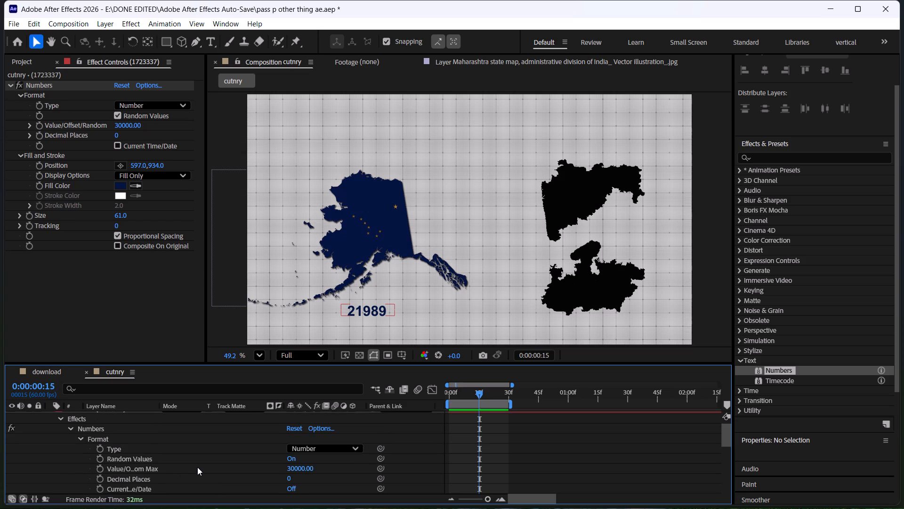
{"action": "scroll", "coordinate": [248, 468], "scroll_direction": "up", "scroll_amount": 2}
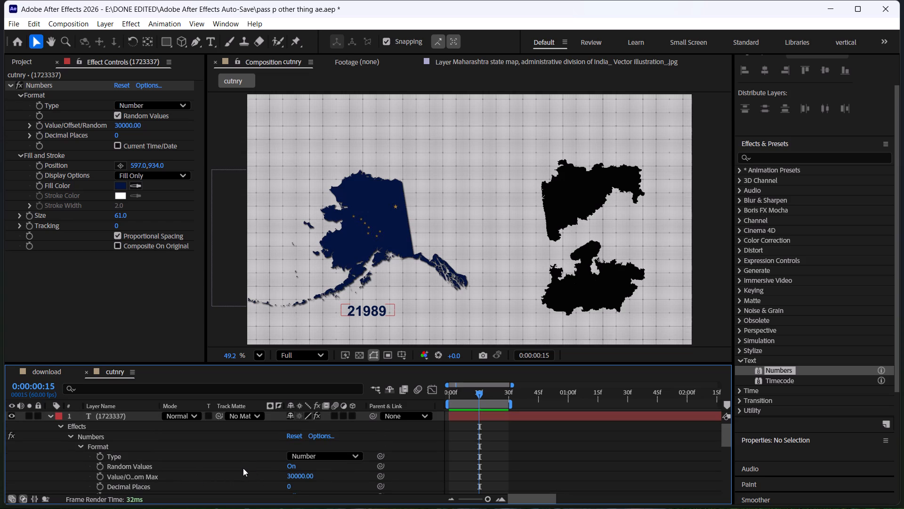
{"action": "scroll", "coordinate": [243, 468], "scroll_direction": "up", "scroll_amount": 1}
Undo all the Numbers effect changes, including applying the effect, back to the plain (1723337) text layer.
{"action": "key", "text": "ctrl+z"}
{"action": "key", "text": "ctrl+z"}
{"action": "key", "text": "ctrl+z"}
{"action": "key", "text": "ctrl+z"}
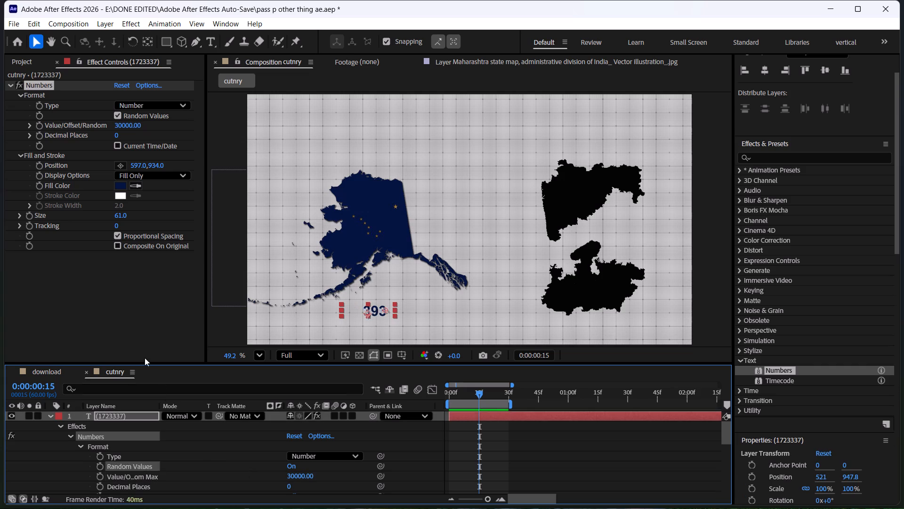
{"action": "key", "text": "ctrl+z"}
{"action": "key", "text": "ctrl+z"}
{"action": "key", "text": "ctrl+z"}
{"action": "key", "text": "ctrl+z"}
{"action": "key", "text": "ctrl+z"}
{"action": "key", "text": "ctrl+z"}
{"action": "key", "text": "ctrl+z"}
{"action": "key", "text": "ctrl+z"}
{"action": "key", "text": "ctrl+z"}
{"action": "key", "text": "ctrl+z"}
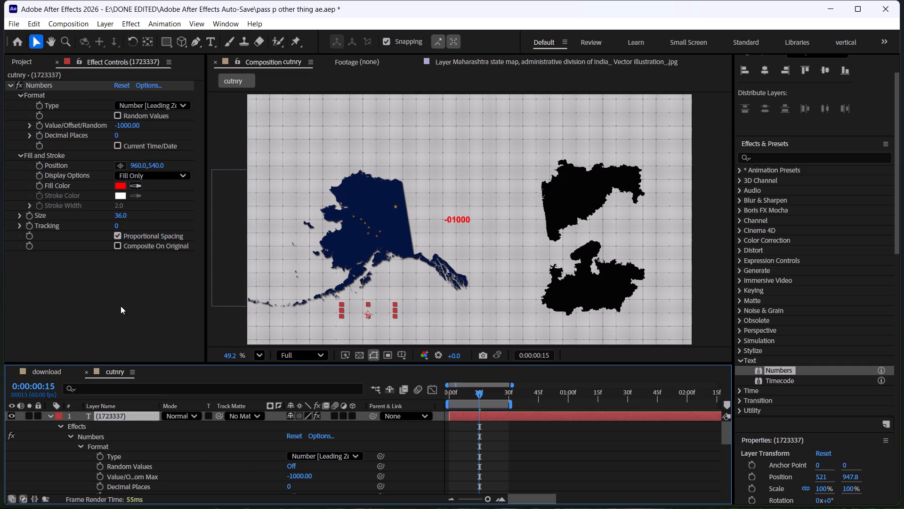
{"action": "key", "text": "ctrl+z"}
{"action": "key", "text": "ctrl+z"}
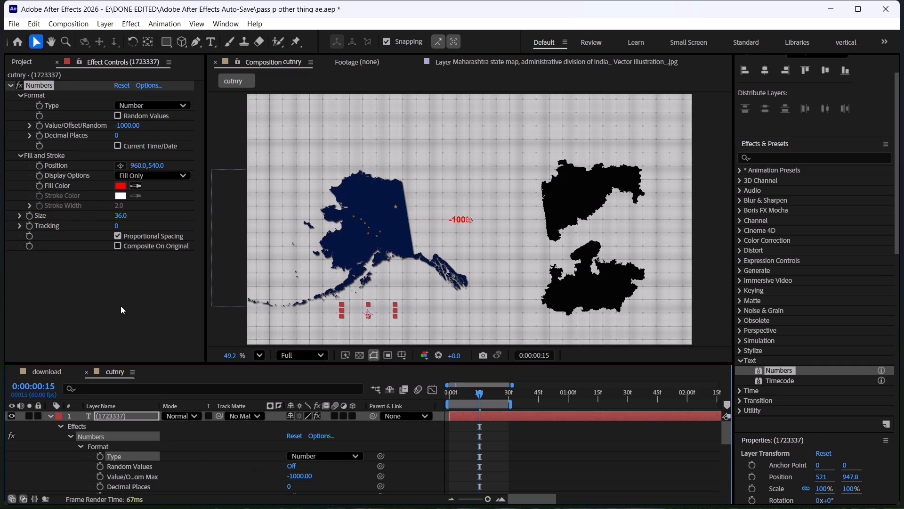
{"action": "key", "text": "ctrl+z"}
{"action": "key", "text": "ctrl+z"}
{"action": "key", "text": "ctrl+z"}
{"action": "key", "text": "ctrl+z"}
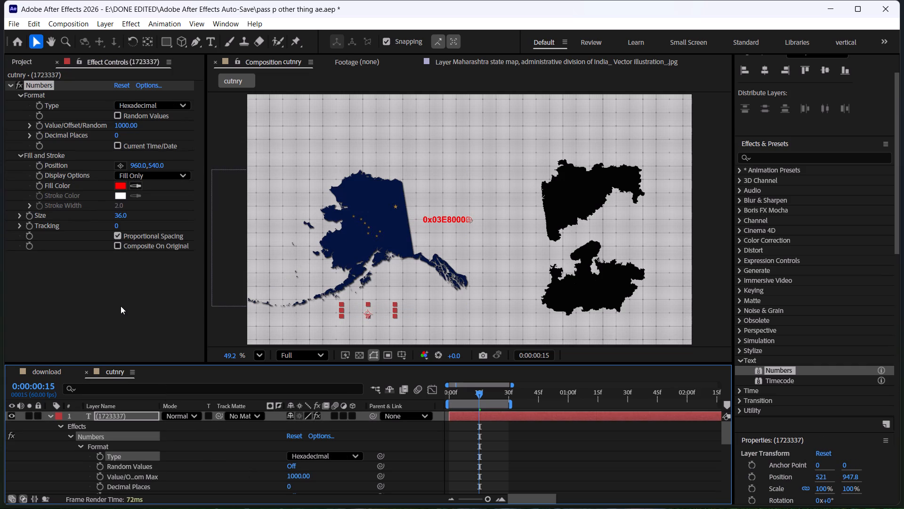
{"action": "key", "text": "ctrl+z"}
{"action": "key", "text": "ctrl+z"}
{"action": "key", "text": "ctrl+z"}
{"action": "key", "text": "ctrl+z"}
{"action": "key", "text": "ctrl+z"}
{"action": "key", "text": "ctrl+z"}
{"action": "key", "text": "ctrl+z"}
{"action": "key", "text": "ctrl+z"}
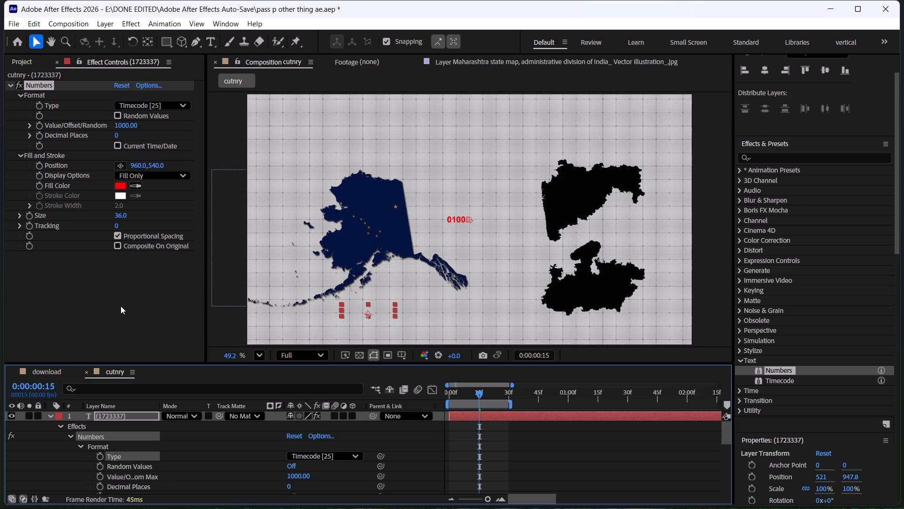
{"action": "key", "text": "ctrl+z"}
{"action": "key", "text": "ctrl+z"}
{"action": "key", "text": "ctrl+z"}
{"action": "key", "text": "ctrl+z"}
{"action": "key", "text": "ctrl+z"}
{"action": "key", "text": "ctrl+z"}
{"action": "key", "text": "ctrl+z"}
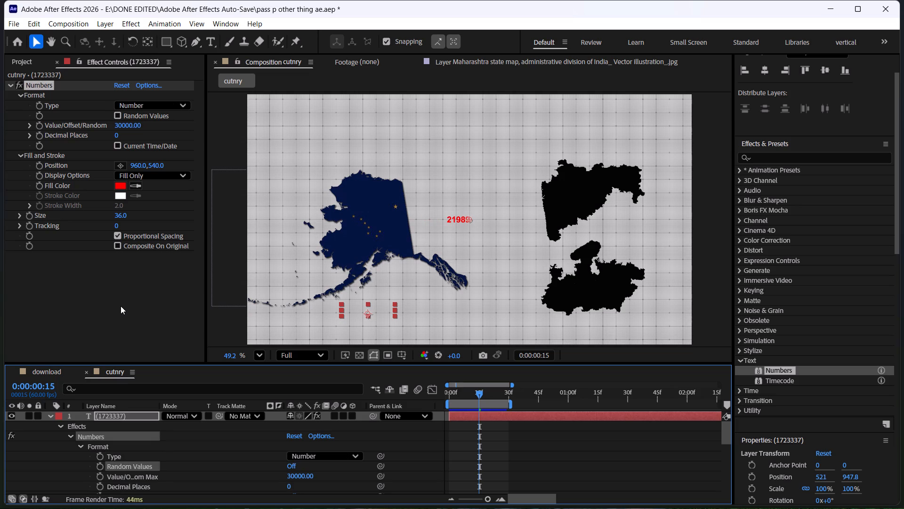
{"action": "key", "text": "ctrl+z"}
{"action": "key", "text": "ctrl+z"}
{"action": "key", "text": "ctrl+z"}
{"action": "key", "text": "ctrl+z"}
{"action": "key", "text": "ctrl+z"}
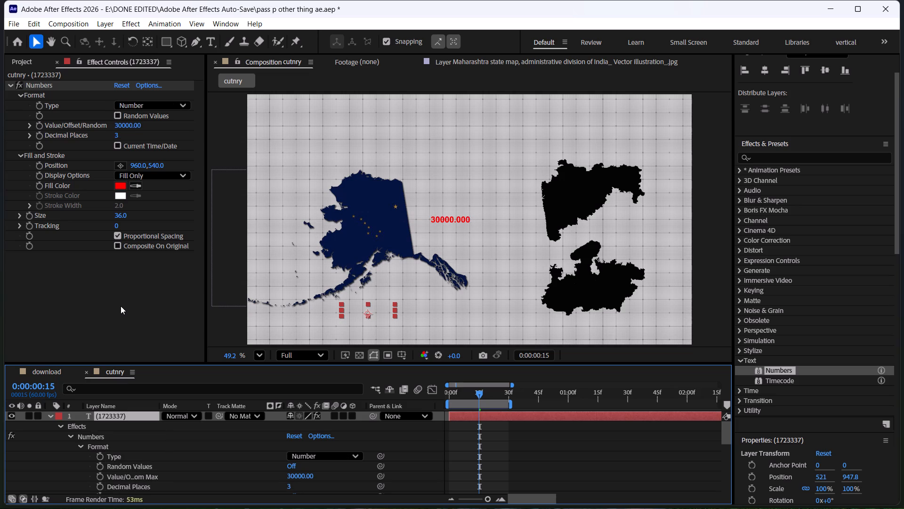
{"action": "key", "text": "ctrl+z"}
{"action": "key", "text": "ctrl+z"}
{"action": "key", "text": "ctrl+z"}
{"action": "key", "text": "ctrl+z"}
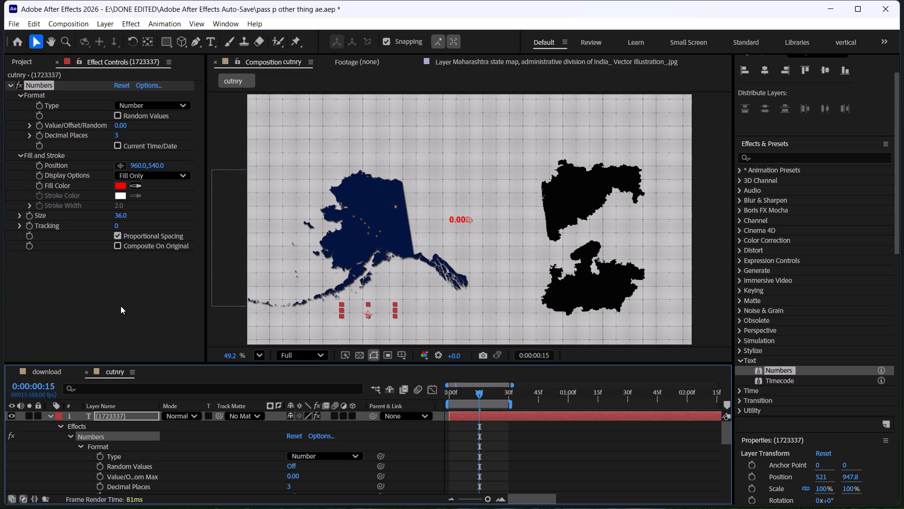
{"action": "key", "text": "ctrl+z"}
{"action": "left_click", "coordinate": [125, 306]}
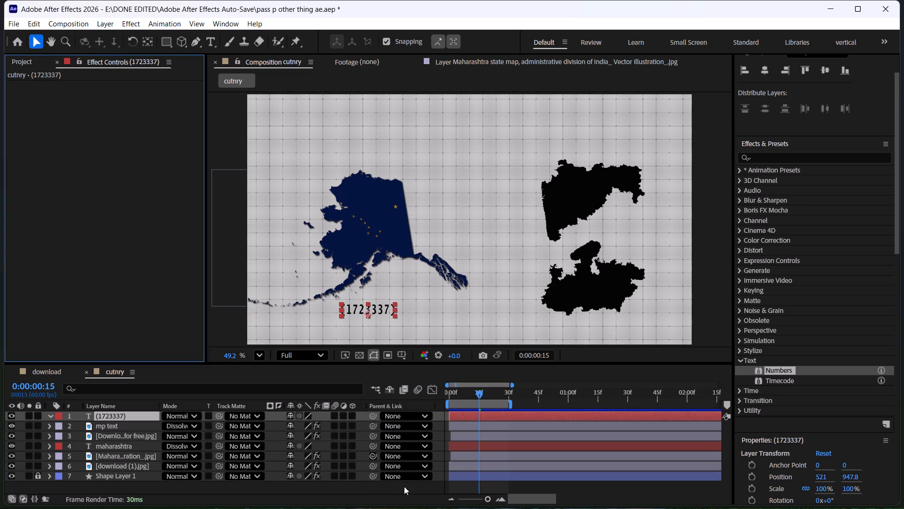
Edit the (1723337) text to keep only 172, with four spaces in place of 3337 before the closing parenthesis.
{"action": "left_click", "coordinate": [122, 417]}
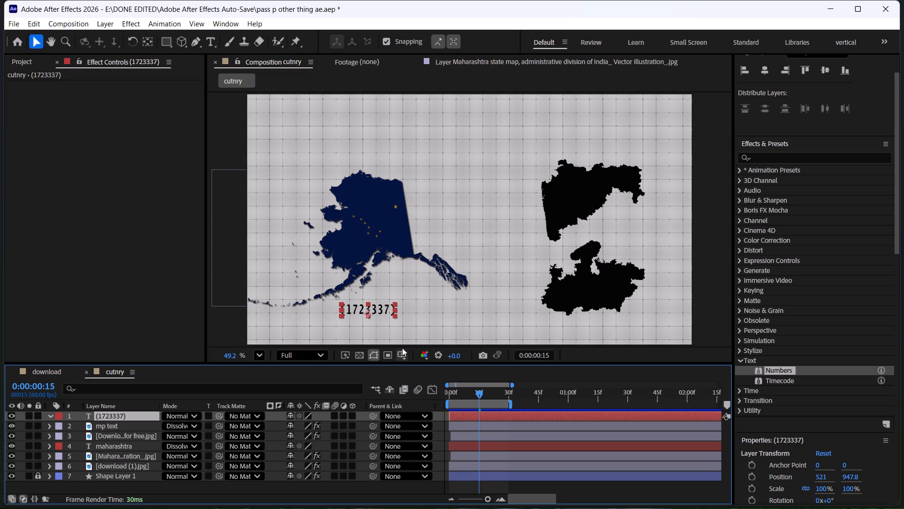
{"action": "left_click", "coordinate": [379, 309]}
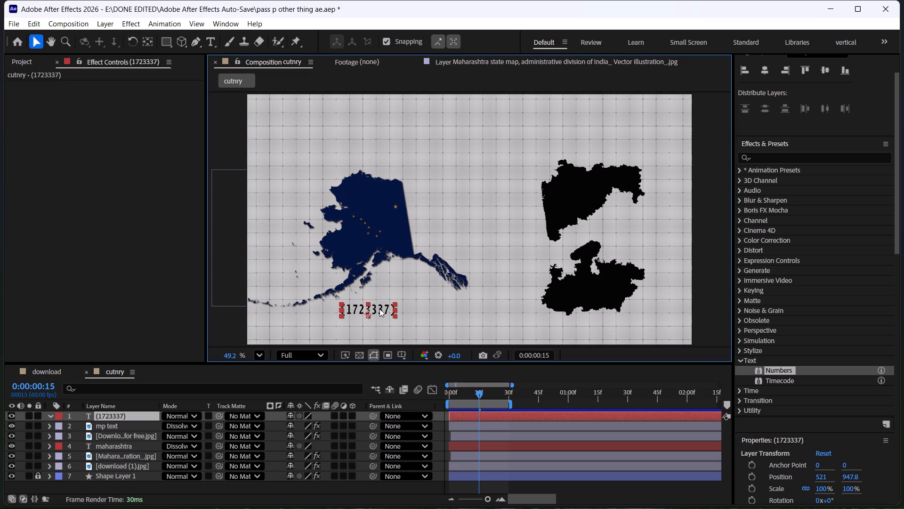
{"action": "key", "text": "ctrl+t"}
{"action": "left_click", "coordinate": [382, 311]}
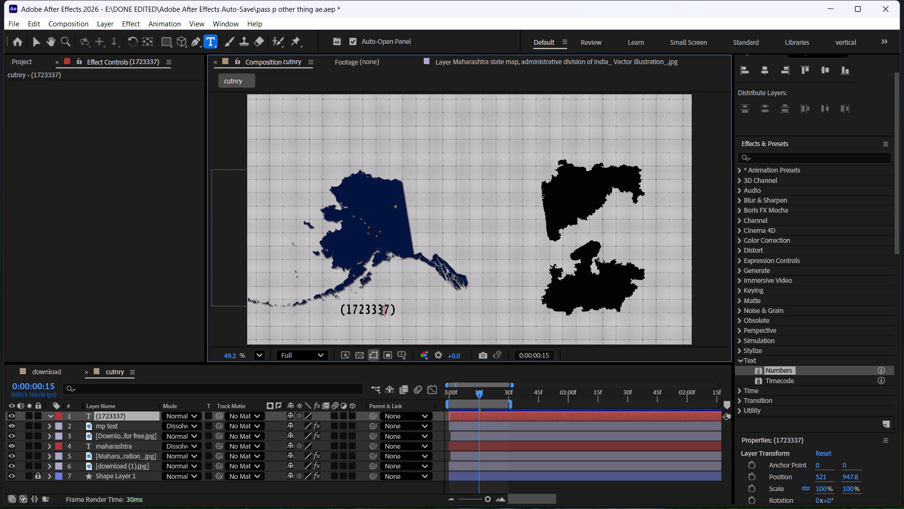
{"action": "left_click", "coordinate": [388, 314]}
{"action": "key", "text": "BackSpace"}
{"action": "key", "text": "BackSpace"}
{"action": "key", "text": "BackSpace"}
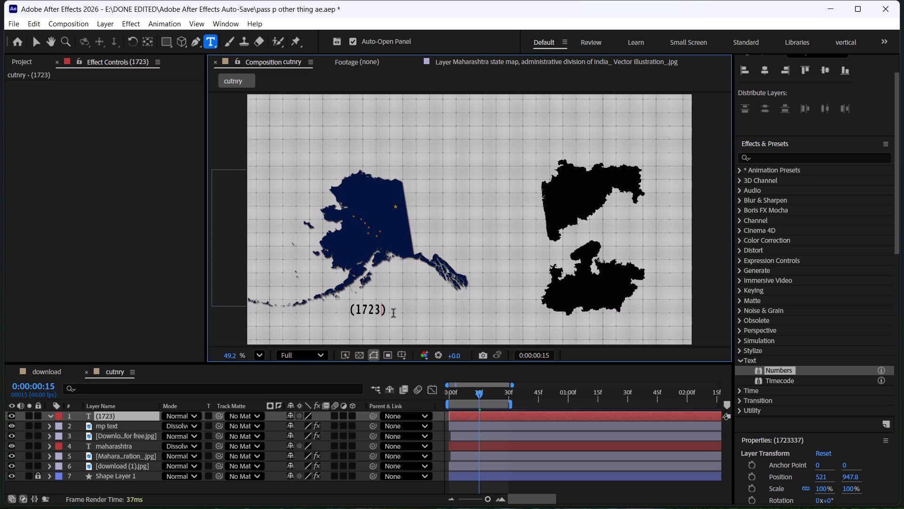
{"action": "key", "text": "BackSpace"}
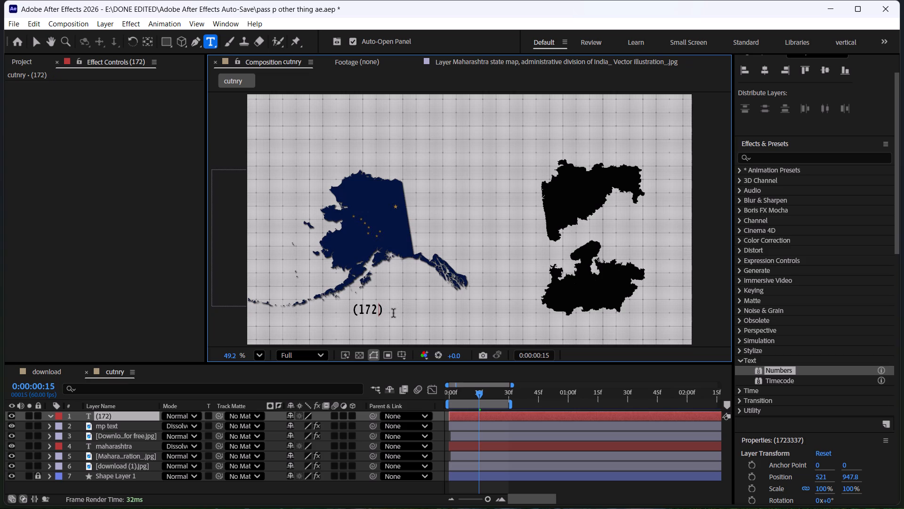
{"action": "key", "text": "space"}
{"action": "key", "text": "space"}
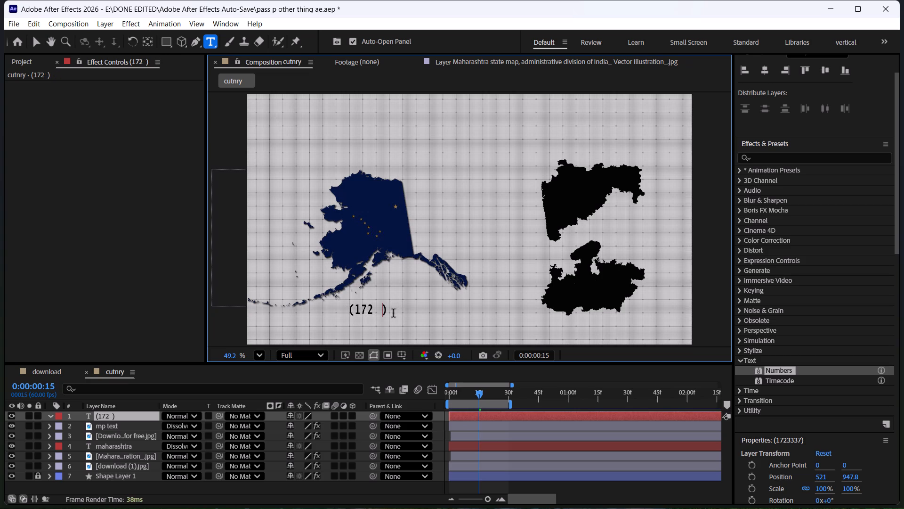
{"action": "key", "text": "space"}
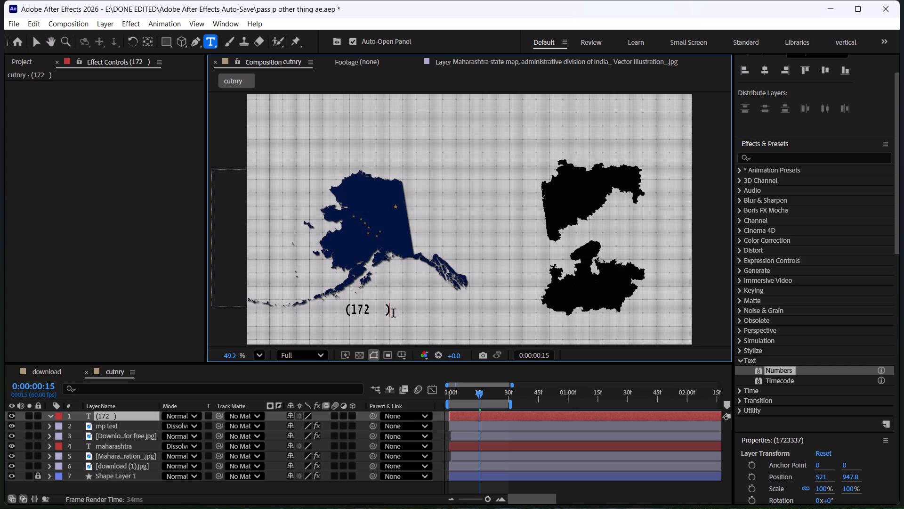
{"action": "key", "text": "space"}
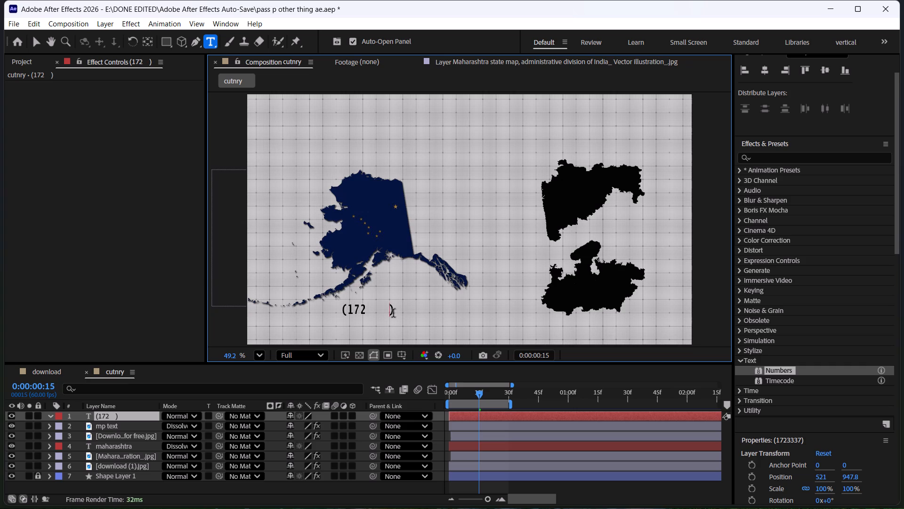
{"action": "left_click", "coordinate": [226, 500]}
{"action": "left_click", "coordinate": [228, 493]}
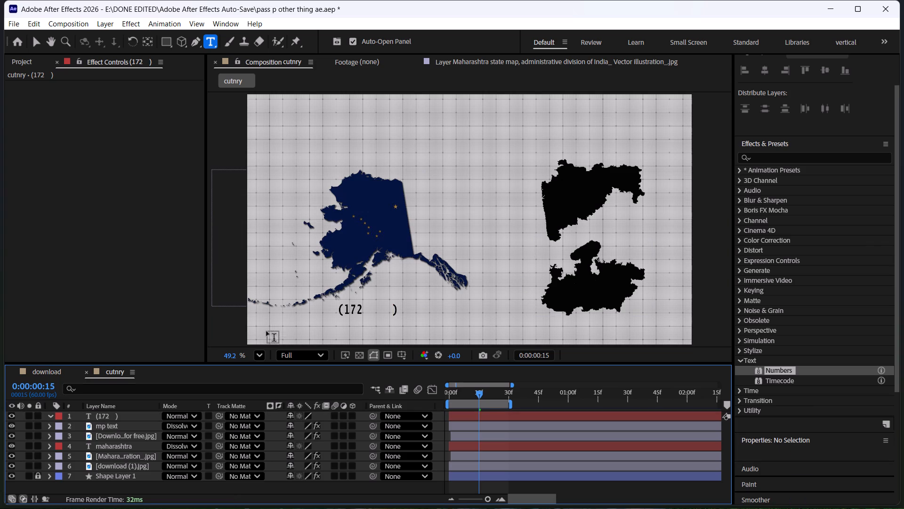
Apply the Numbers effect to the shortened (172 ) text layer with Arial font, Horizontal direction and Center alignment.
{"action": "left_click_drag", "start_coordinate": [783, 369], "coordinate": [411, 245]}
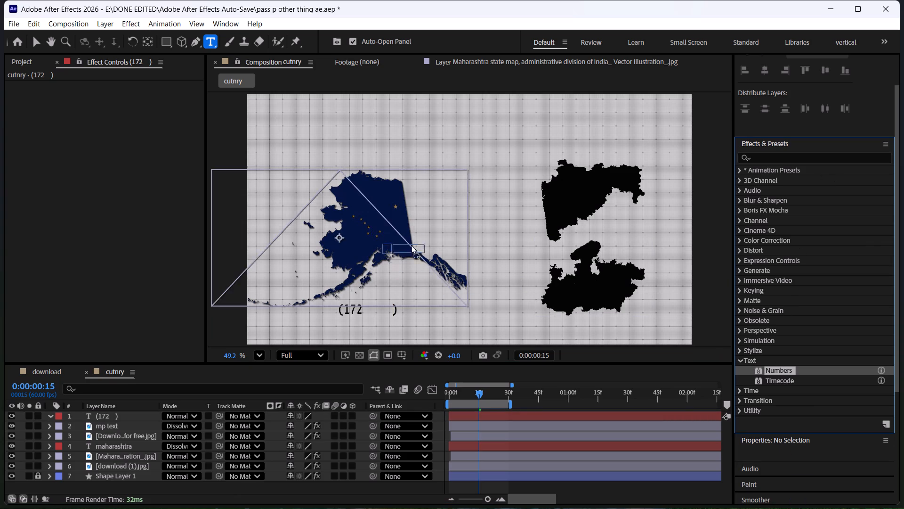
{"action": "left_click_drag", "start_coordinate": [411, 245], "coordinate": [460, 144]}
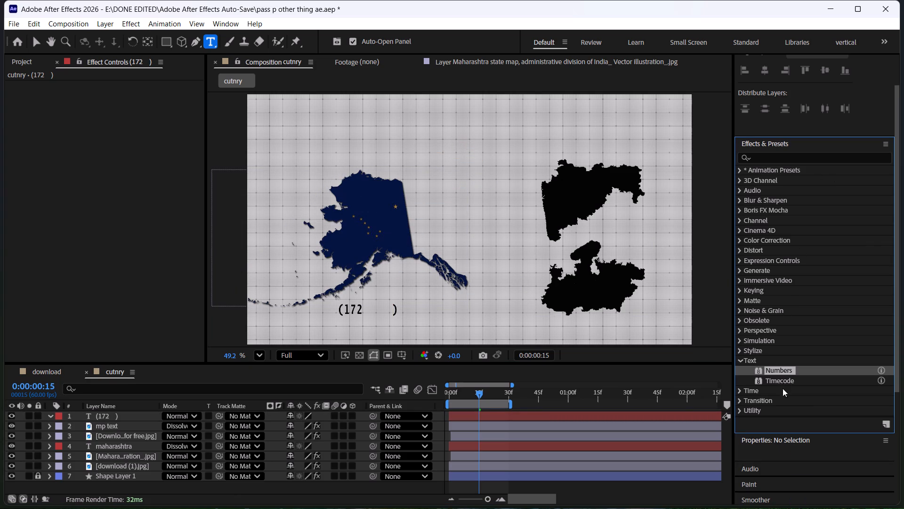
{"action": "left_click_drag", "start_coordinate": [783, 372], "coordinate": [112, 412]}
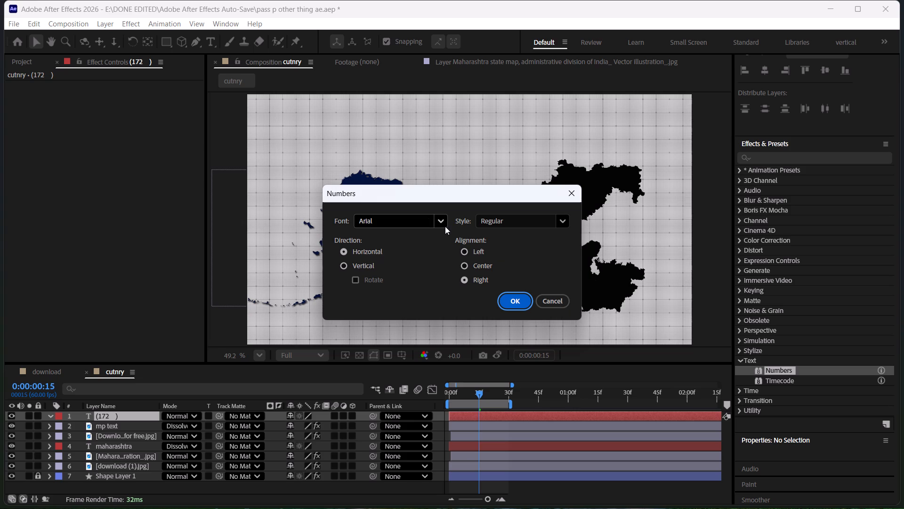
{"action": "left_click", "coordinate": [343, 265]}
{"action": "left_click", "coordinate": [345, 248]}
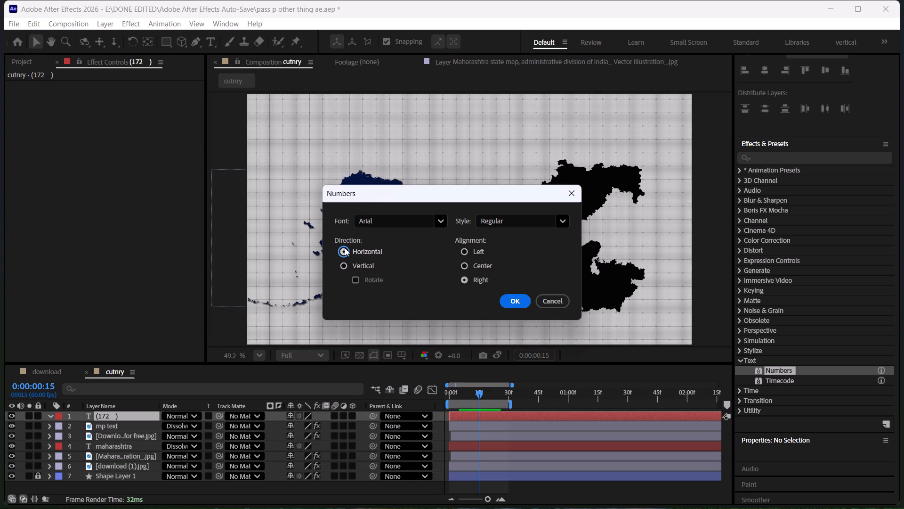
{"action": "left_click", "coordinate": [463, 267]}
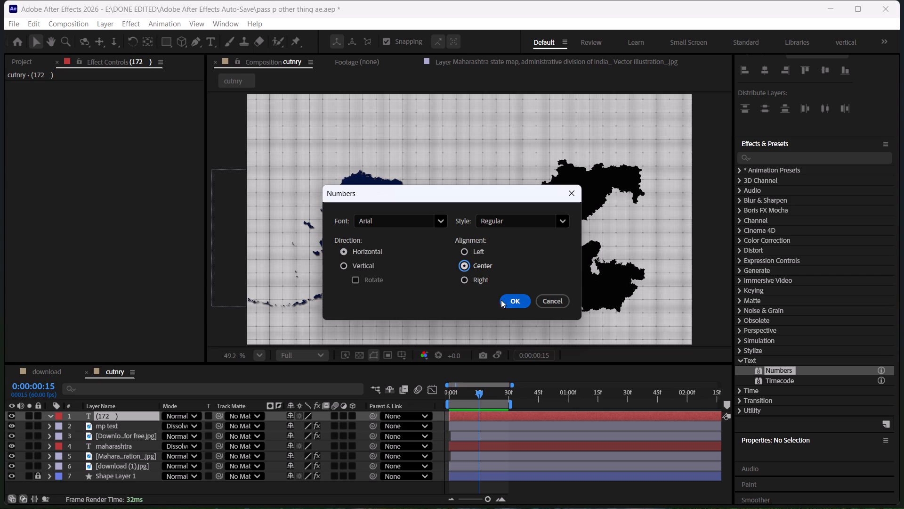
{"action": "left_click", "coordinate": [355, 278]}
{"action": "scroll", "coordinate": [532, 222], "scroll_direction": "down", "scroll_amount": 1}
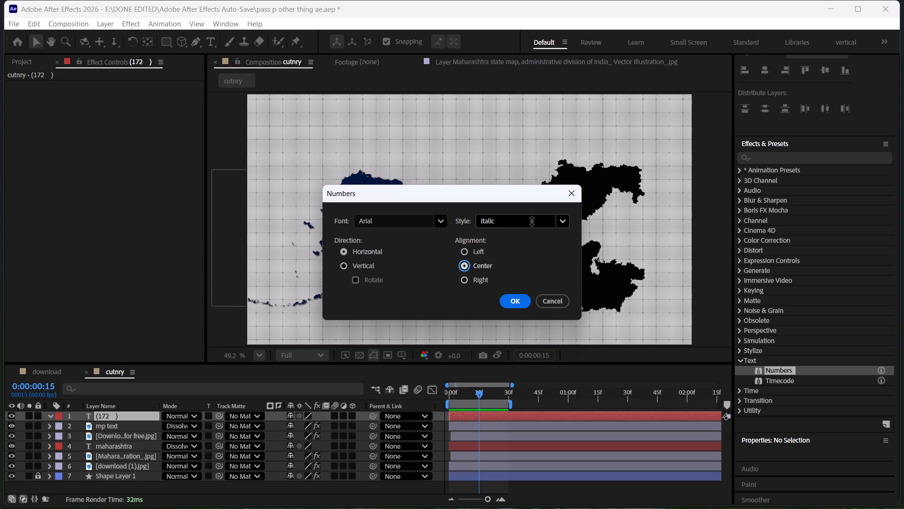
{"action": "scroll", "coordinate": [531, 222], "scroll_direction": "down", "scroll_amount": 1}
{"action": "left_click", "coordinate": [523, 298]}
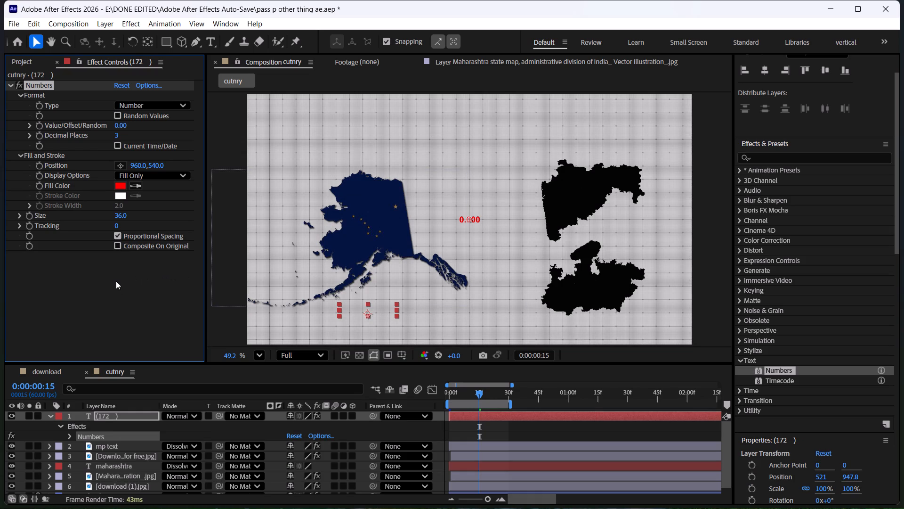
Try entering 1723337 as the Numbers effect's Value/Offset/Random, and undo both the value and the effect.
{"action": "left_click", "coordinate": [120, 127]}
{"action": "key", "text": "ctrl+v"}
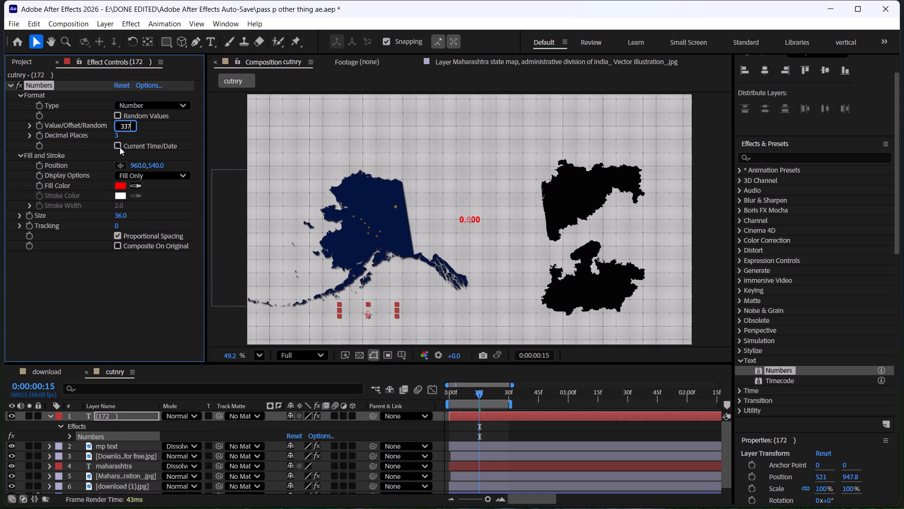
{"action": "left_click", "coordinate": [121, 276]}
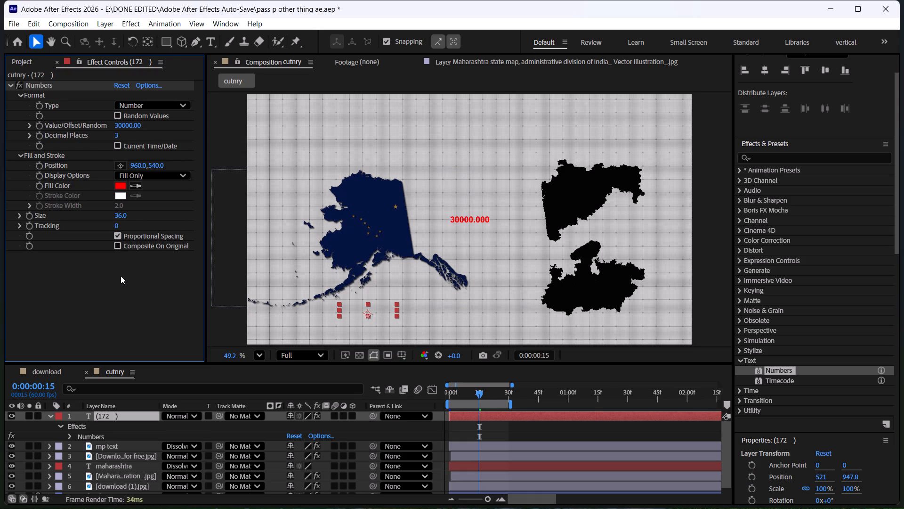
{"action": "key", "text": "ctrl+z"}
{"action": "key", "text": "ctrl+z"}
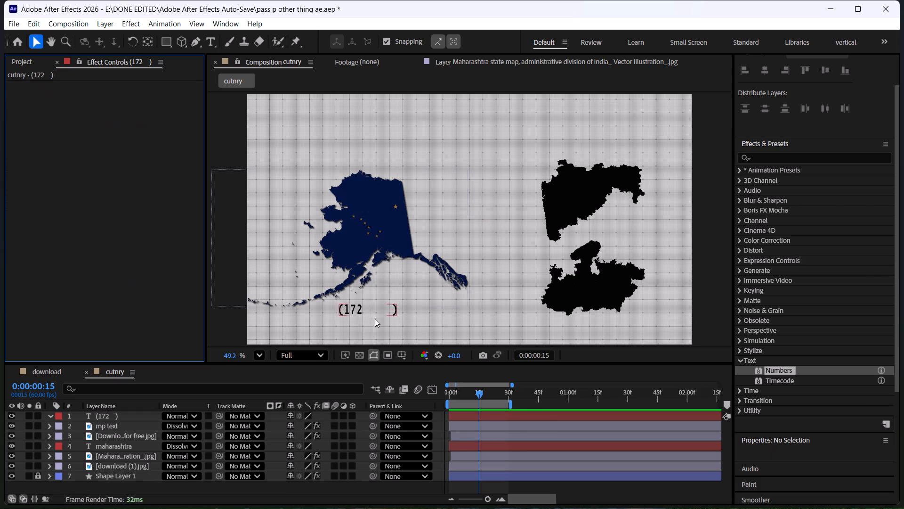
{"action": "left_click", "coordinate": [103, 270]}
Duplicate the shortened (172 ) text layer.
{"action": "left_click", "coordinate": [124, 418]}
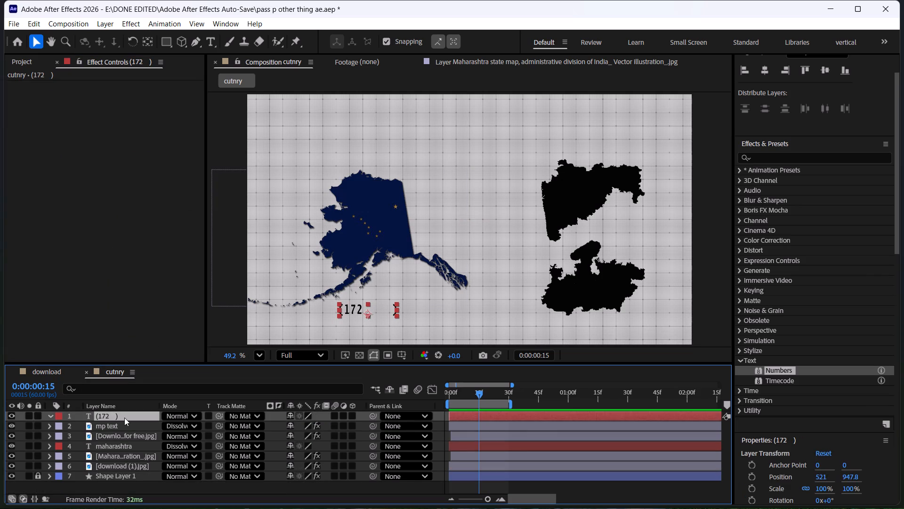
{"action": "key", "text": "ctrl+f"}
{"action": "key", "text": "ctrl+d"}
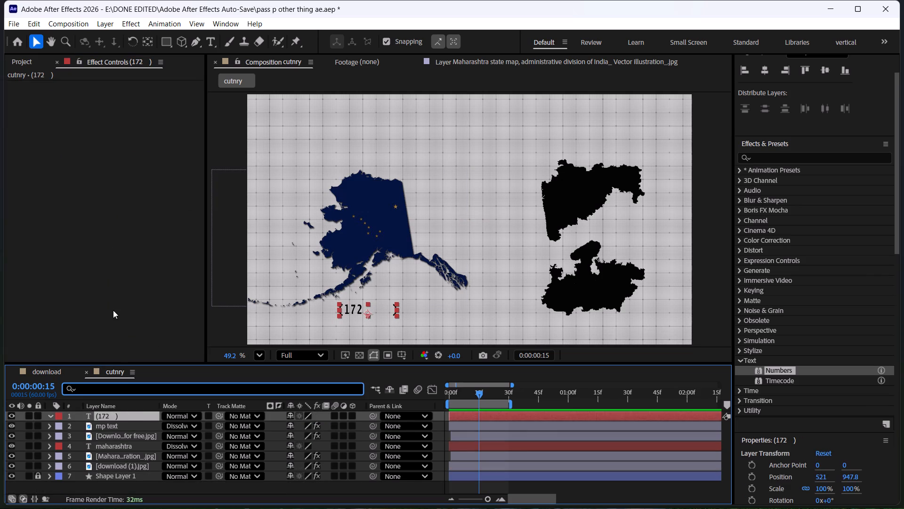
{"action": "left_click", "coordinate": [113, 310]}
{"action": "left_click", "coordinate": [133, 412]}
{"action": "key", "text": "ctrl+d"}
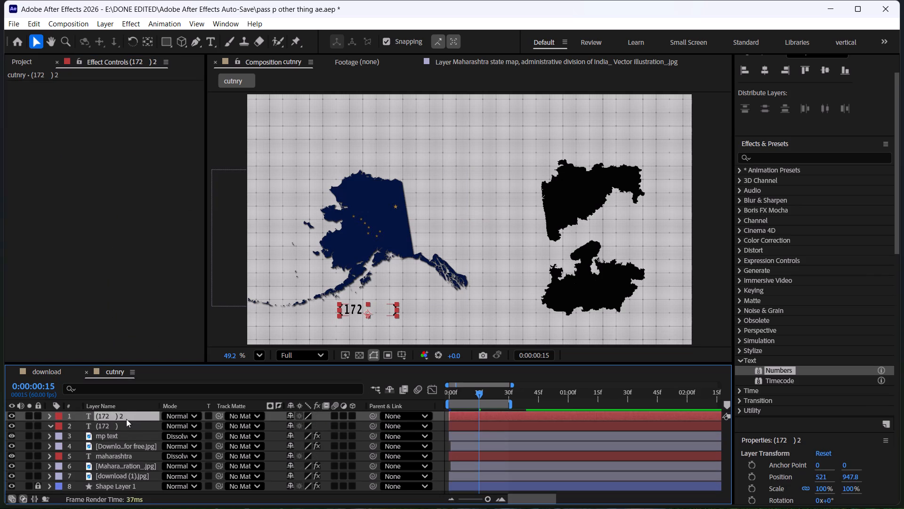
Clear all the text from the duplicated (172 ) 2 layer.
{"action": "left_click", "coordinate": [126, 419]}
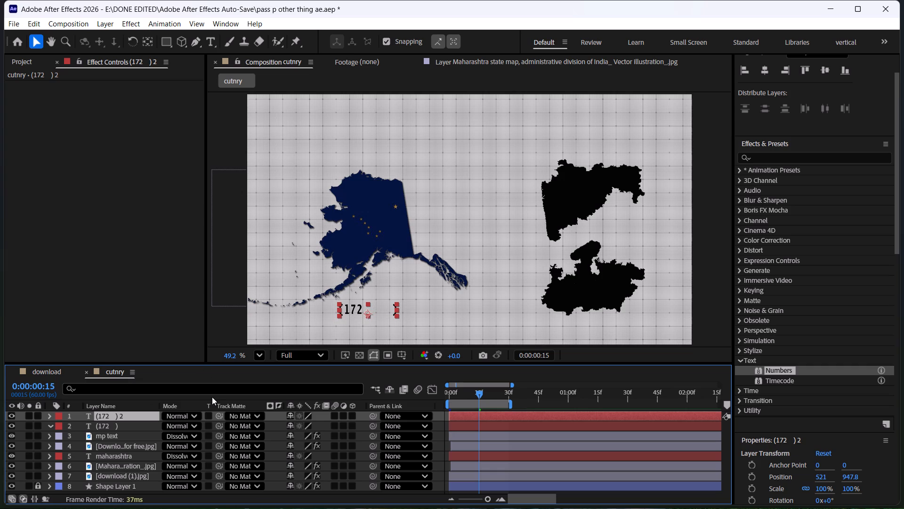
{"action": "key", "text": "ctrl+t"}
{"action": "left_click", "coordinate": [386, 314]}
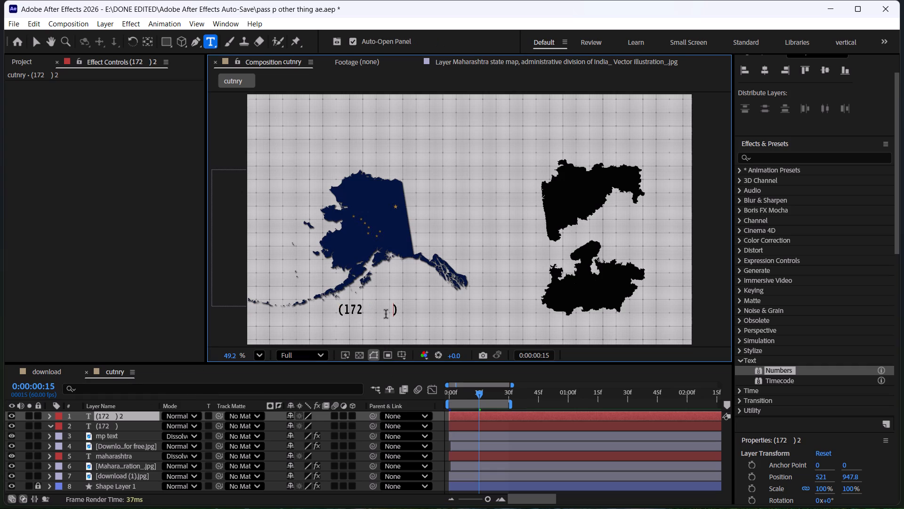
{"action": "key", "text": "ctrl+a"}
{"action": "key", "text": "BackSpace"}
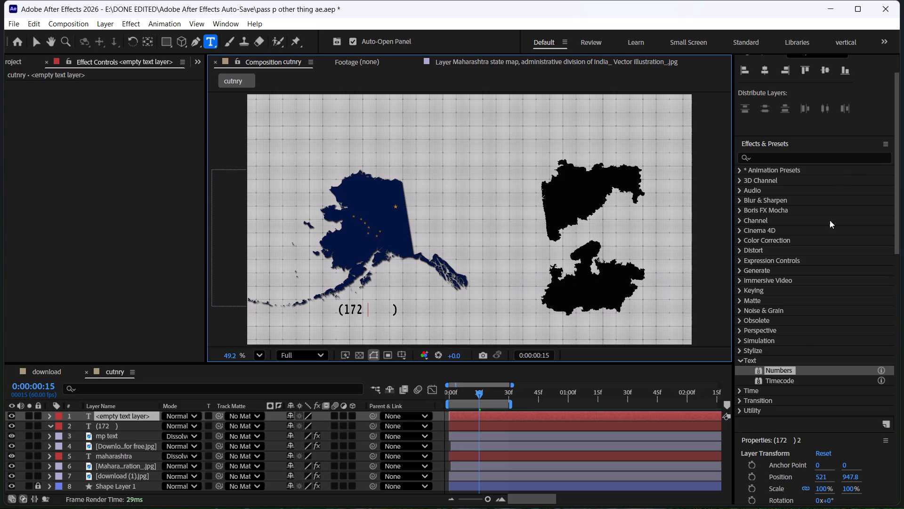
Apply the Numbers effect to the original (172 ) text layer with Arial Regular, Horizontal direction and Right alignment.
{"action": "left_click_drag", "start_coordinate": [772, 375], "coordinate": [387, 318]}
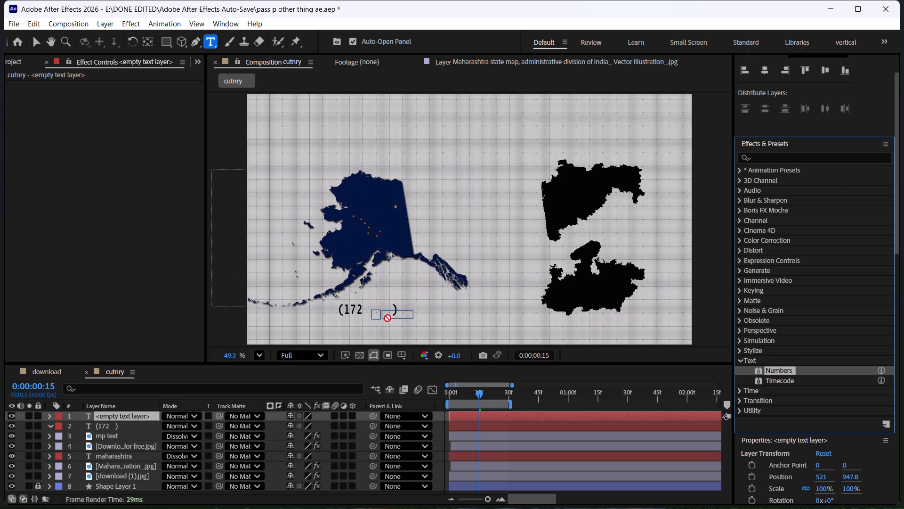
{"action": "left_click_drag", "start_coordinate": [387, 318], "coordinate": [381, 311]}
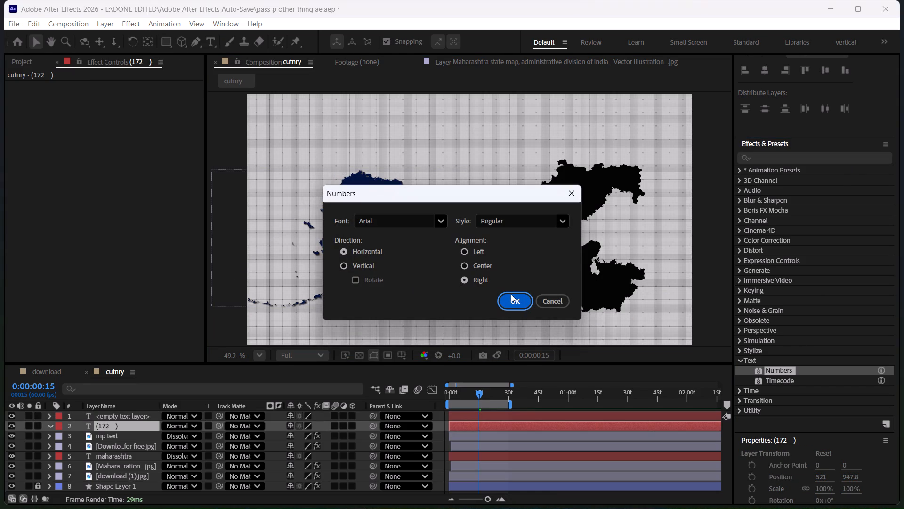
{"action": "left_click", "coordinate": [505, 301]}
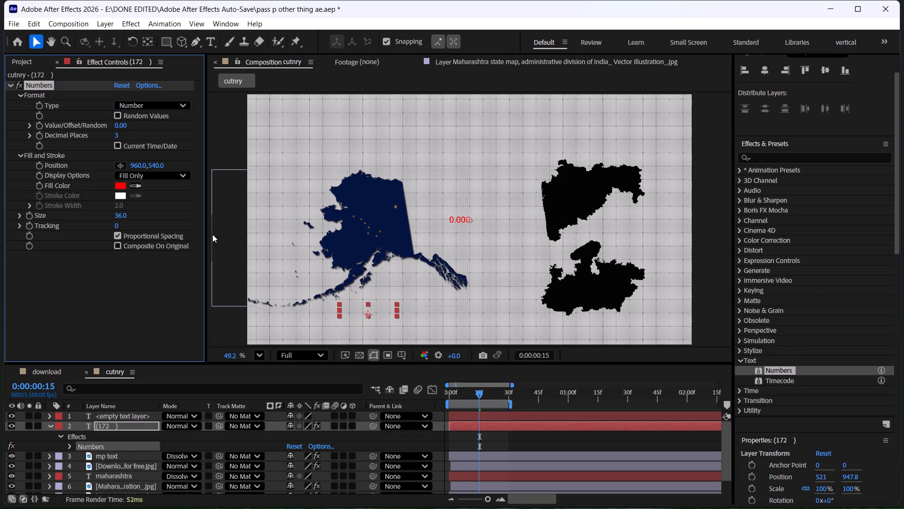
Move the Numbers effect's position to 597, 932, below the Alaska map.
{"action": "left_click_drag", "start_coordinate": [138, 162], "coordinate": [0, 175]}
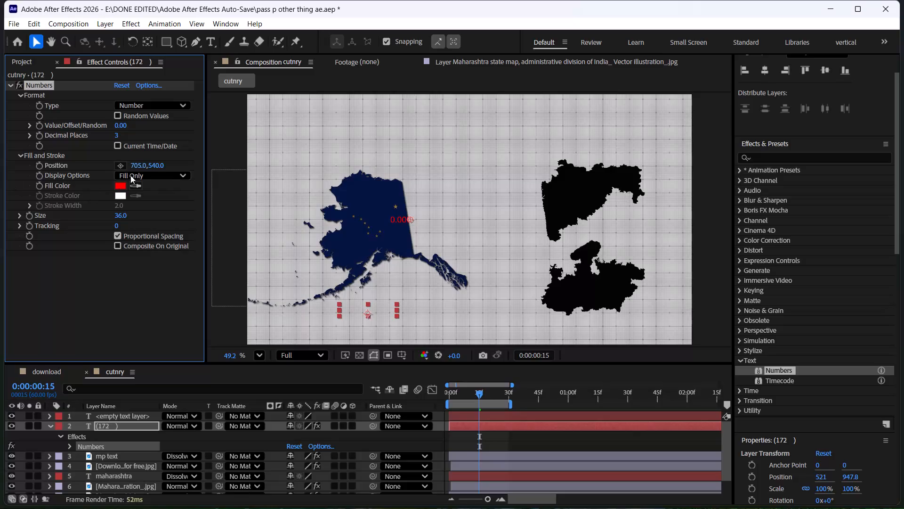
{"action": "left_click_drag", "start_coordinate": [133, 162], "coordinate": [94, 192]}
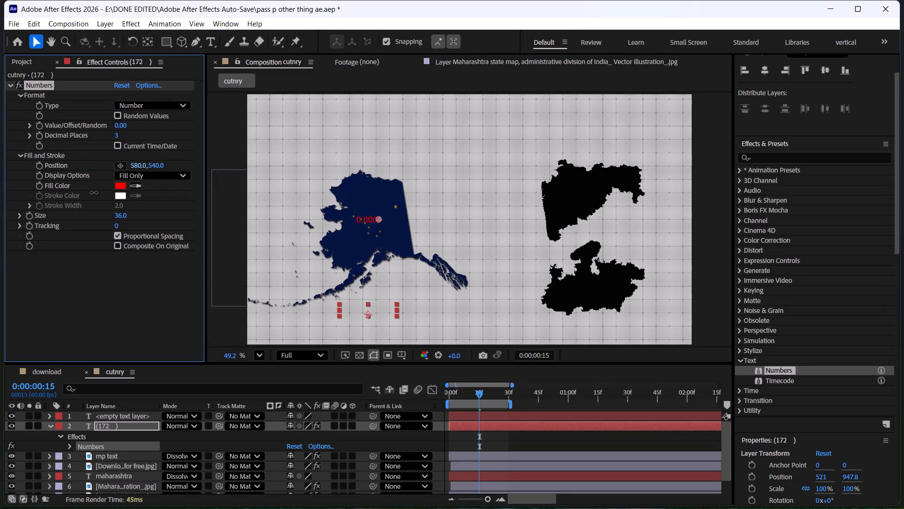
{"action": "left_click_drag", "start_coordinate": [94, 192], "coordinate": [103, 195]}
{"action": "left_click_drag", "start_coordinate": [159, 164], "coordinate": [375, 181]}
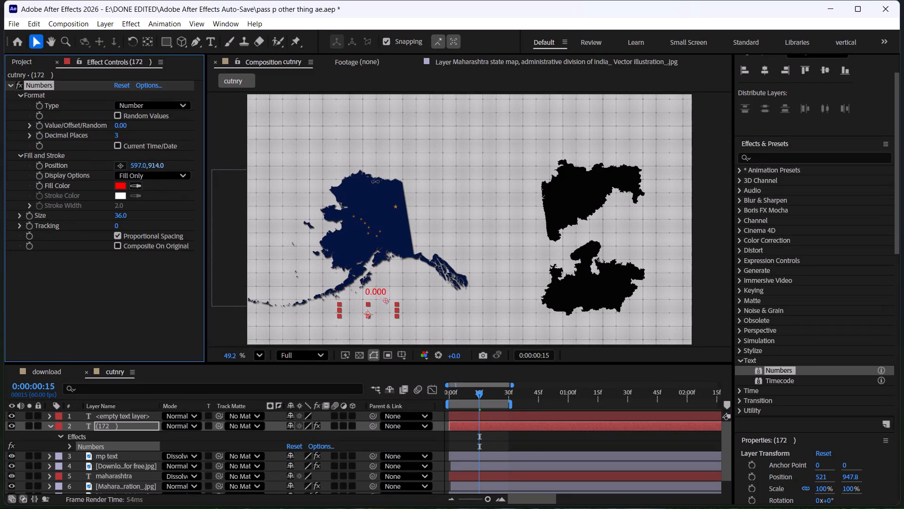
{"action": "left_click_drag", "start_coordinate": [375, 181], "coordinate": [365, 188]}
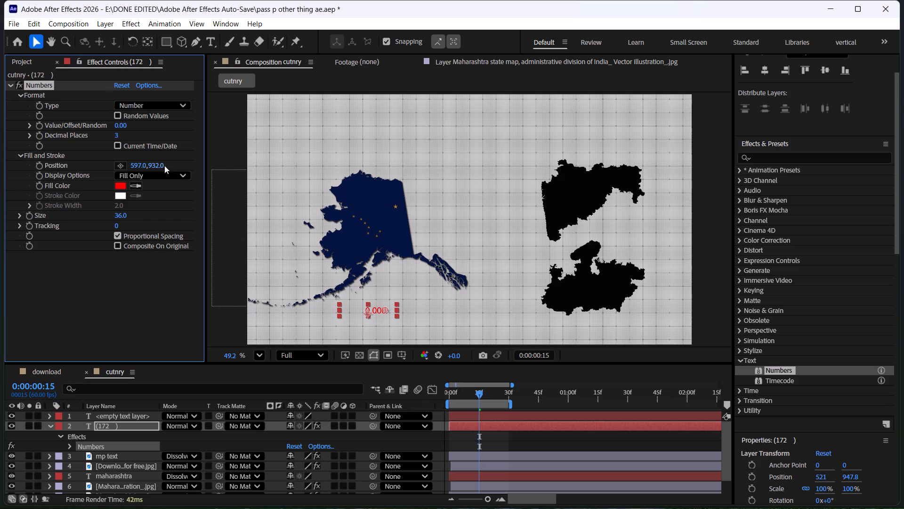
Set the Numbers effect's font to Lucida Sans Typewriter in Bold style, matching the text layer.
{"action": "left_click", "coordinate": [150, 85]}
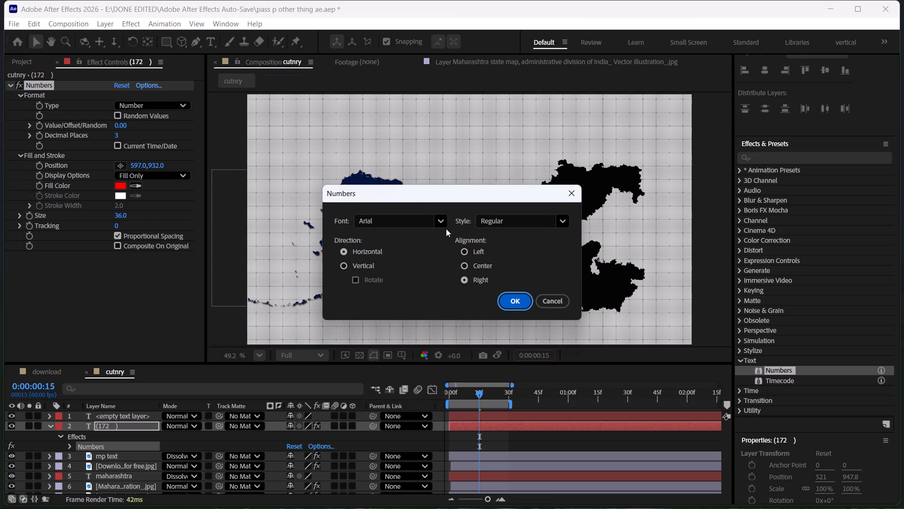
{"action": "left_click", "coordinate": [572, 198]}
{"action": "scroll", "coordinate": [903, 285], "scroll_direction": "down", "scroll_amount": 2}
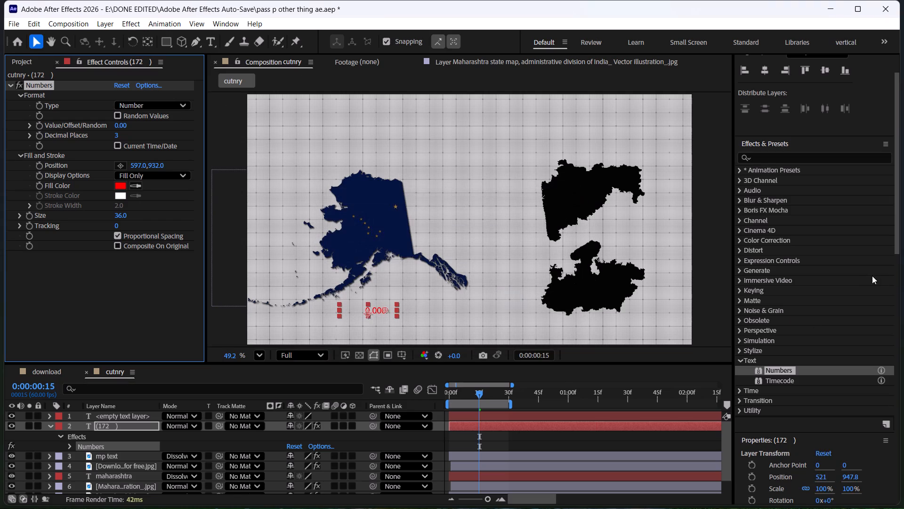
{"action": "scroll", "coordinate": [872, 276], "scroll_direction": "down", "scroll_amount": 1}
{"action": "scroll", "coordinate": [820, 283], "scroll_direction": "down", "scroll_amount": 4}
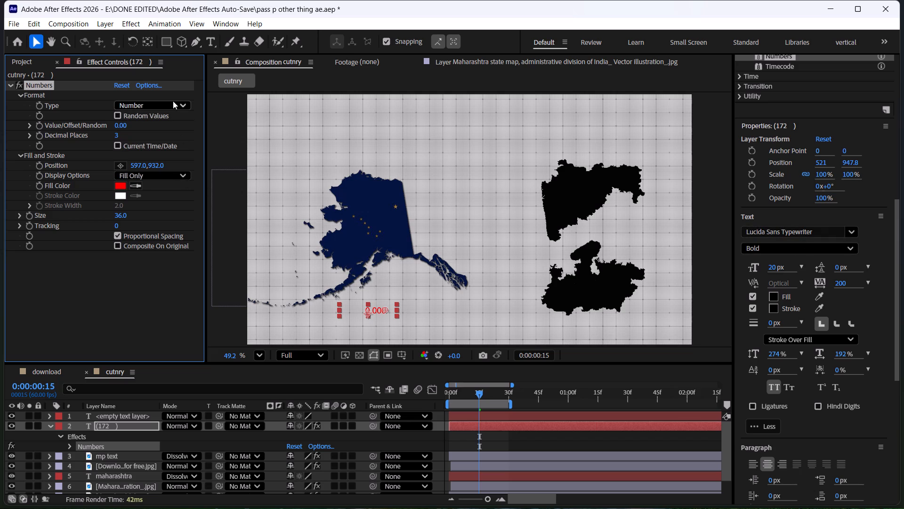
{"action": "left_click", "coordinate": [146, 86]}
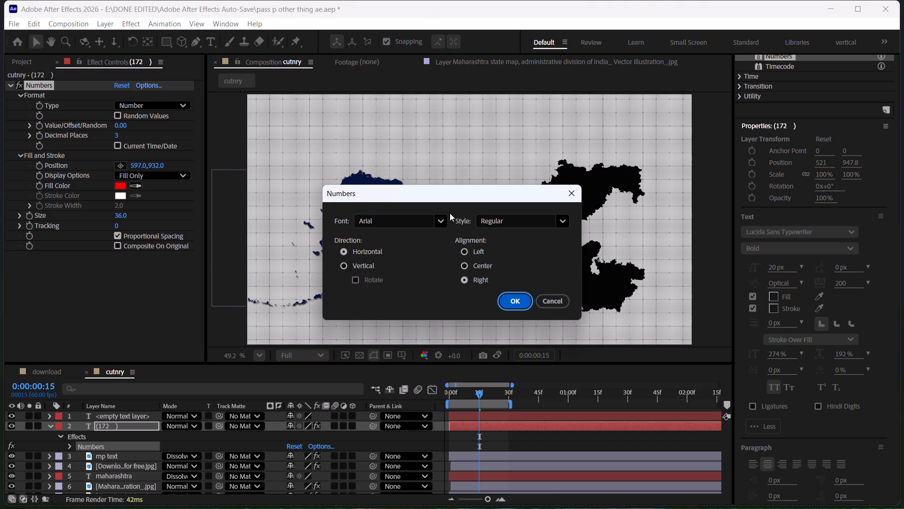
{"action": "left_click", "coordinate": [410, 222]}
{"action": "type", "text": "li"}
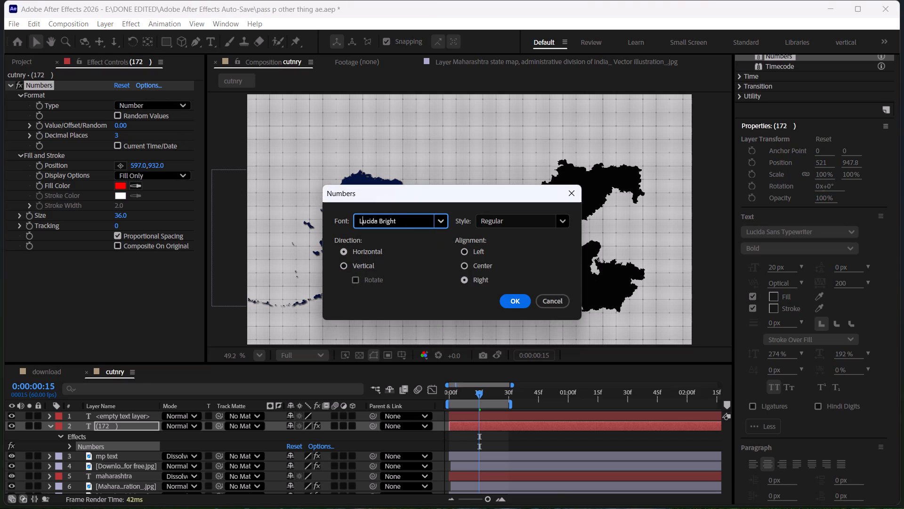
{"action": "key", "text": "BackSpace"}
{"action": "key", "text": "u"}
{"action": "left_click", "coordinate": [445, 218]}
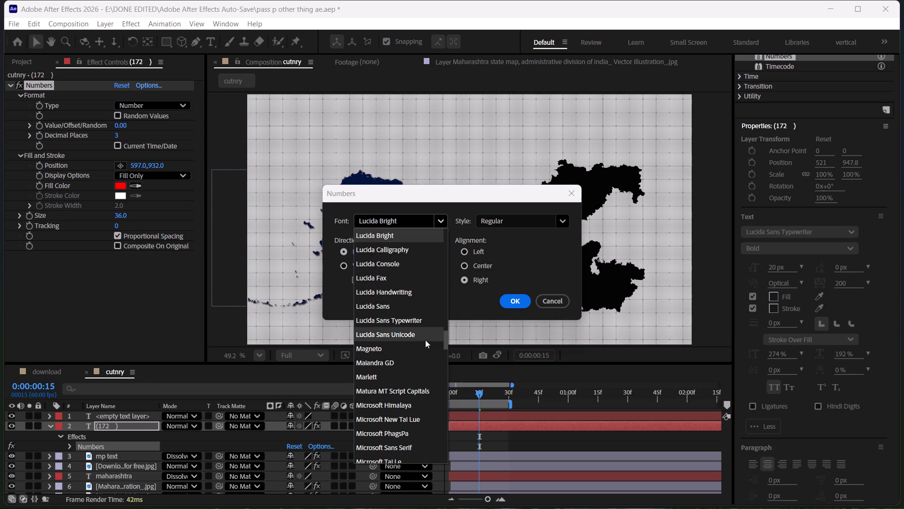
{"action": "left_click", "coordinate": [405, 317]}
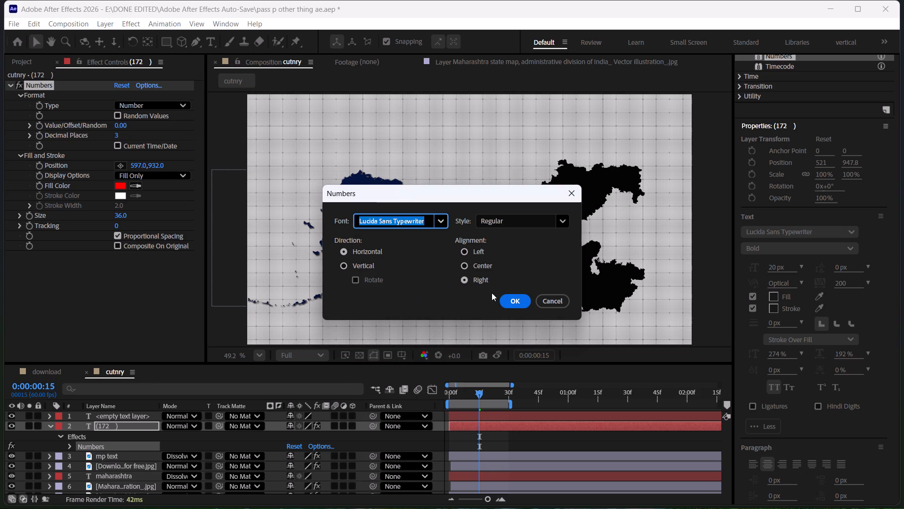
{"action": "scroll", "coordinate": [526, 221], "scroll_direction": "down", "scroll_amount": 2}
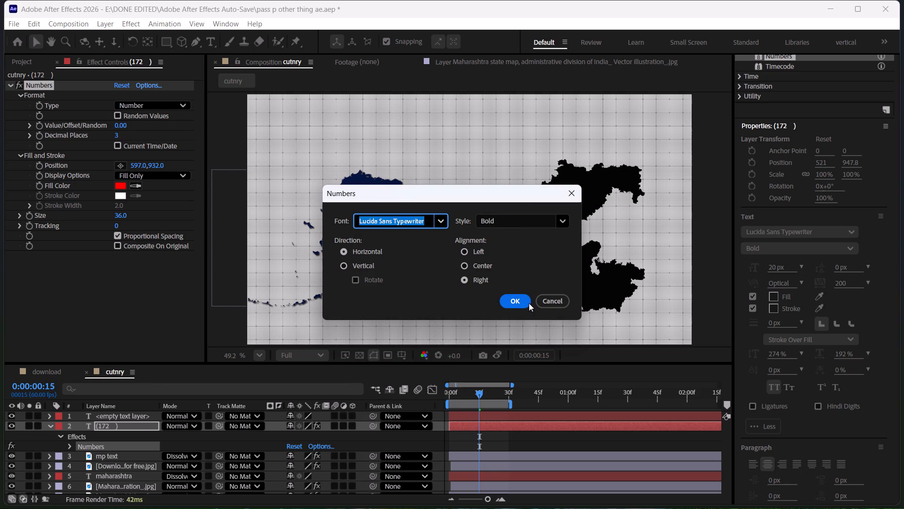
{"action": "left_click", "coordinate": [524, 301]}
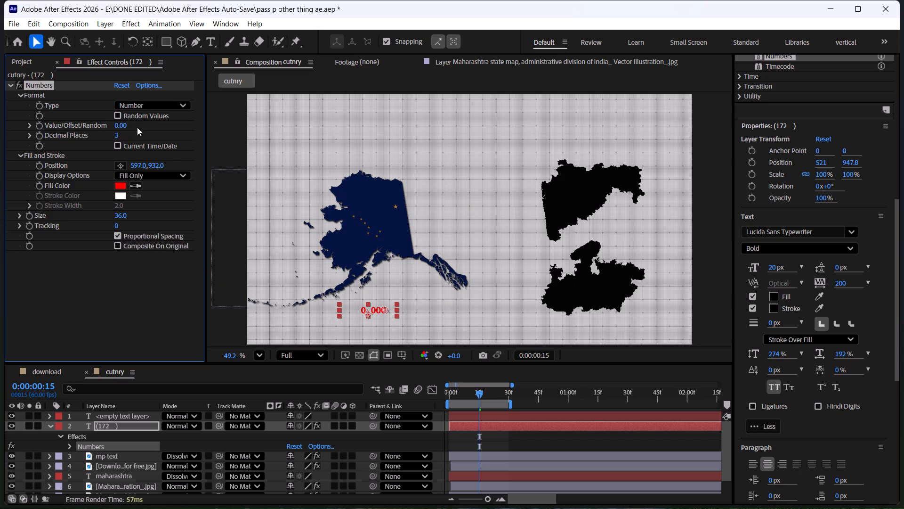
Sample black from the Maharashtra map shape as the Numbers effect's fill color.
{"action": "left_click", "coordinate": [135, 186]}
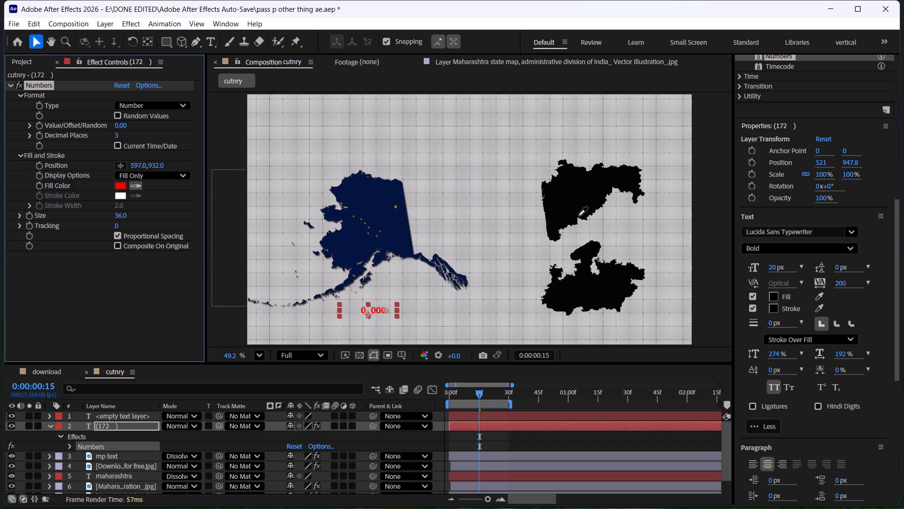
{"action": "left_click", "coordinate": [579, 216]}
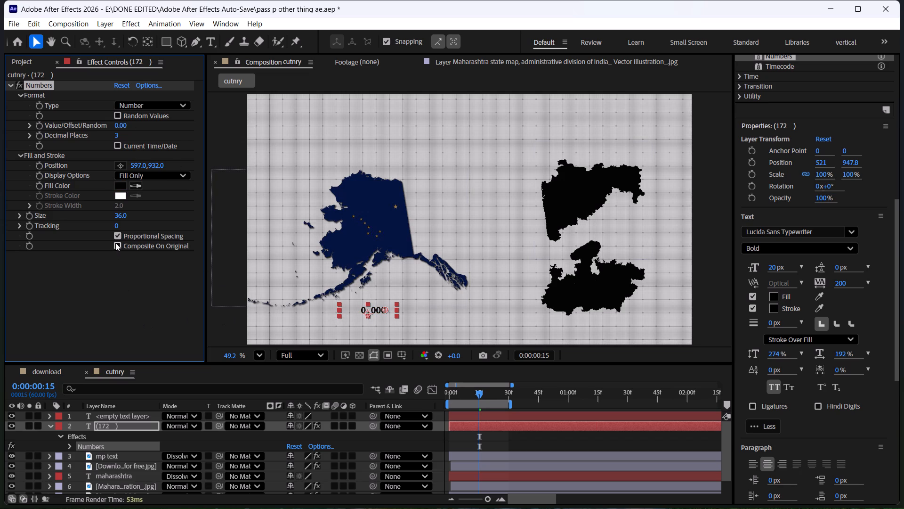
Set the Numbers effect's Decimal Places to 0 and its Value/Offset/Random to 3337.
{"action": "left_click_drag", "start_coordinate": [116, 134], "coordinate": [56, 134]}
{"action": "left_click", "coordinate": [100, 289]}
{"action": "left_click", "coordinate": [121, 126]}
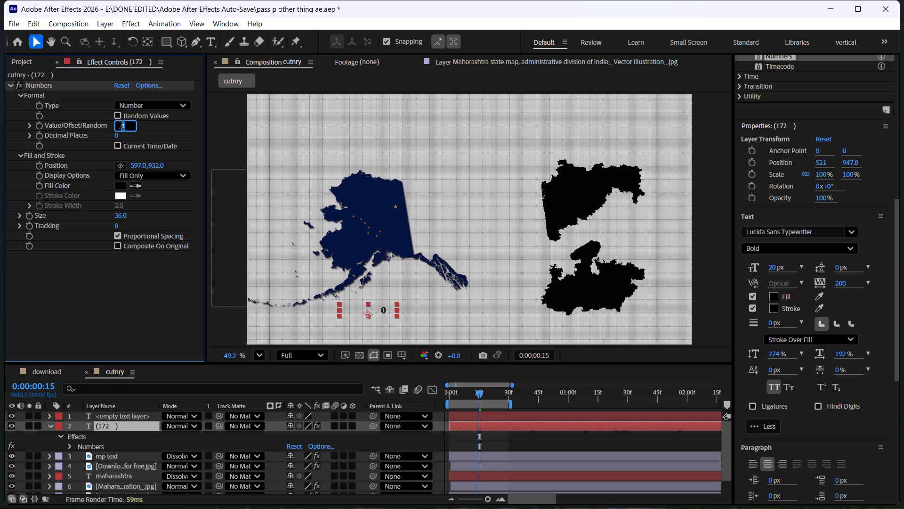
{"action": "type", "text": "3337"}
{"action": "key", "text": "Return"}
{"action": "left_click", "coordinate": [142, 291]}
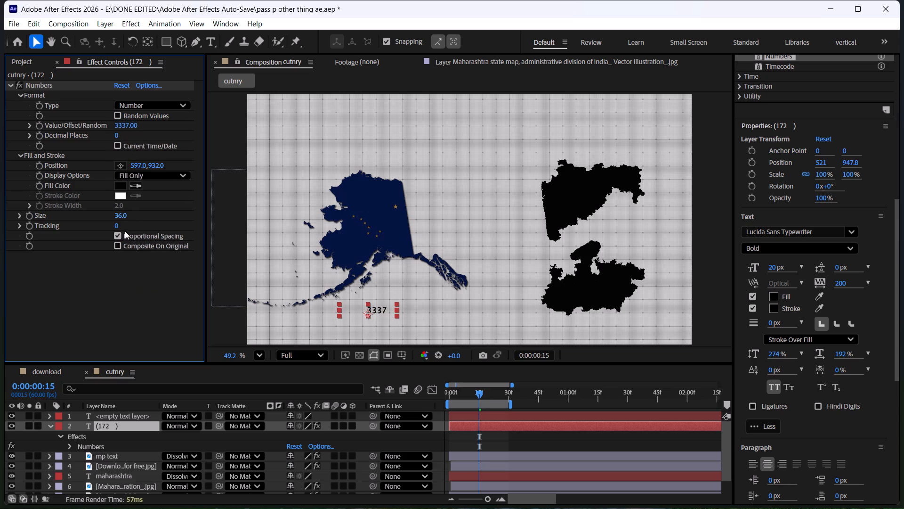
Increase the Numbers effect's size to 48.
{"action": "left_click_drag", "start_coordinate": [119, 213], "coordinate": [128, 213]}
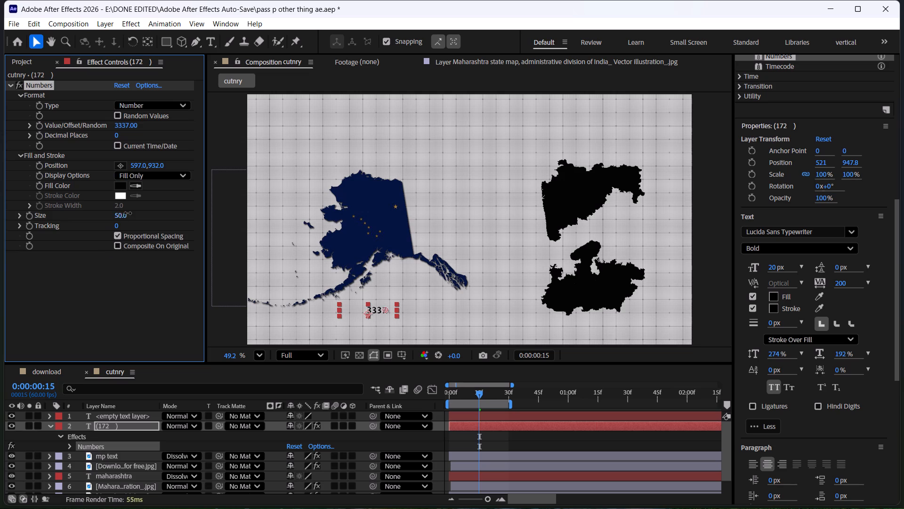
{"action": "left_click_drag", "start_coordinate": [128, 213], "coordinate": [126, 213]}
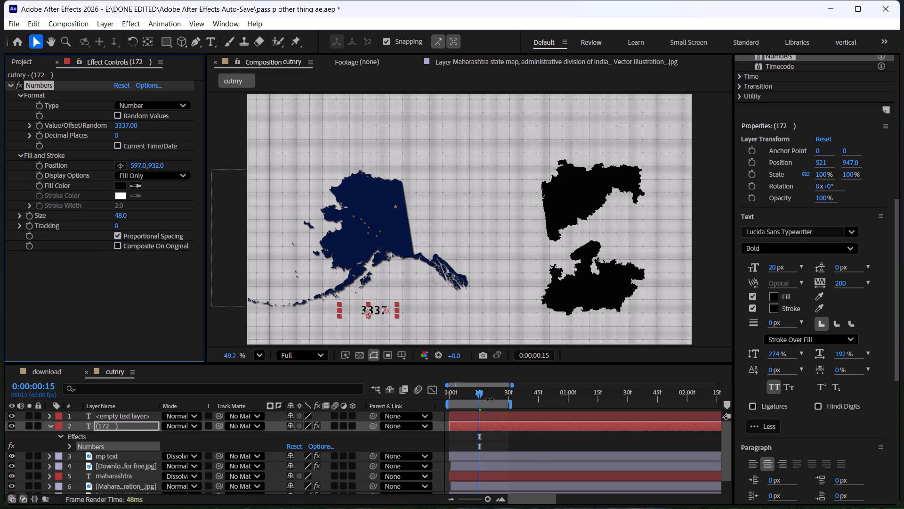
{"action": "left_click", "coordinate": [481, 391]}
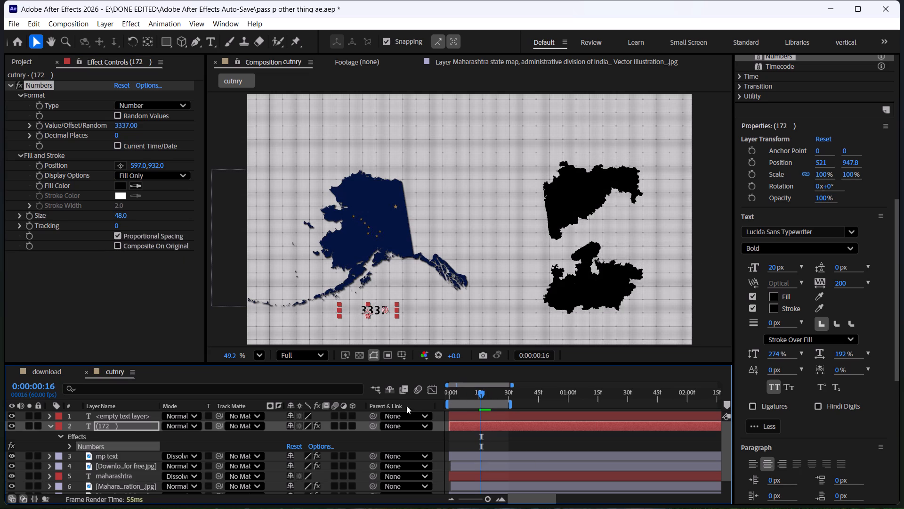
Duplicate the (172 ) layer carrying the Numbers effect and delete the effect from the copy.
{"action": "left_click", "coordinate": [133, 418]}
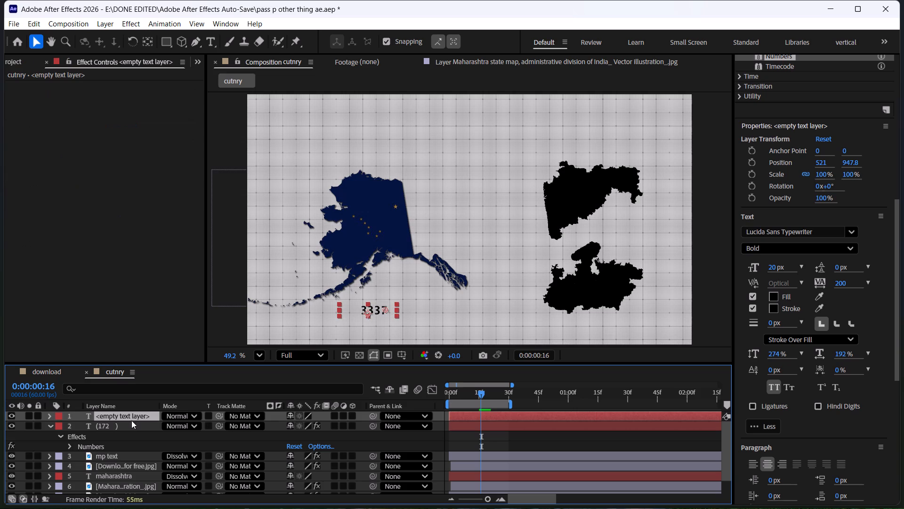
{"action": "left_click", "coordinate": [128, 427]}
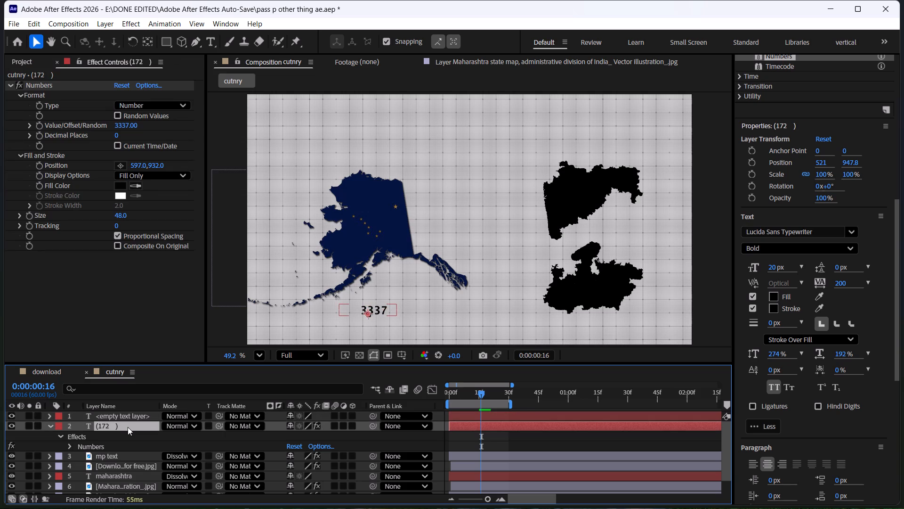
{"action": "key", "text": "ctrl+d"}
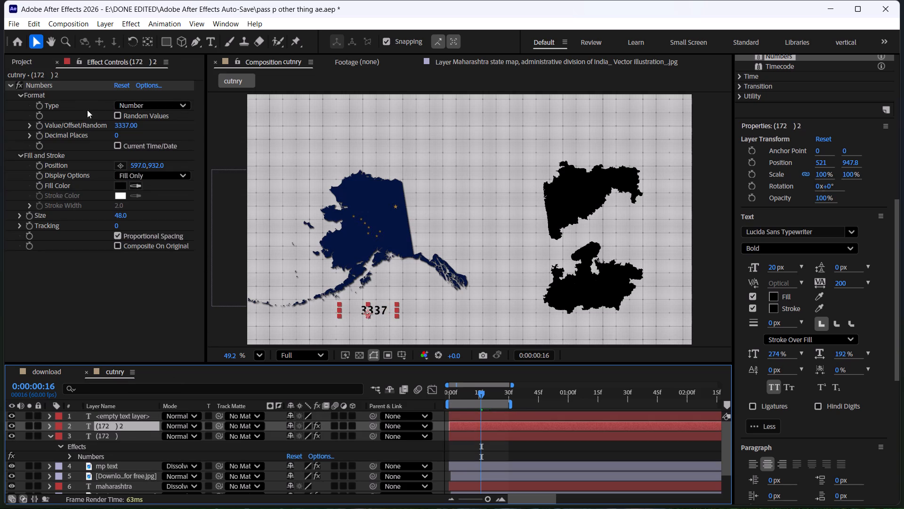
{"action": "left_click", "coordinate": [48, 90]}
{"action": "left_click", "coordinate": [48, 82]}
{"action": "key", "text": "Delete"}
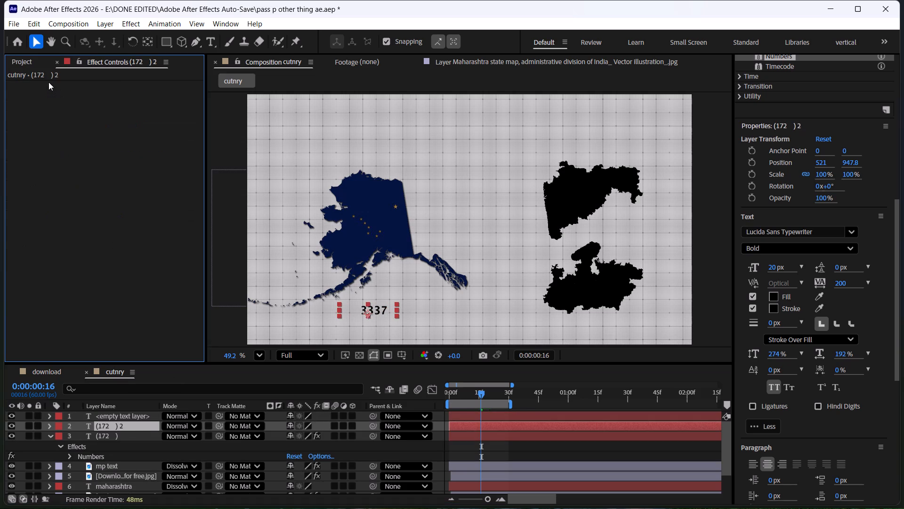
Move the (172 ) 2 copy below the (172 ) layer in the layer stack.
{"action": "left_click_drag", "start_coordinate": [120, 427], "coordinate": [118, 446]}
{"action": "left_click", "coordinate": [118, 426]}
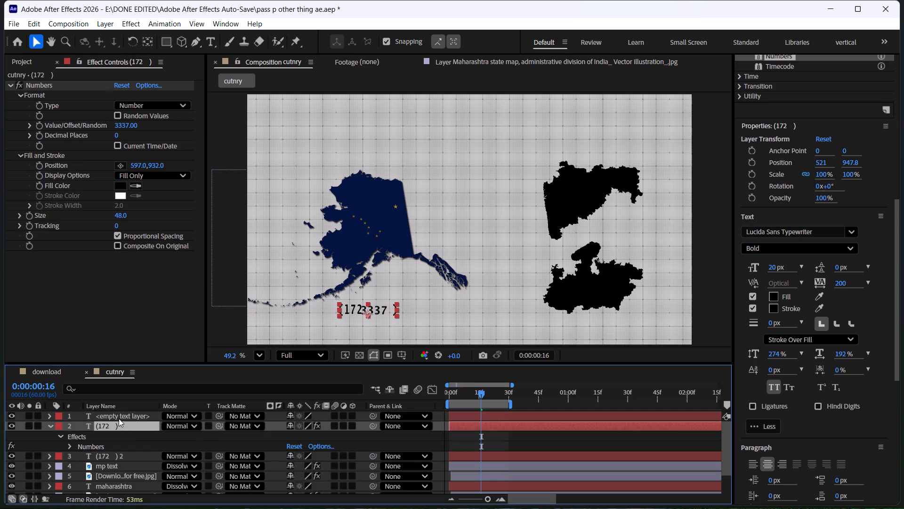
Delete the empty text layer.
{"action": "left_click", "coordinate": [119, 417]}
{"action": "key", "text": "Delete"}
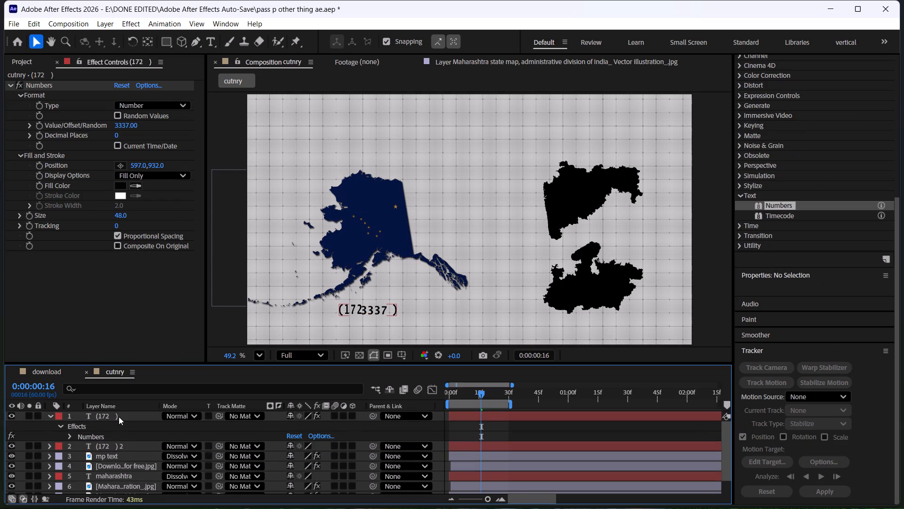
Reposition the Numbers counter on the (172 ) layer to 616, 927, in the gap after 172.
{"action": "left_click", "coordinate": [119, 417]}
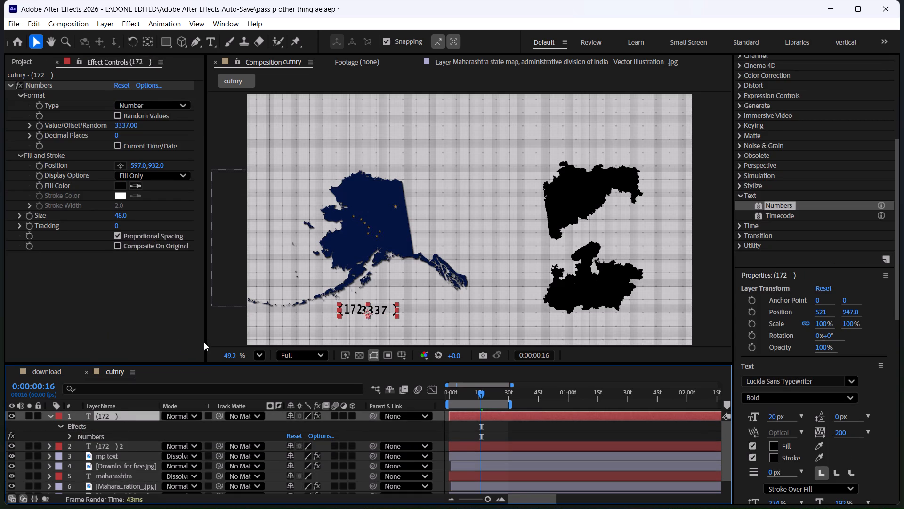
{"action": "scroll", "coordinate": [347, 322], "scroll_direction": "up", "scroll_amount": 3}
{"action": "scroll", "coordinate": [409, 318], "scroll_direction": "up", "scroll_amount": 4}
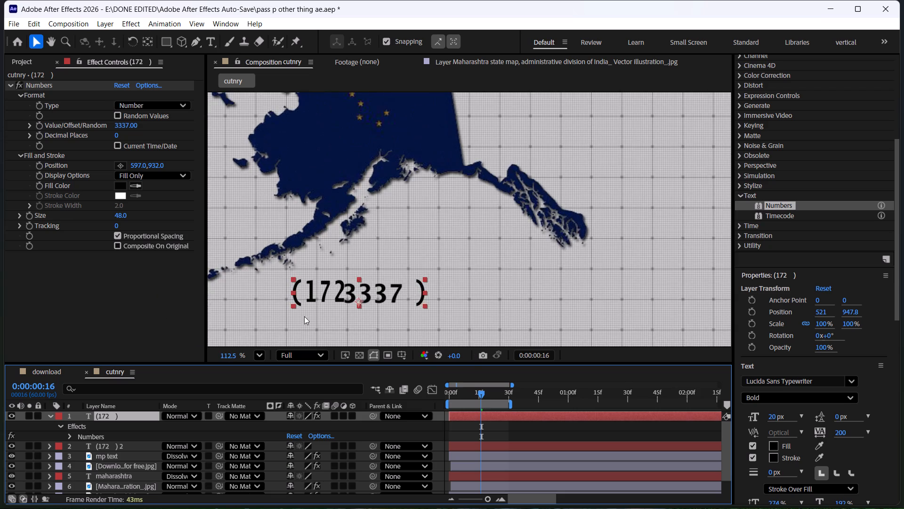
{"action": "scroll", "coordinate": [295, 312], "scroll_direction": "up", "scroll_amount": 1}
{"action": "scroll", "coordinate": [253, 303], "scroll_direction": "up", "scroll_amount": 1}
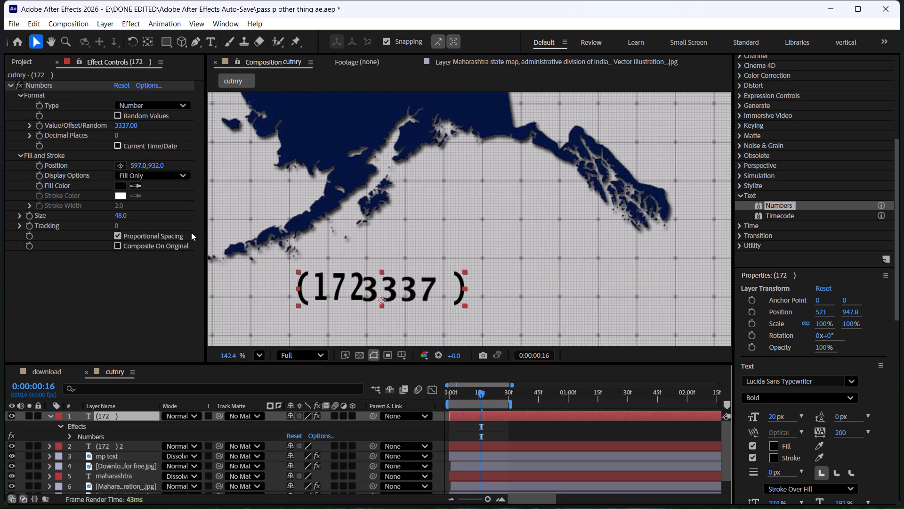
{"action": "left_click_drag", "start_coordinate": [139, 163], "coordinate": [157, 165]}
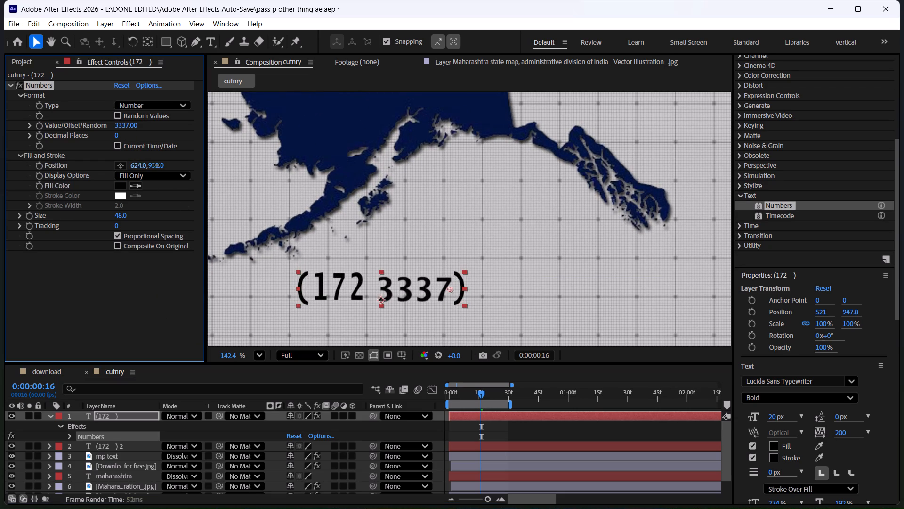
{"action": "left_click_drag", "start_coordinate": [157, 165], "coordinate": [152, 165]}
{"action": "left_click", "coordinate": [163, 164]}
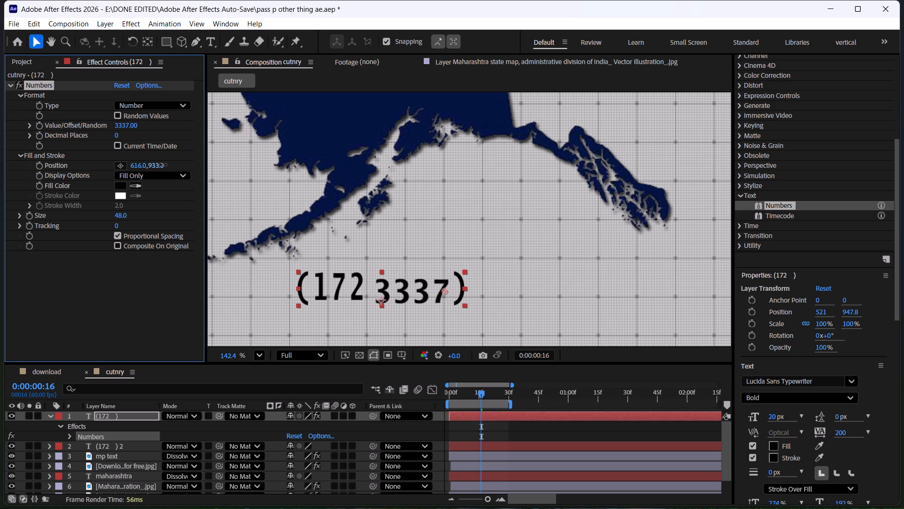
Try size 55 for the Numbers effect, and settle on a size of 52.
{"action": "left_click", "coordinate": [119, 218]}
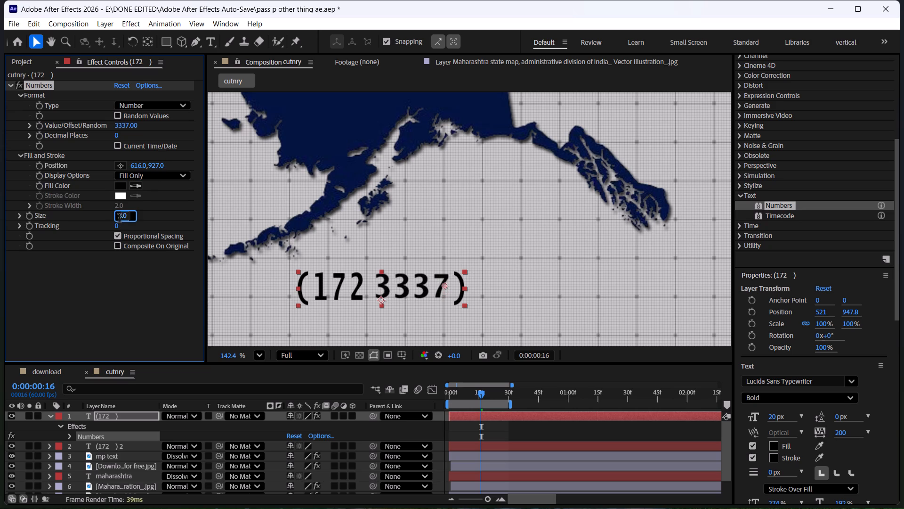
{"action": "type", "text": "55"}
{"action": "key", "text": "Return"}
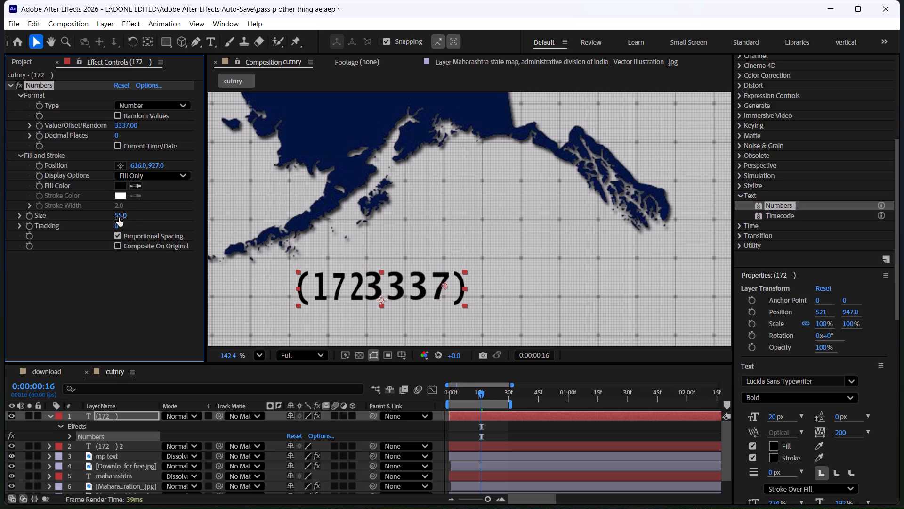
{"action": "left_click", "coordinate": [119, 218]}
{"action": "type", "text": "52"}
{"action": "key", "text": "Return"}
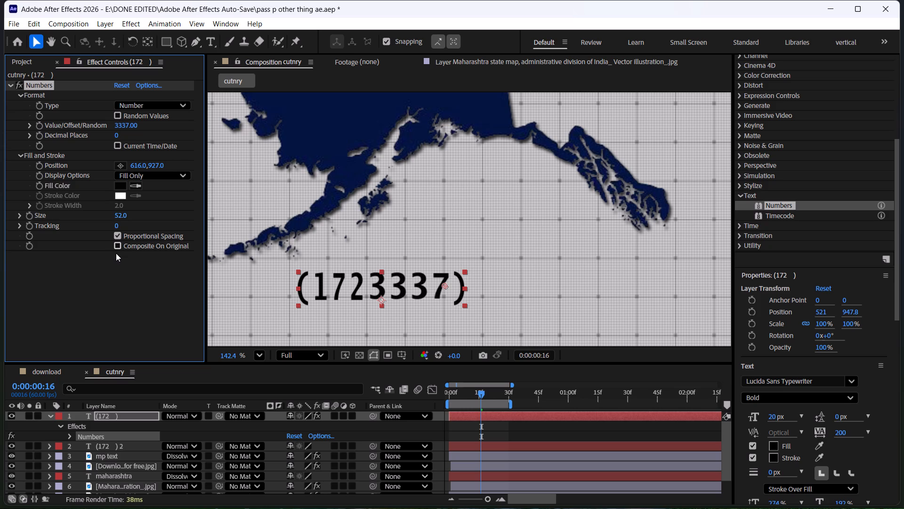
{"action": "left_click", "coordinate": [133, 284]}
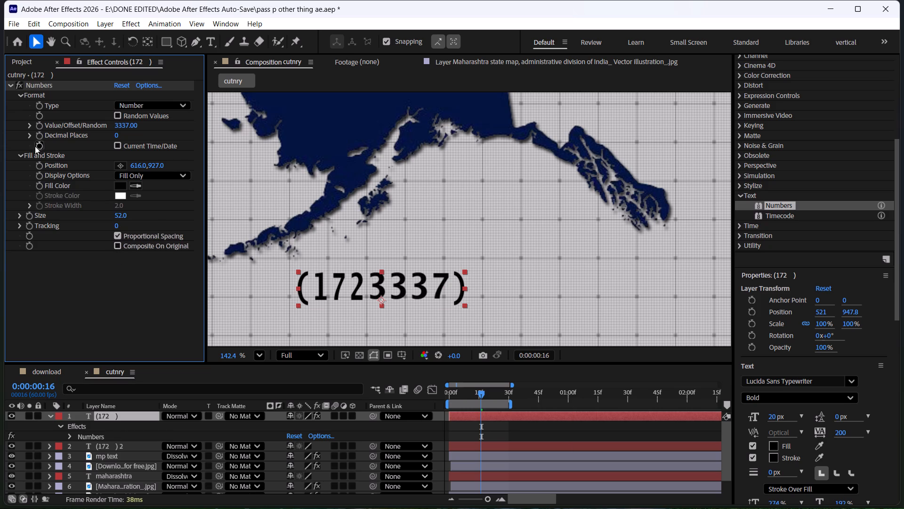
Keyframe the Numbers effect's Value/Offset/Random at frame 16 and add a second keyframe with the same value at frame 20.
{"action": "left_click", "coordinate": [40, 124]}
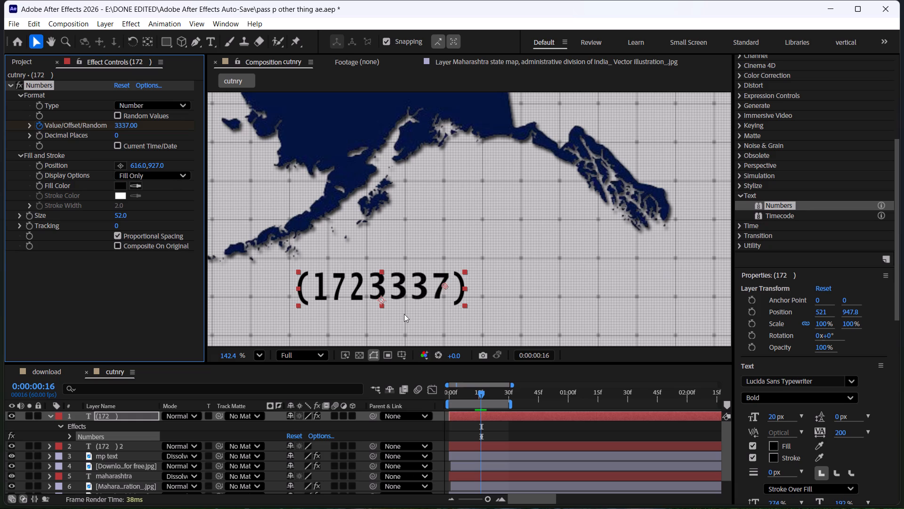
{"action": "left_click", "coordinate": [485, 394]}
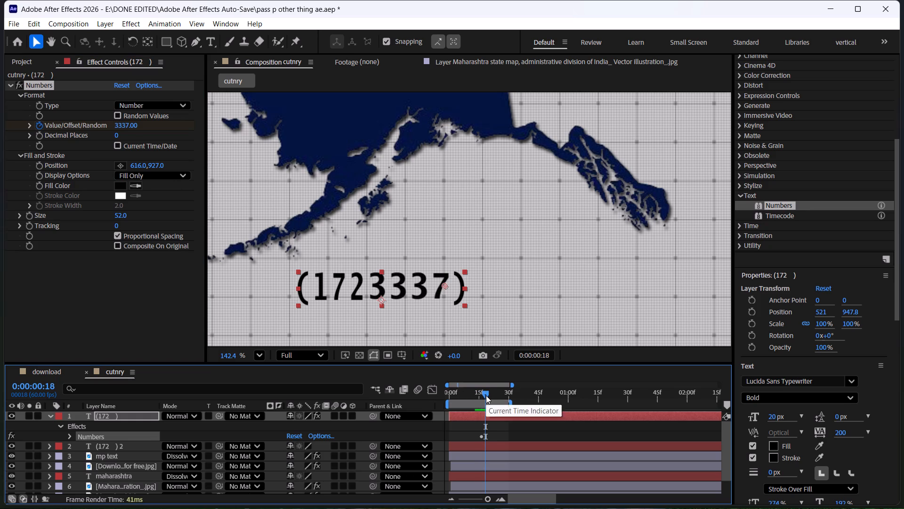
{"action": "key", "text": "ctrl+Right"}
{"action": "key", "text": "ctrl+Right"}
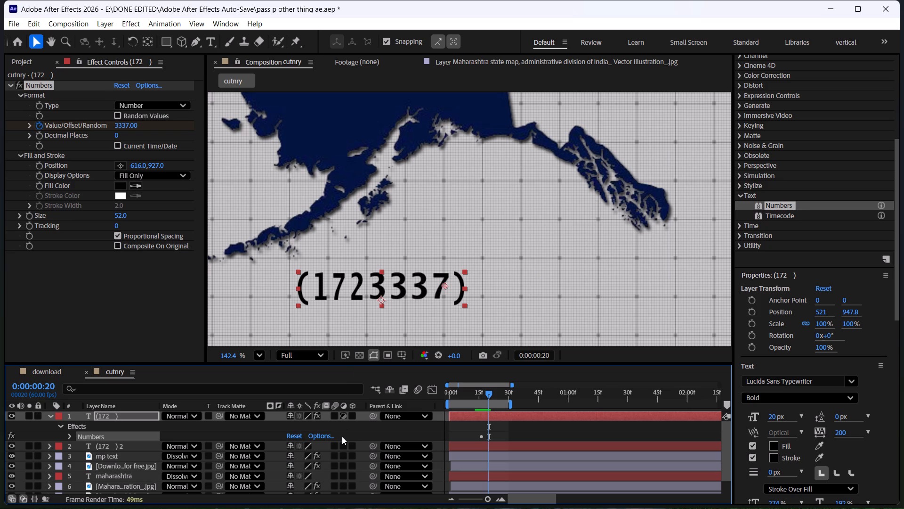
{"action": "key", "text": "u"}
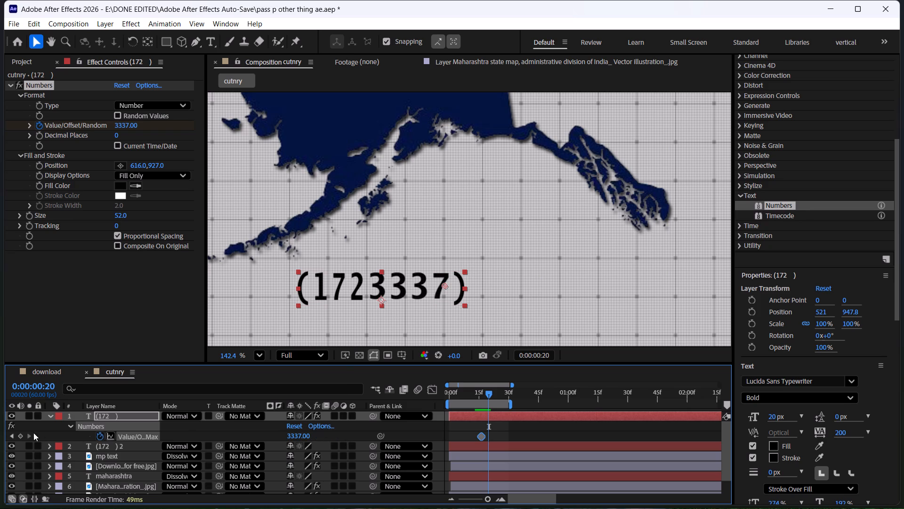
{"action": "left_click", "coordinate": [20, 433]}
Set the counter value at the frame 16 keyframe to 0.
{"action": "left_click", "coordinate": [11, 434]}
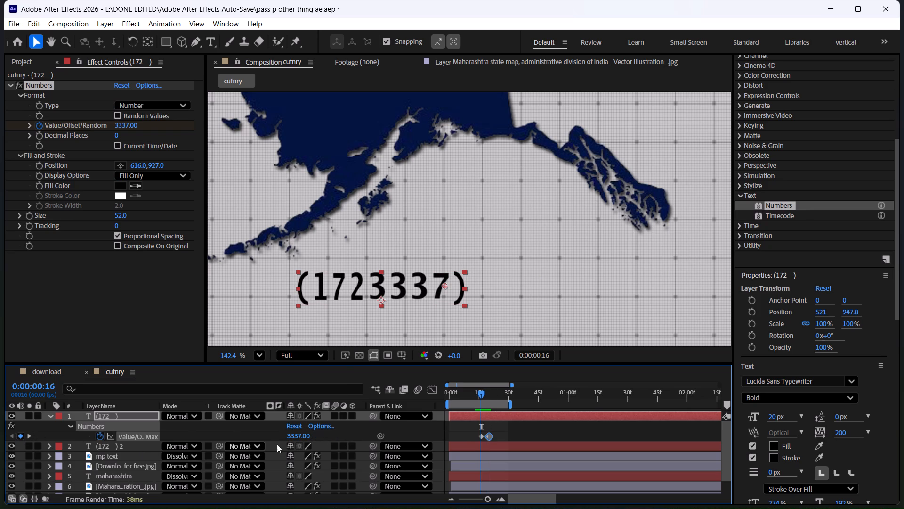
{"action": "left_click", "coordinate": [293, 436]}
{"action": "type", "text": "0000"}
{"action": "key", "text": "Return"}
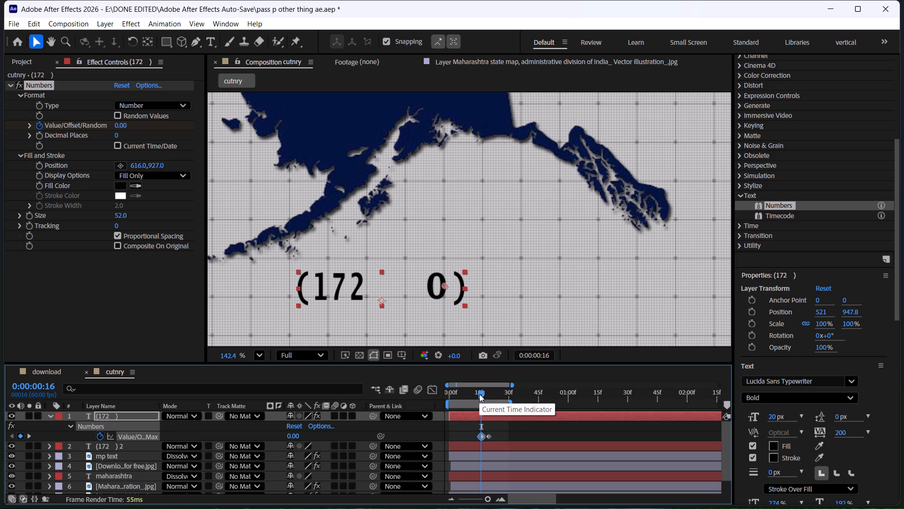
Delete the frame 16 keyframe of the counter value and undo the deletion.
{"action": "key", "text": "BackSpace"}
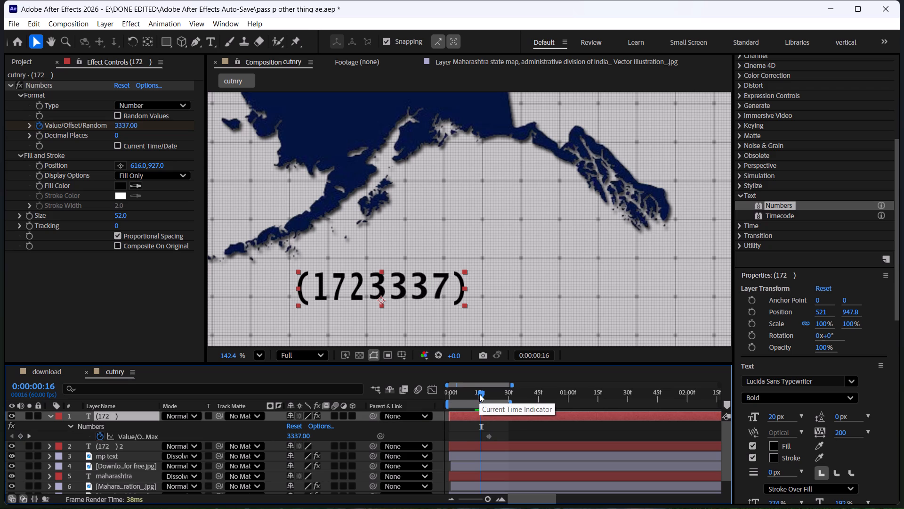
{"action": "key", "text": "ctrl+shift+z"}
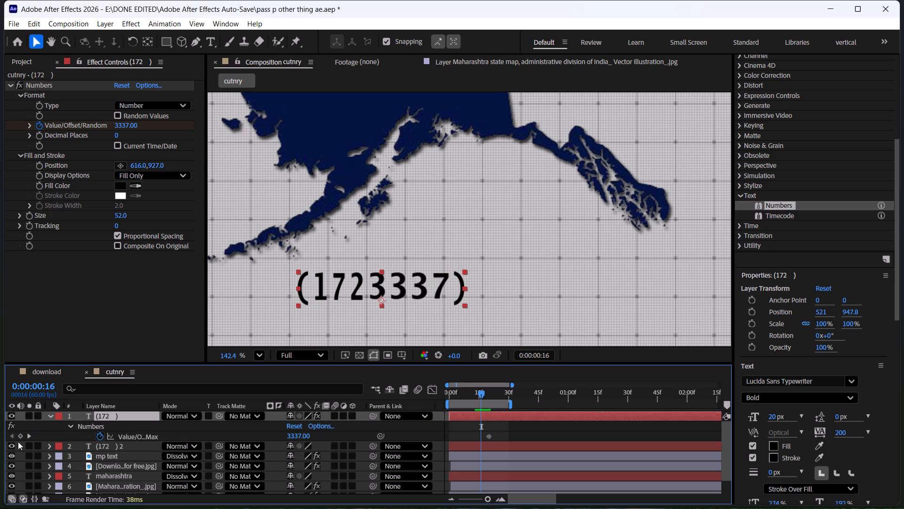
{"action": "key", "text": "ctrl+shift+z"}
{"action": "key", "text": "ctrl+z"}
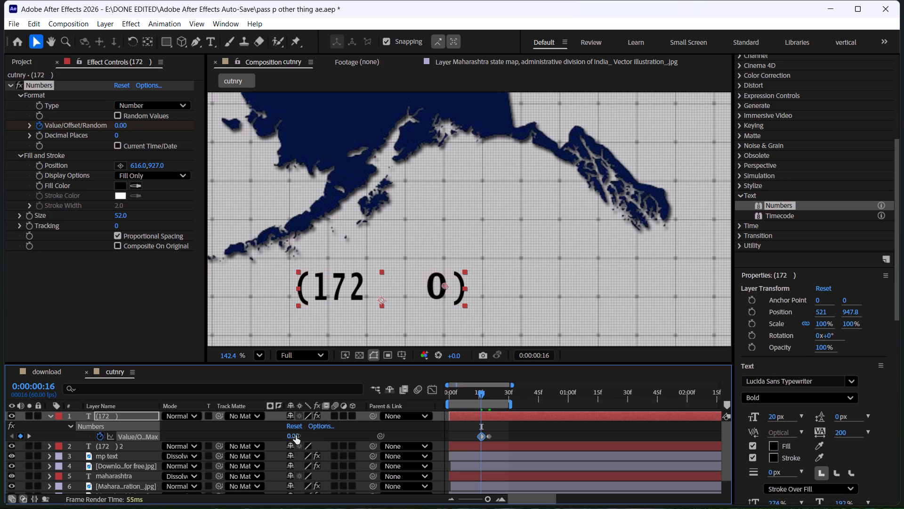
Set the counter value at the frame 16 keyframe to 1050.
{"action": "left_click_drag", "start_coordinate": [296, 435], "coordinate": [369, 438]}
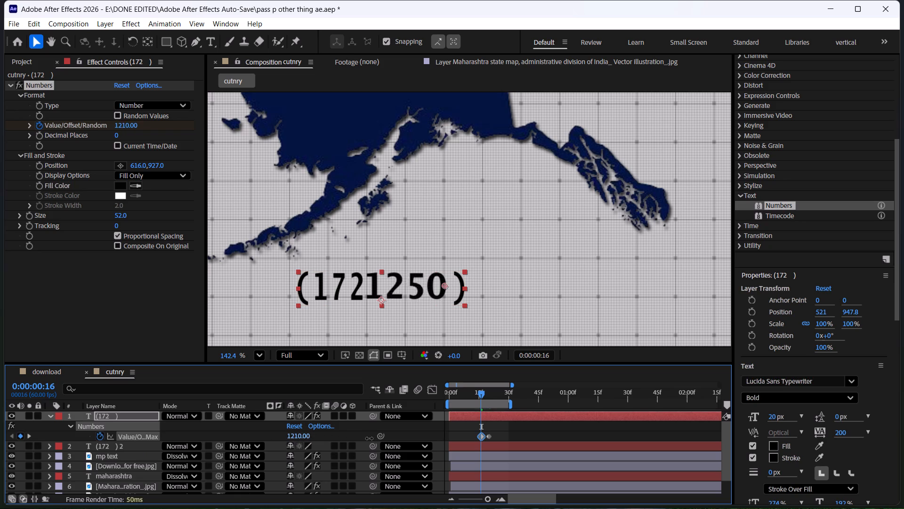
{"action": "left_click_drag", "start_coordinate": [369, 438], "coordinate": [360, 438]}
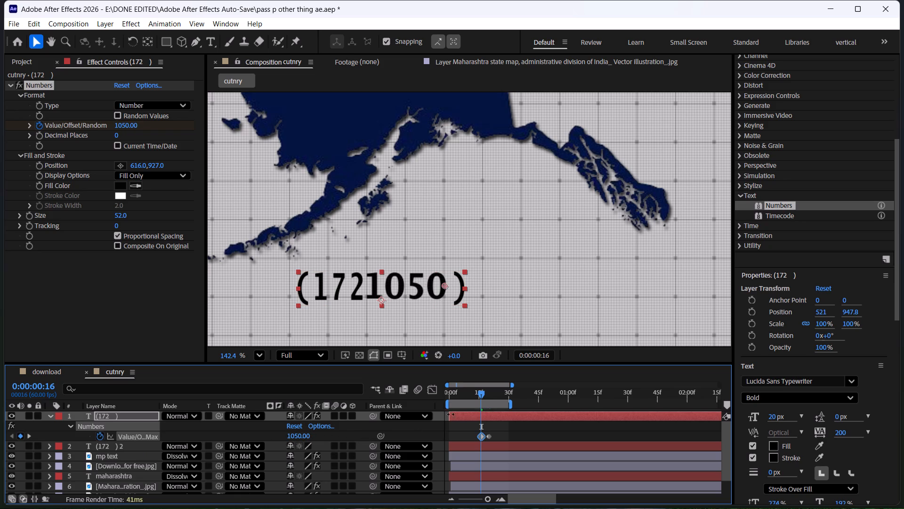
Fit the composition in the viewer and preview the counter animation from the start, checking the frames between its keyframes.
{"action": "left_click_drag", "start_coordinate": [480, 395], "coordinate": [487, 395]}
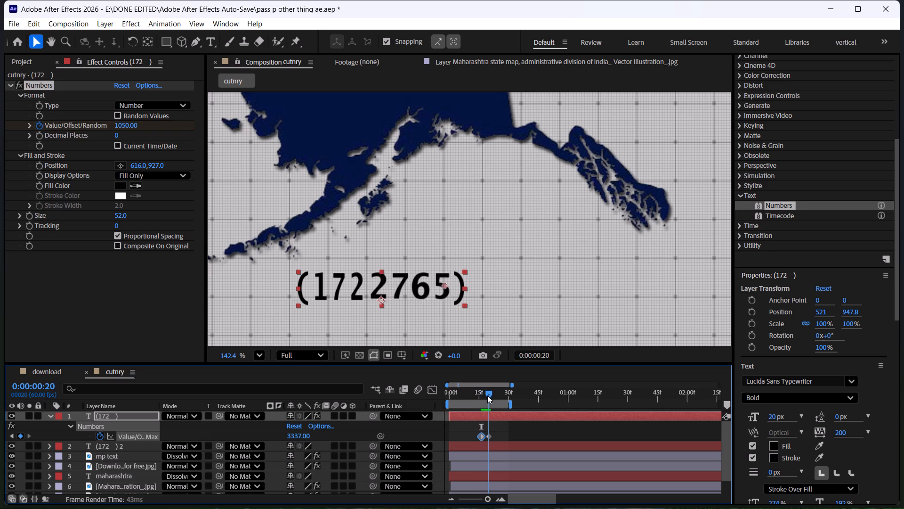
{"action": "left_click_drag", "start_coordinate": [487, 395], "coordinate": [452, 395]}
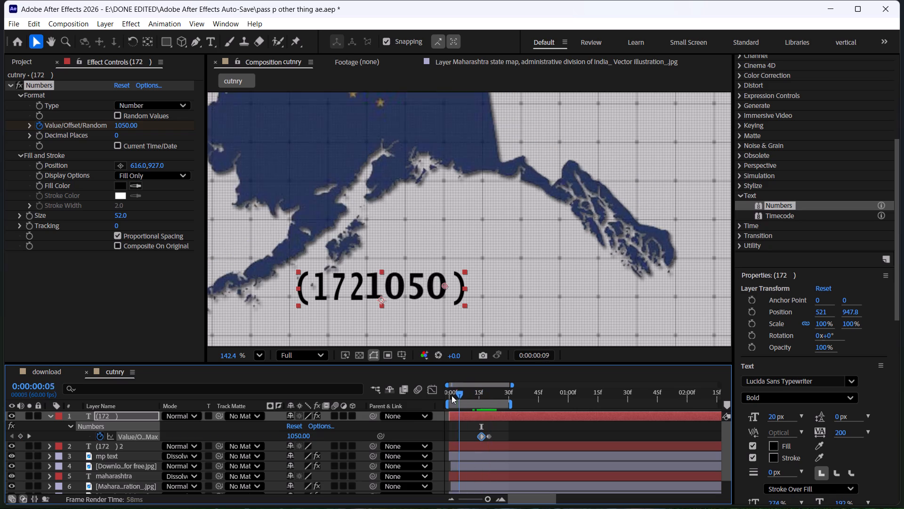
{"action": "left_click_drag", "start_coordinate": [452, 395], "coordinate": [430, 395]}
{"action": "left_click", "coordinate": [263, 353]}
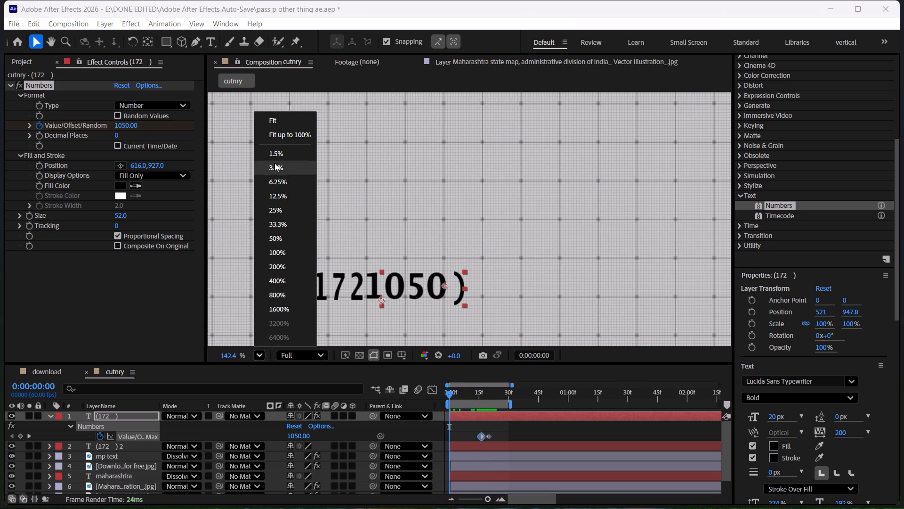
{"action": "left_click", "coordinate": [283, 115]}
{"action": "left_click", "coordinate": [135, 333]}
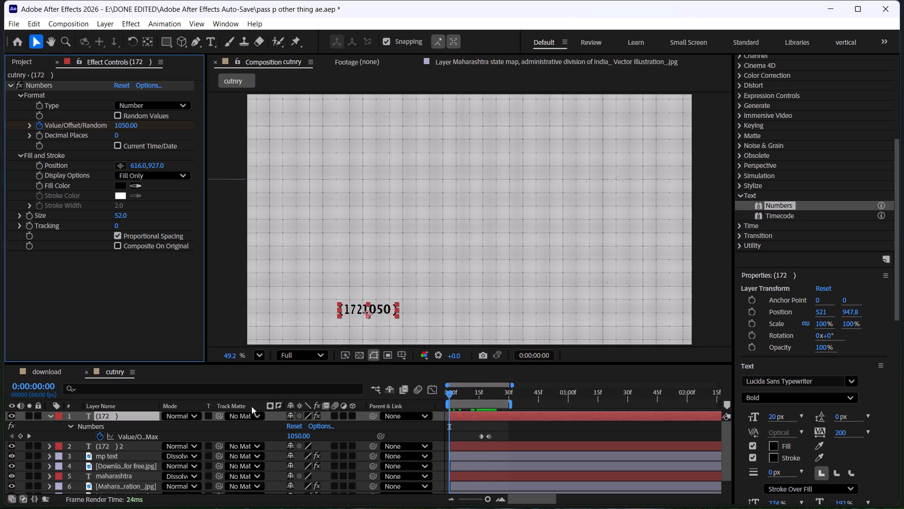
{"action": "left_click", "coordinate": [272, 427]}
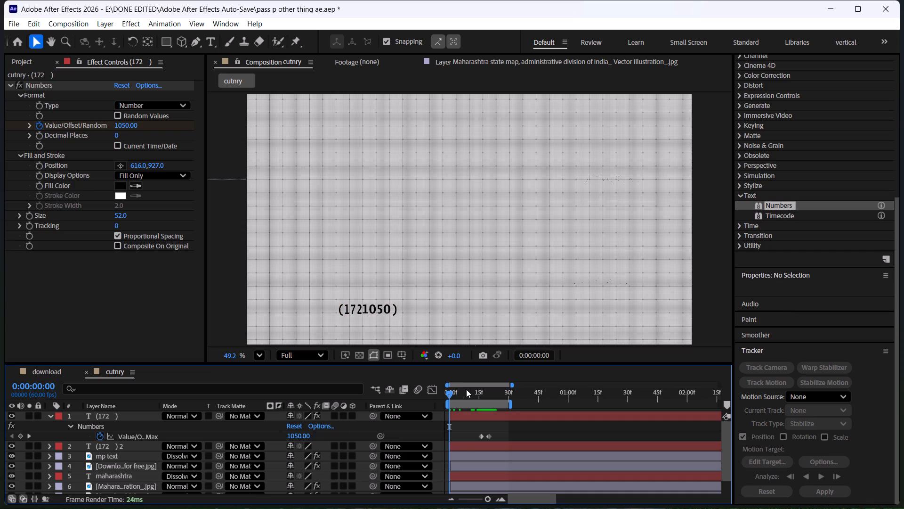
{"action": "key", "text": "space"}
{"action": "key", "text": "space"}
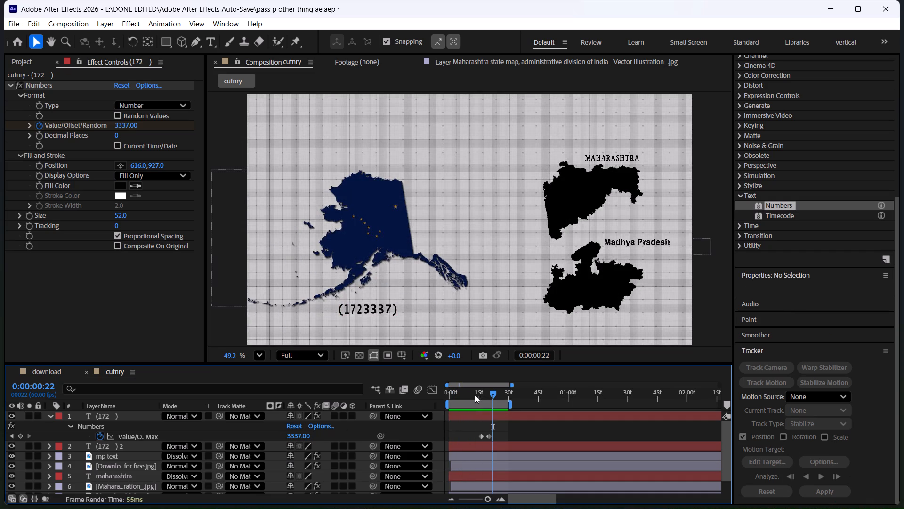
{"action": "left_click_drag", "start_coordinate": [475, 395], "coordinate": [491, 402]}
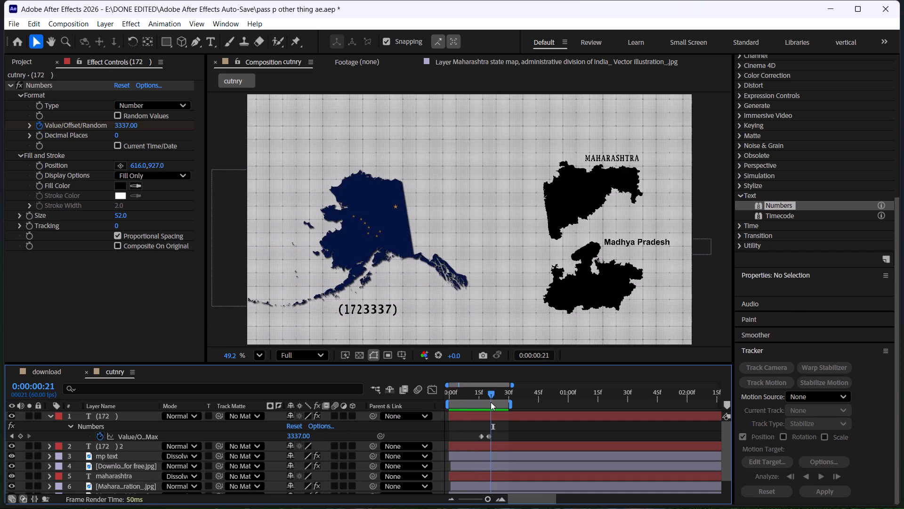
{"action": "left_click_drag", "start_coordinate": [491, 402], "coordinate": [485, 403]}
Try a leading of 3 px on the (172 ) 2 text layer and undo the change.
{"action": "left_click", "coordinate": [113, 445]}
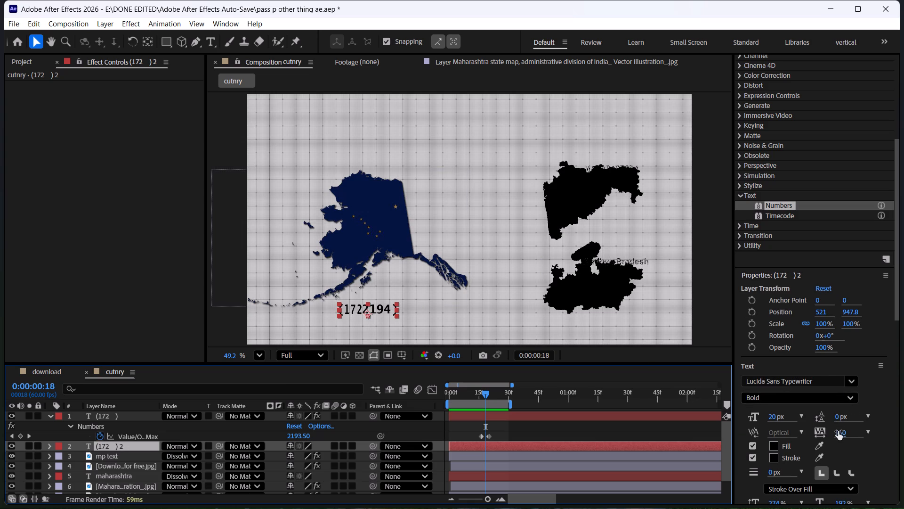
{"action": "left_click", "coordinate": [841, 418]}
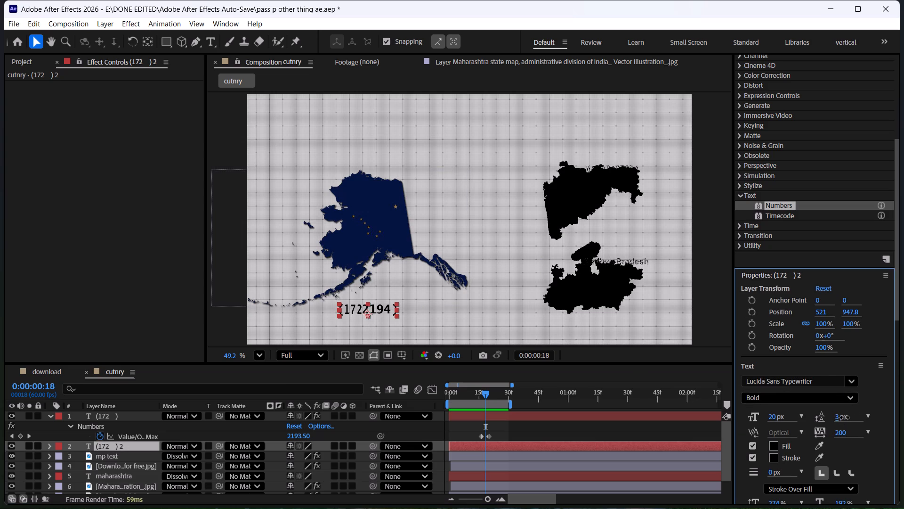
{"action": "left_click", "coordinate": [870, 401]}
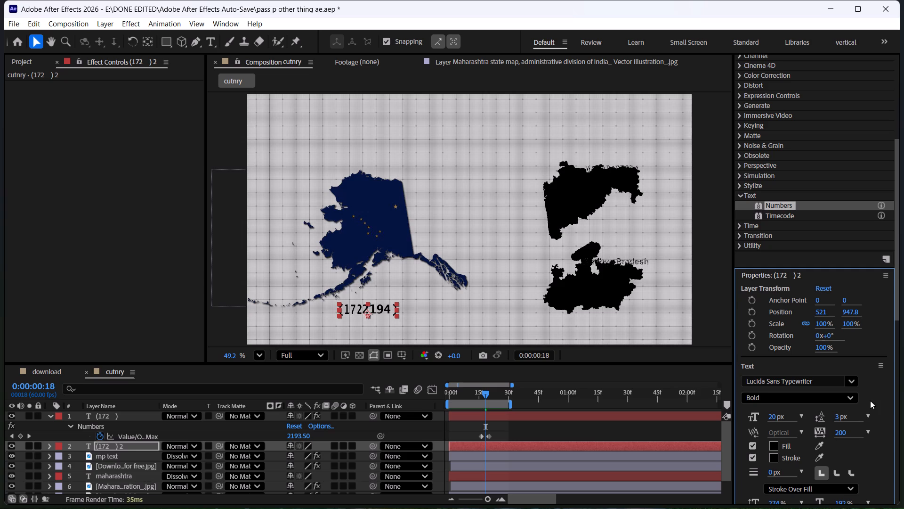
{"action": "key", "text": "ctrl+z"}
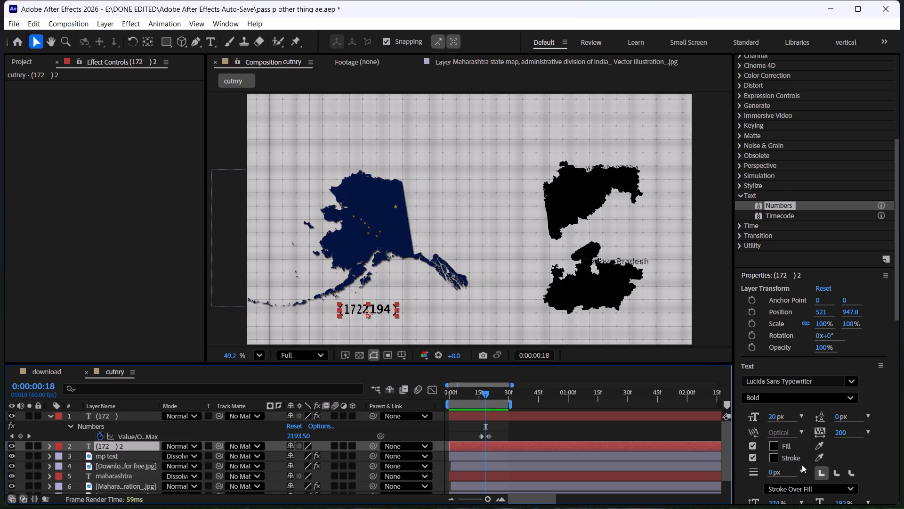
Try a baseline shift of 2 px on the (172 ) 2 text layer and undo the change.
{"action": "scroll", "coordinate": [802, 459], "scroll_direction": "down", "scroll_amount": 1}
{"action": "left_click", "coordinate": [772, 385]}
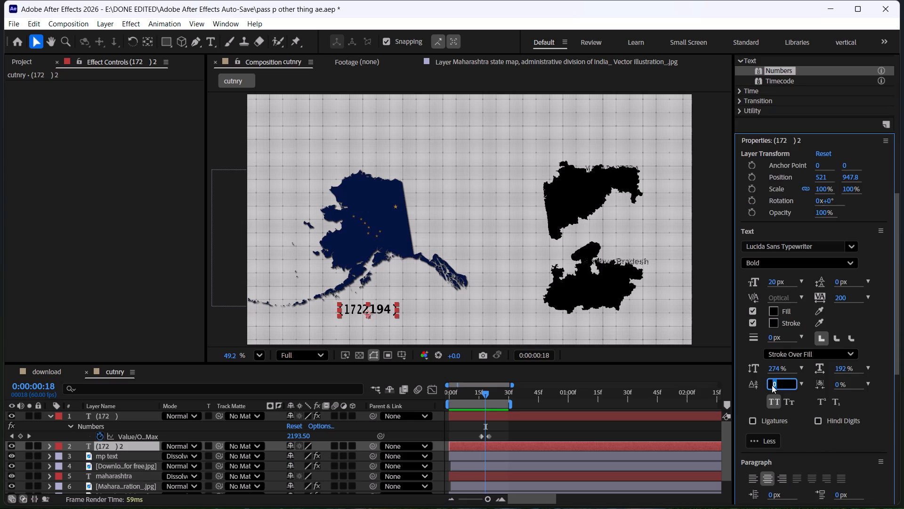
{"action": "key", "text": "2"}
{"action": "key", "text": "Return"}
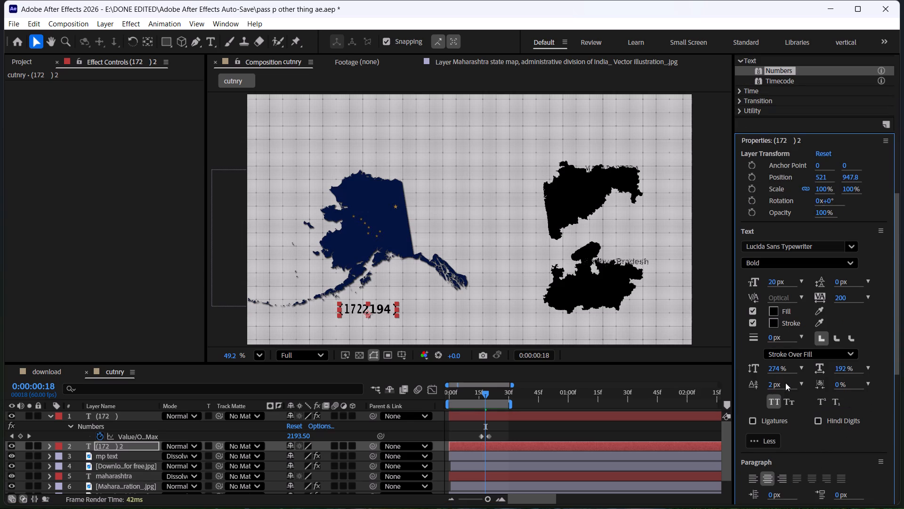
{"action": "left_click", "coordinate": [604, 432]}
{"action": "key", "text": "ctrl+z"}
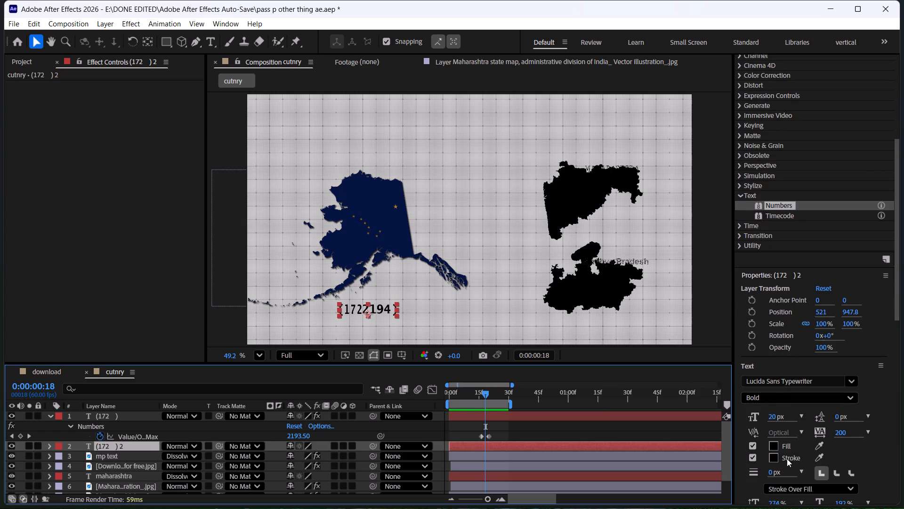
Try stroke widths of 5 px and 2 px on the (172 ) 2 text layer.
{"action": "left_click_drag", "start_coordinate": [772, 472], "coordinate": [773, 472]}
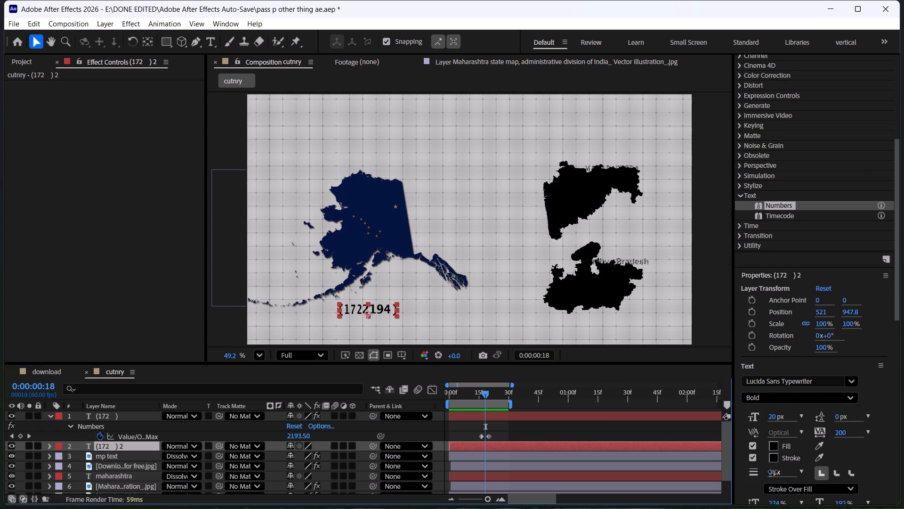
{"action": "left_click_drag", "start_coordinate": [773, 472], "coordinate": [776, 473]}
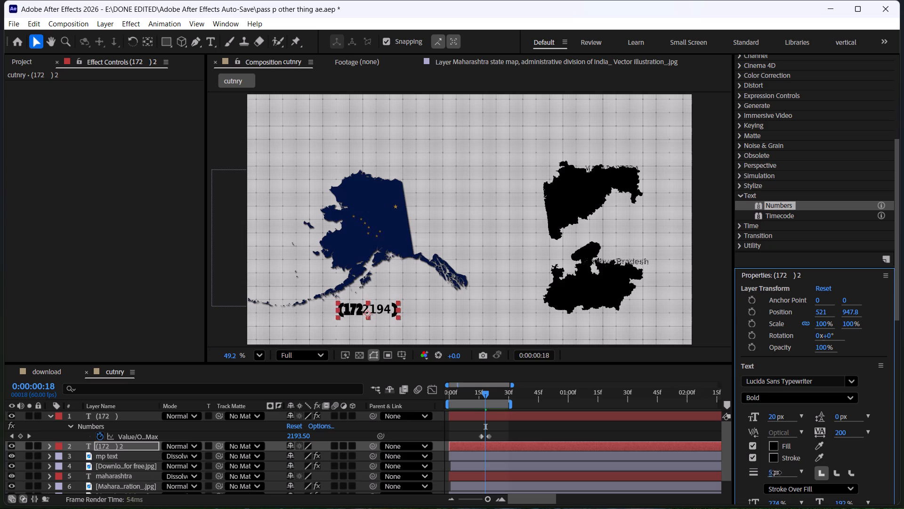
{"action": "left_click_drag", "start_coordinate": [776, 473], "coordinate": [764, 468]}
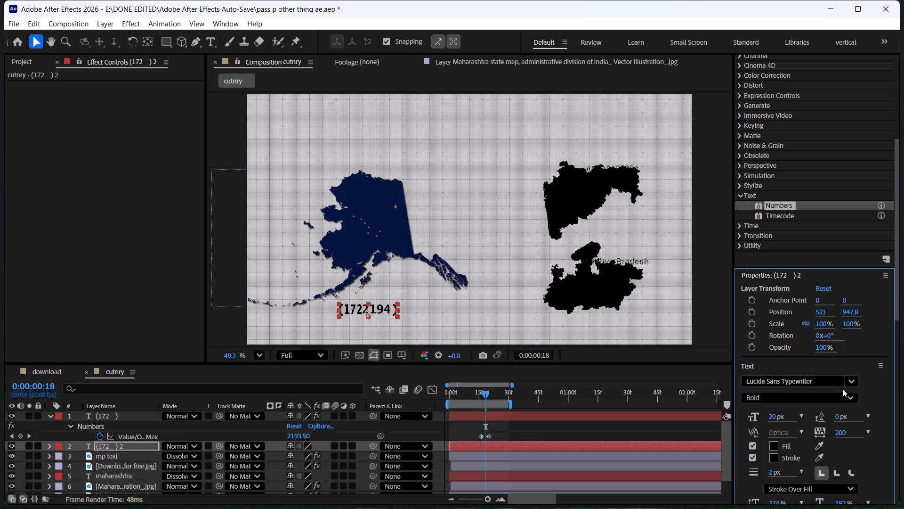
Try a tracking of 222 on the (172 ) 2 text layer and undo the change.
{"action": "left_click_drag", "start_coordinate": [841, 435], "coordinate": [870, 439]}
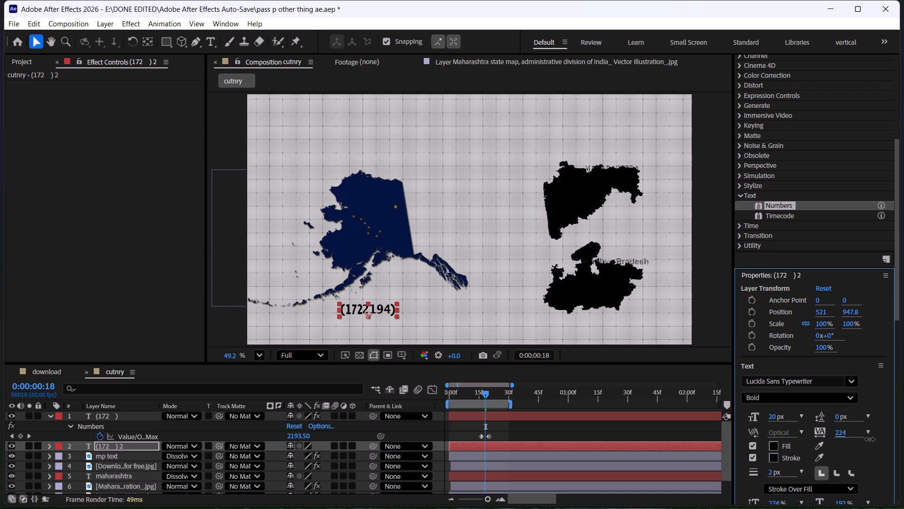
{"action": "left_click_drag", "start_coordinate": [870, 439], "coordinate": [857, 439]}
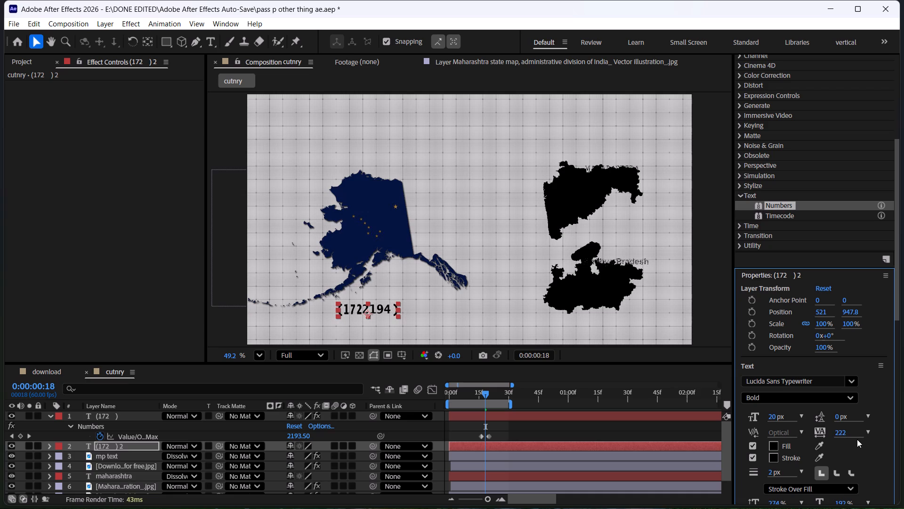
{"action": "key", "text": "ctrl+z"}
Set the horizontal scale of the (172 ) 2 text to 212%.
{"action": "scroll", "coordinate": [880, 441], "scroll_direction": "down", "scroll_amount": 2}
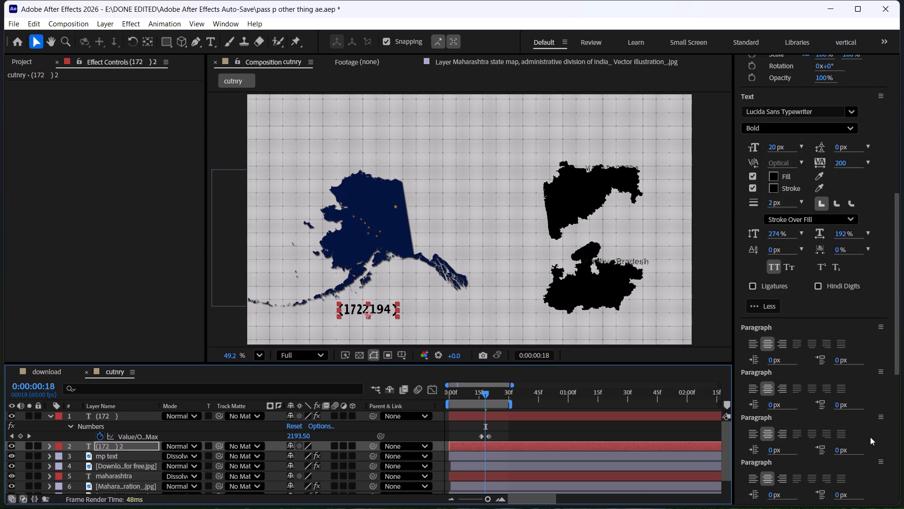
{"action": "scroll", "coordinate": [862, 328], "scroll_direction": "up", "scroll_amount": 1}
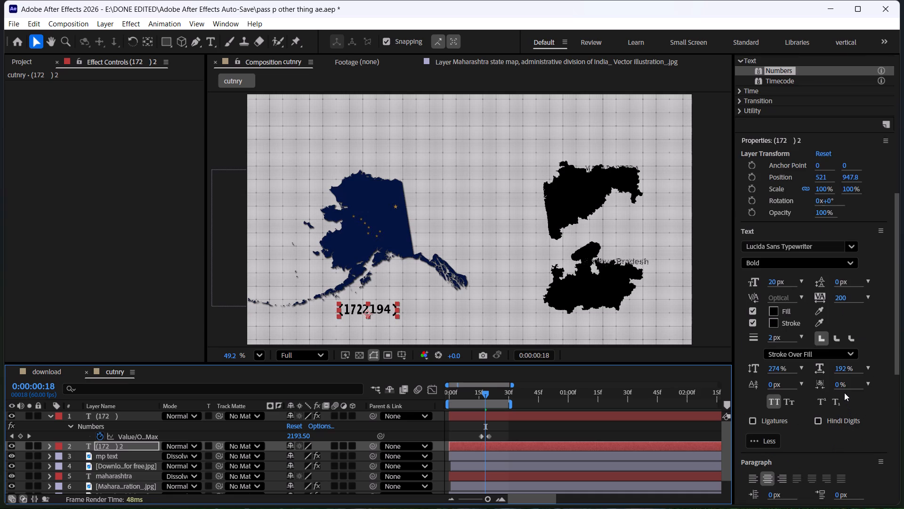
{"action": "left_click_drag", "start_coordinate": [838, 366], "coordinate": [853, 366]}
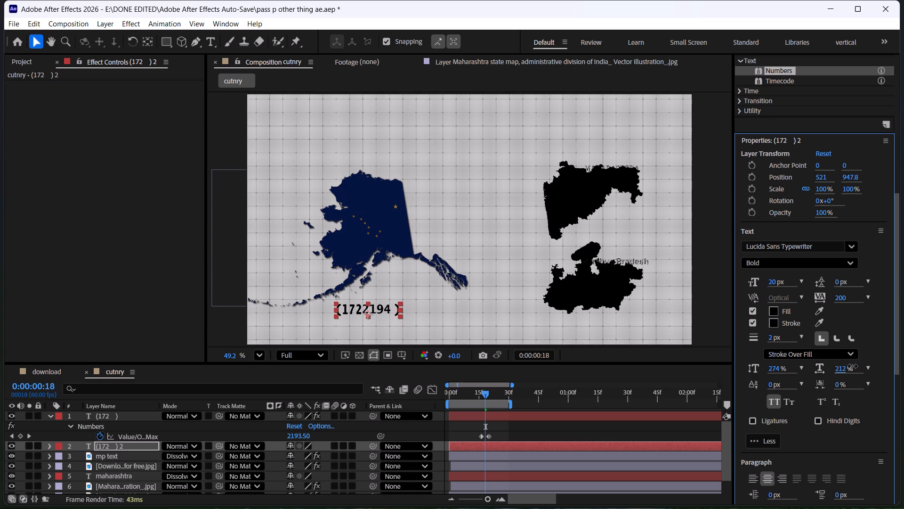
{"action": "left_click_drag", "start_coordinate": [853, 366], "coordinate": [852, 366]}
Set the stroke width of the (172 ) 2 text to 0 px, judging its weight against the counter digits up close.
{"action": "left_click", "coordinate": [258, 356]}
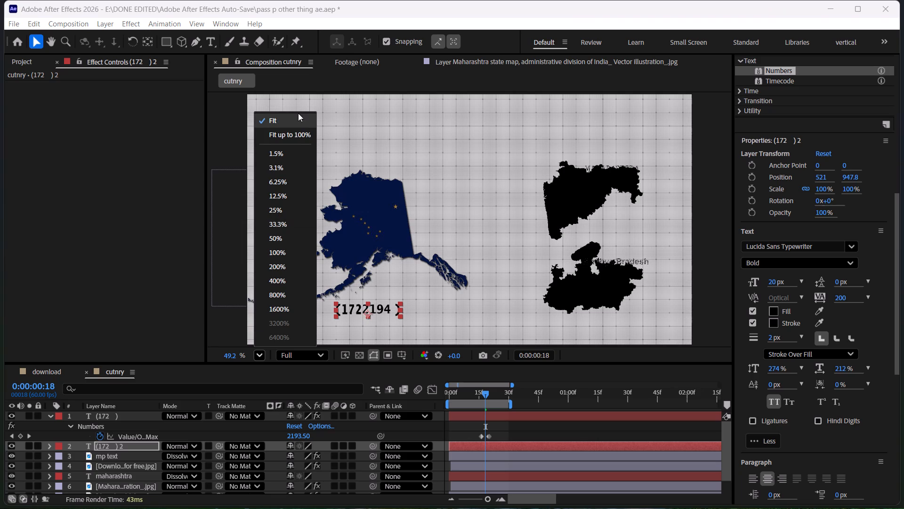
{"action": "left_click", "coordinate": [298, 117]}
{"action": "scroll", "coordinate": [314, 329], "scroll_direction": "up", "scroll_amount": 11}
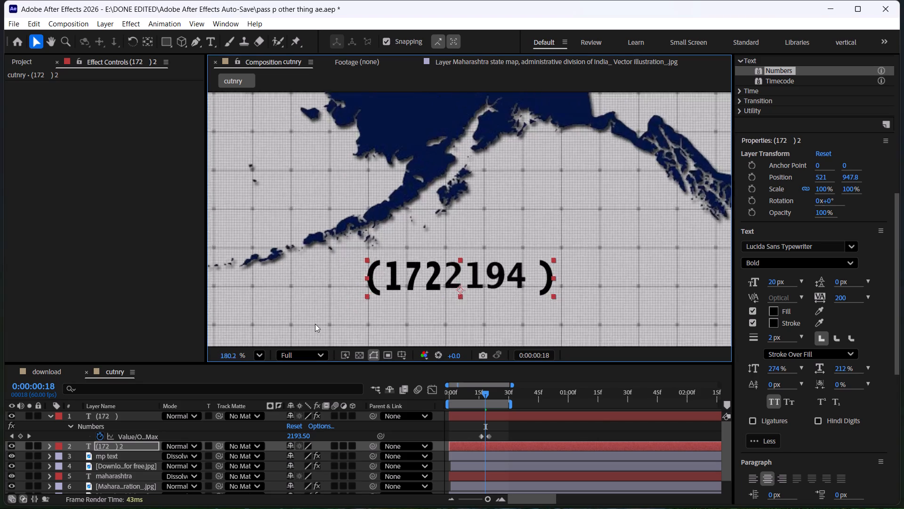
{"action": "scroll", "coordinate": [315, 324], "scroll_direction": "up", "scroll_amount": 1}
{"action": "scroll", "coordinate": [668, 304], "scroll_direction": "up", "scroll_amount": 1}
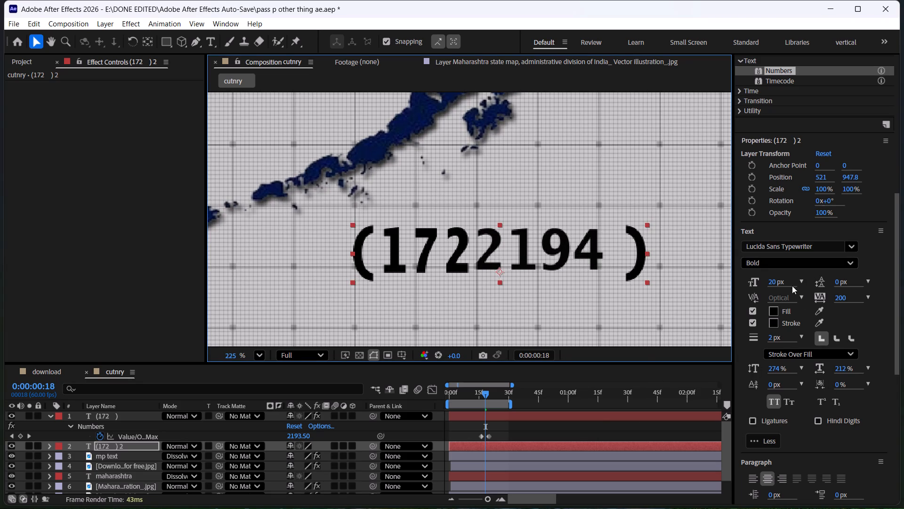
{"action": "left_click_drag", "start_coordinate": [774, 340], "coordinate": [753, 340]}
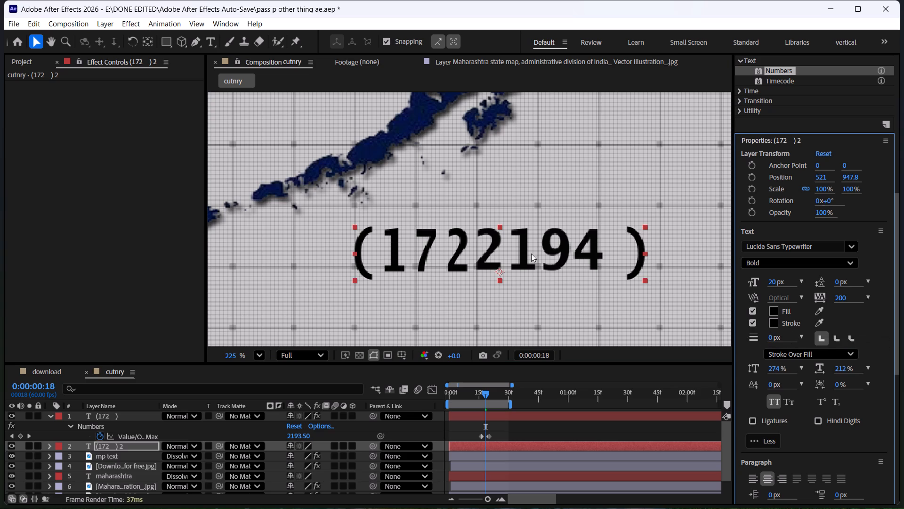
Tighten the tracking of the (172 ) 2 text to 88 so the brackets sit close around the counter.
{"action": "left_click_drag", "start_coordinate": [841, 296], "coordinate": [792, 299]}
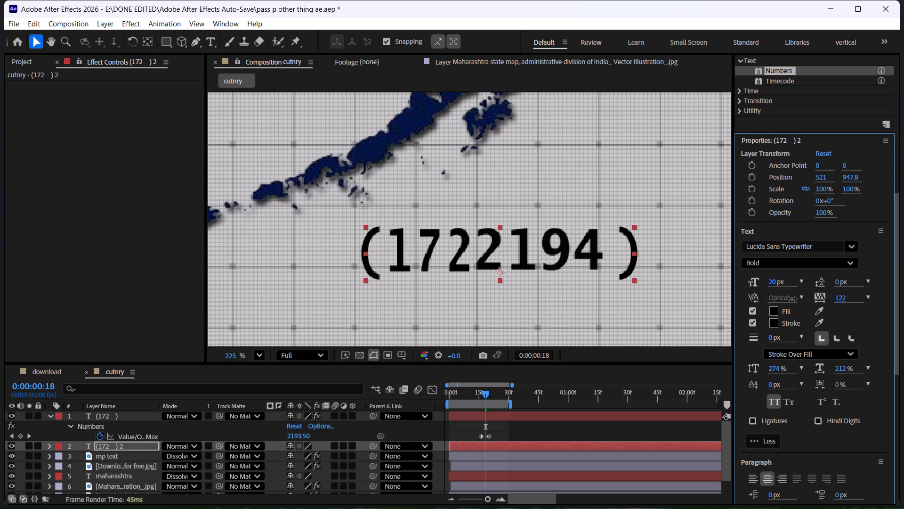
{"action": "left_click_drag", "start_coordinate": [792, 299], "coordinate": [678, 304]}
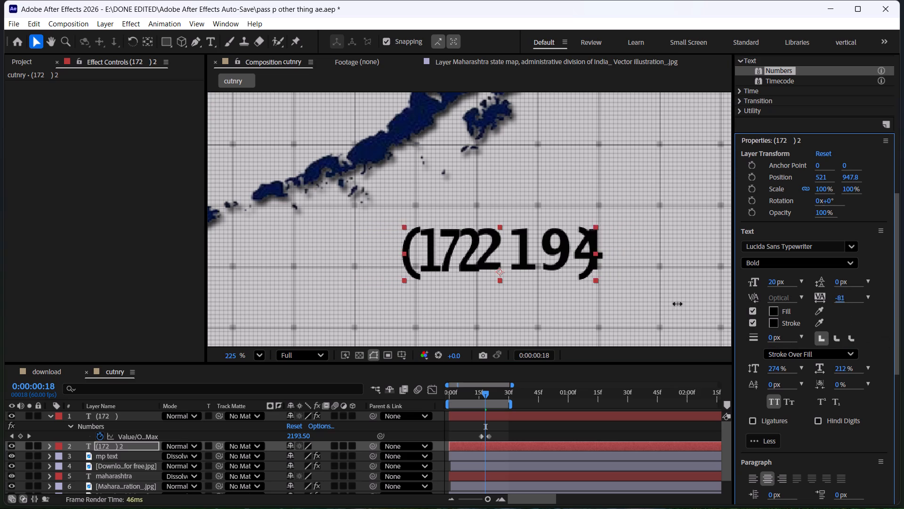
{"action": "left_click_drag", "start_coordinate": [678, 304], "coordinate": [777, 299]}
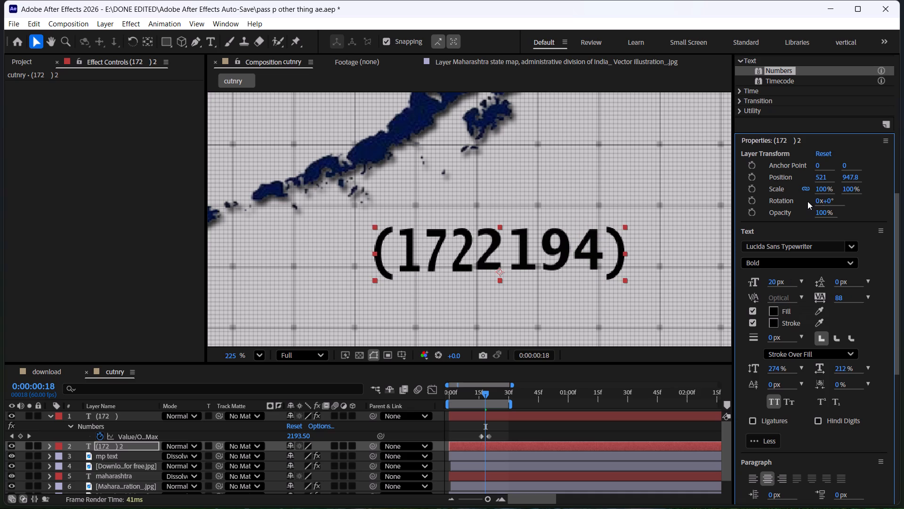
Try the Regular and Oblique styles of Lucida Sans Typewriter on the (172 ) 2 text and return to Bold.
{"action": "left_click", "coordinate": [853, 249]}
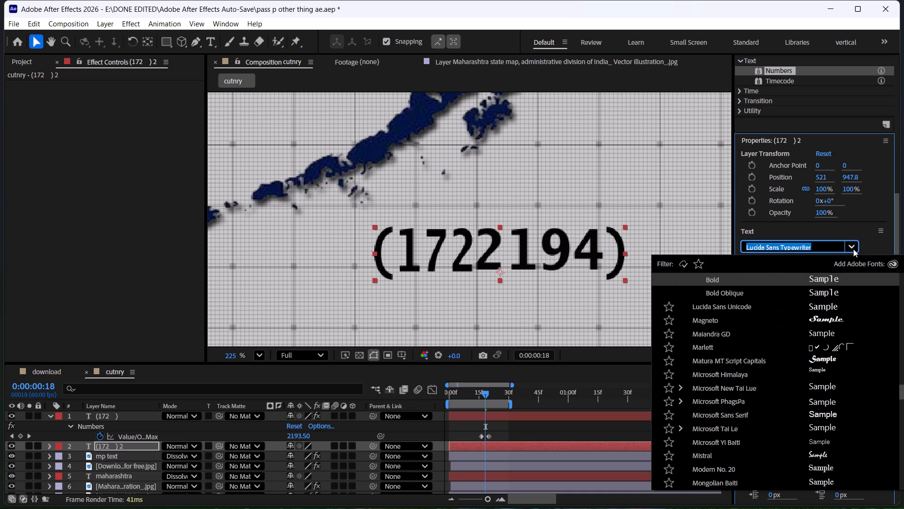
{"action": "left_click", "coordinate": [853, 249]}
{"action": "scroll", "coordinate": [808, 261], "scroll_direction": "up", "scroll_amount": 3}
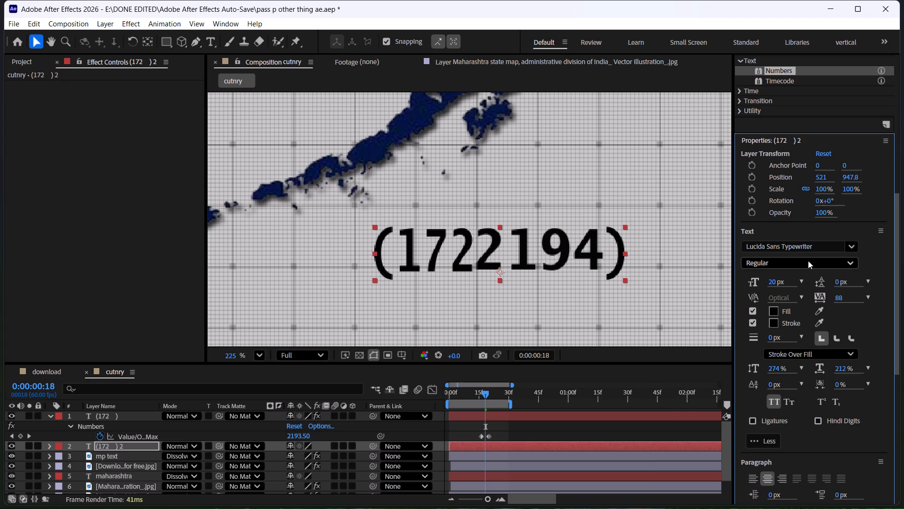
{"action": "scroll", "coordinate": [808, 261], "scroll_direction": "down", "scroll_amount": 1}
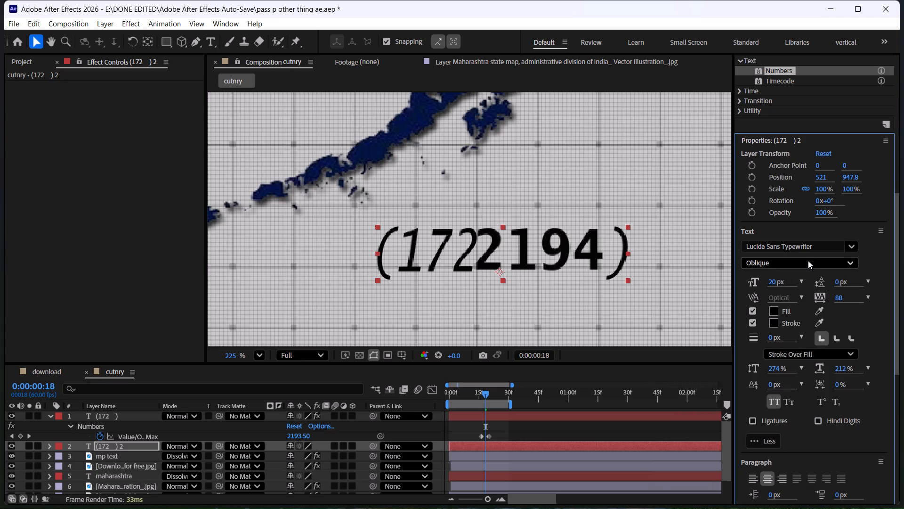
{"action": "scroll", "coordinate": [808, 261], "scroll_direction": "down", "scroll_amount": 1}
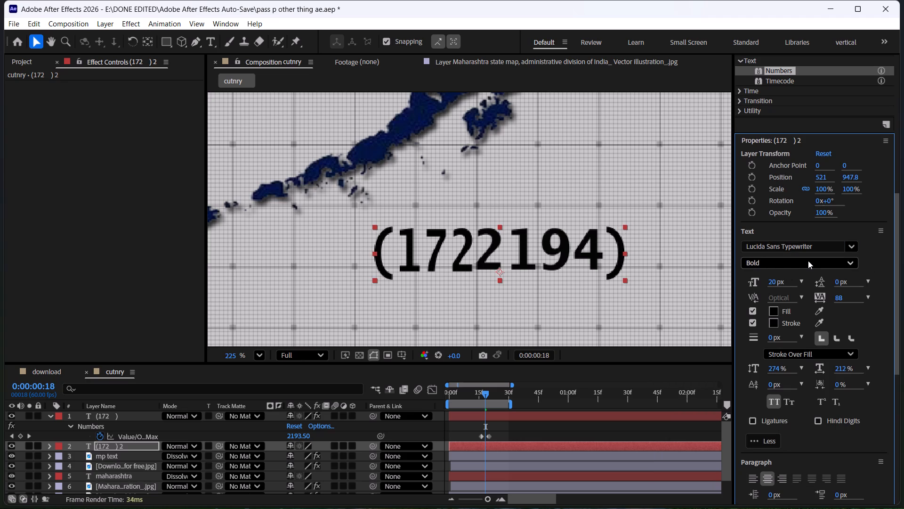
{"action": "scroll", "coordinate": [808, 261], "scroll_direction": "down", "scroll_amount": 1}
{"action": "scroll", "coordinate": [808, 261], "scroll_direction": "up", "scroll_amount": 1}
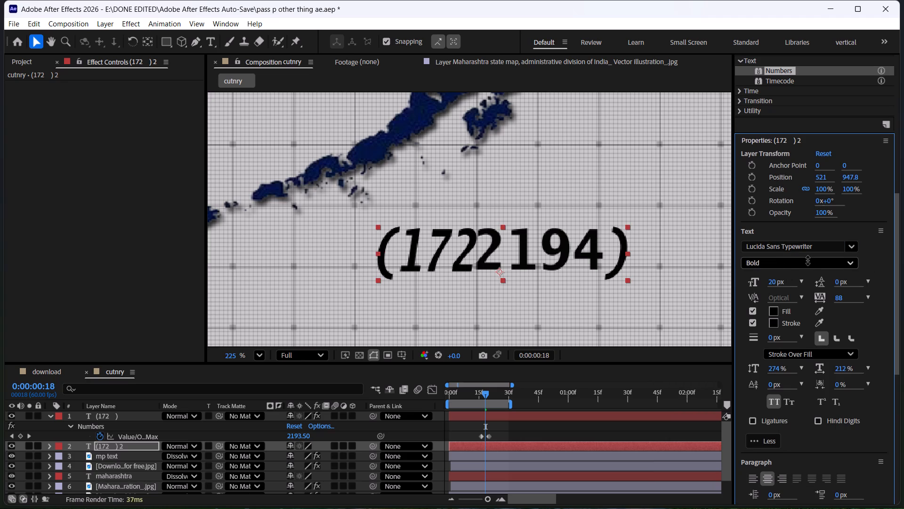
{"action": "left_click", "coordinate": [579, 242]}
Check the font, style and alignment options of the Numbers effect on the (172 ) layer.
{"action": "left_click", "coordinate": [148, 414]}
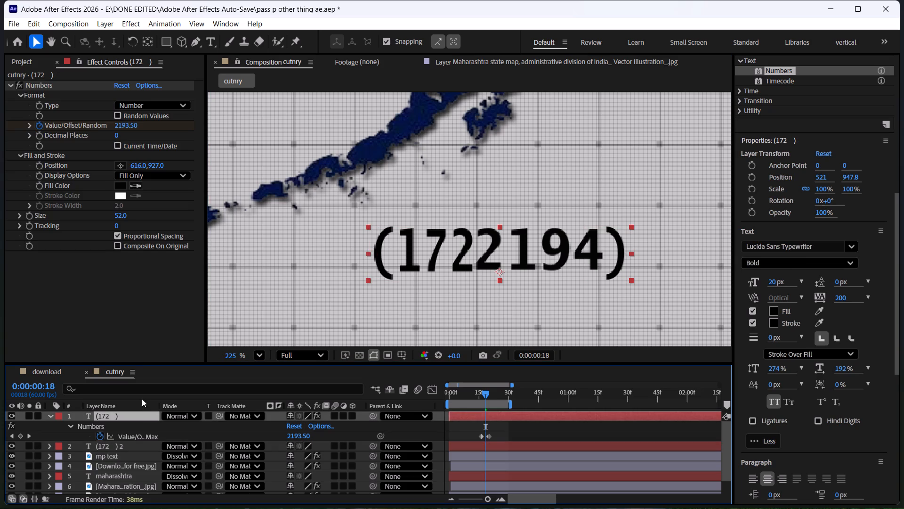
{"action": "left_click", "coordinate": [143, 86]}
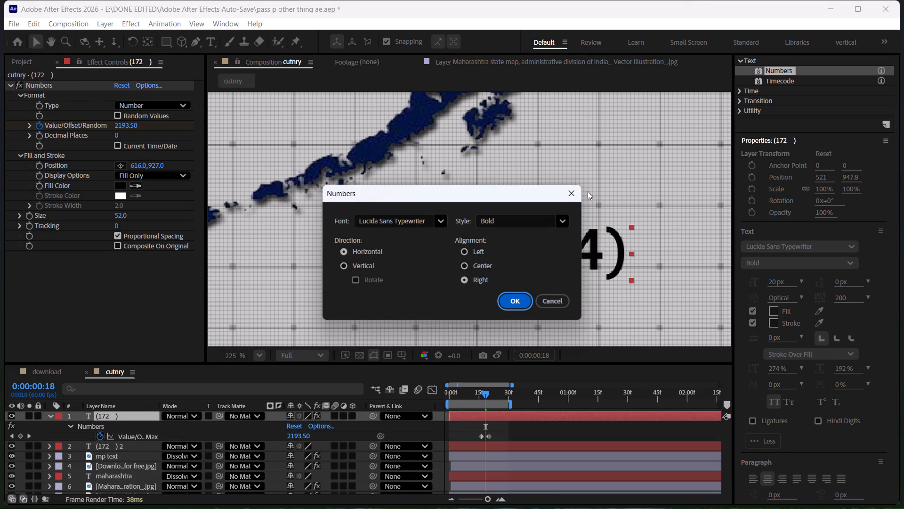
{"action": "left_click", "coordinate": [576, 192]}
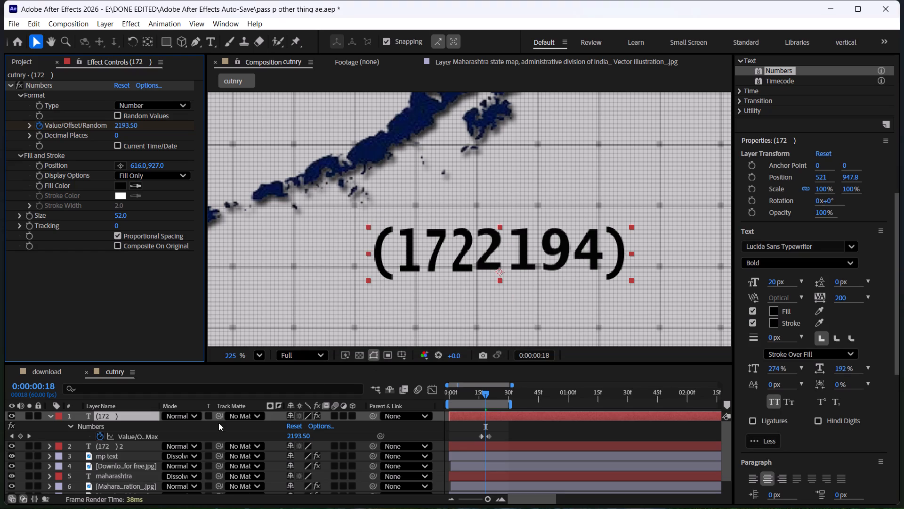
Set the vertical scale of the (172 ) 2 text to 255%.
{"action": "left_click", "coordinate": [113, 449]}
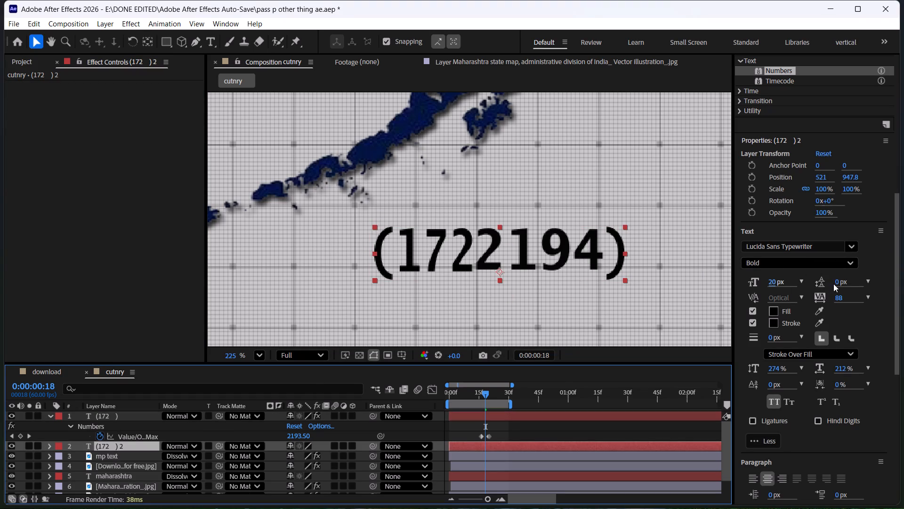
{"action": "left_click_drag", "start_coordinate": [837, 283], "coordinate": [828, 283]}
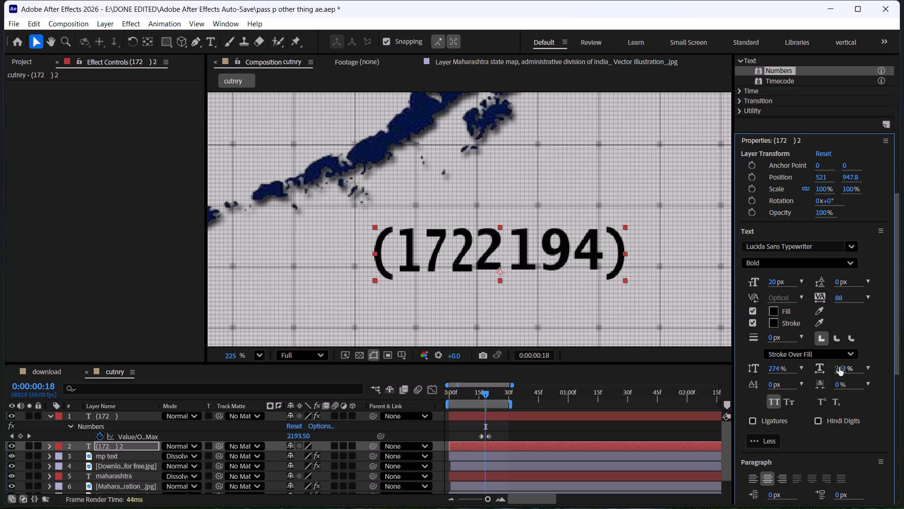
{"action": "left_click_drag", "start_coordinate": [777, 370], "coordinate": [770, 370]}
{"action": "left_click_drag", "start_coordinate": [770, 370], "coordinate": [764, 370]}
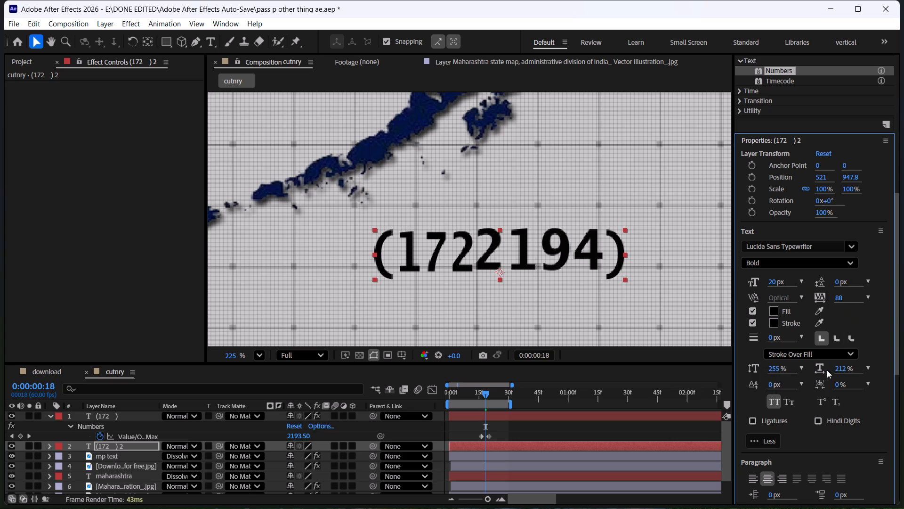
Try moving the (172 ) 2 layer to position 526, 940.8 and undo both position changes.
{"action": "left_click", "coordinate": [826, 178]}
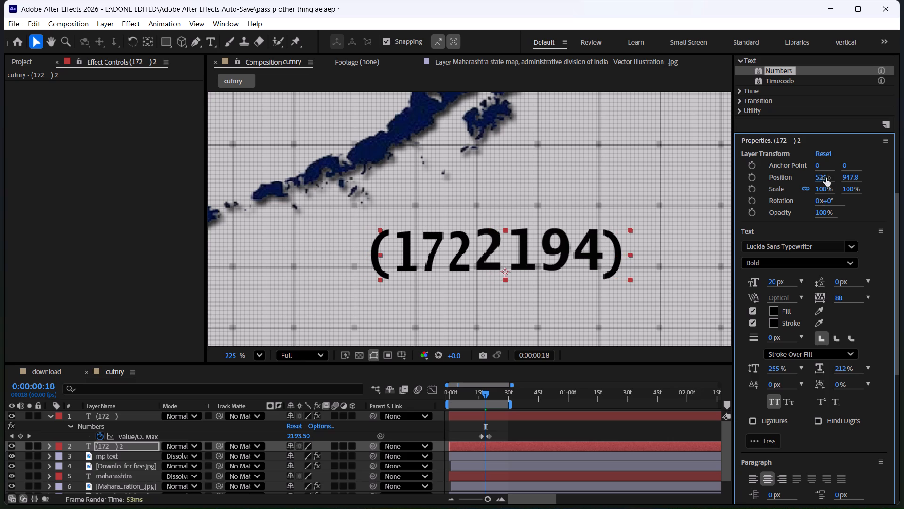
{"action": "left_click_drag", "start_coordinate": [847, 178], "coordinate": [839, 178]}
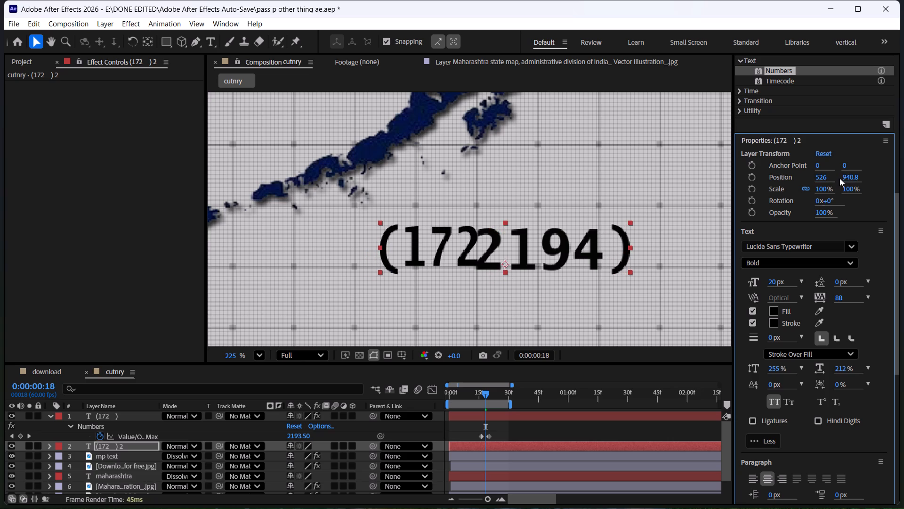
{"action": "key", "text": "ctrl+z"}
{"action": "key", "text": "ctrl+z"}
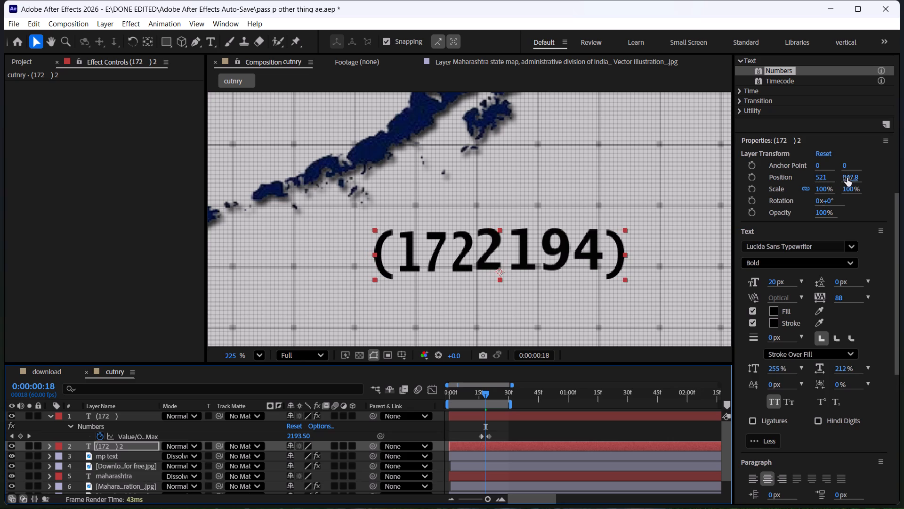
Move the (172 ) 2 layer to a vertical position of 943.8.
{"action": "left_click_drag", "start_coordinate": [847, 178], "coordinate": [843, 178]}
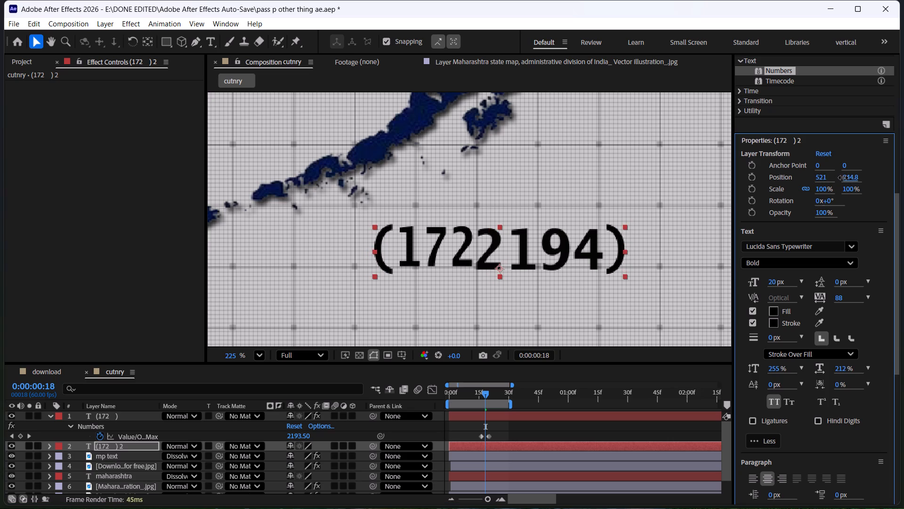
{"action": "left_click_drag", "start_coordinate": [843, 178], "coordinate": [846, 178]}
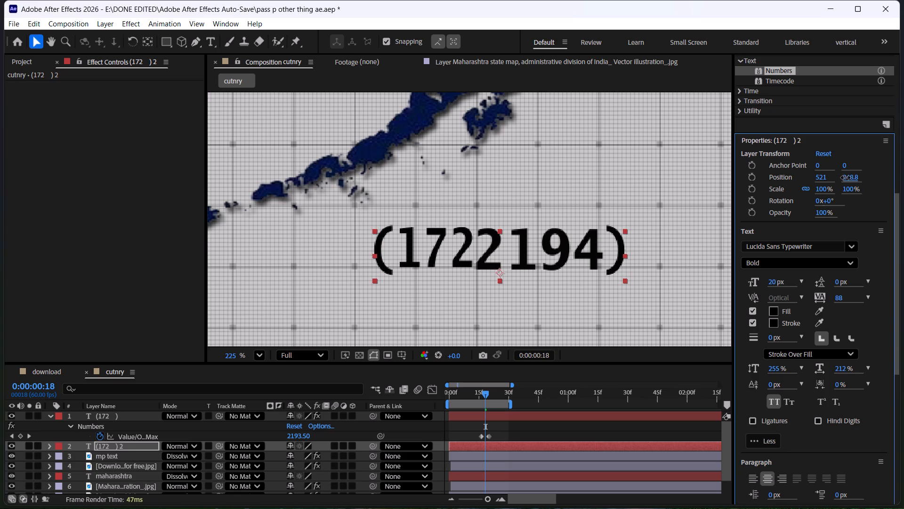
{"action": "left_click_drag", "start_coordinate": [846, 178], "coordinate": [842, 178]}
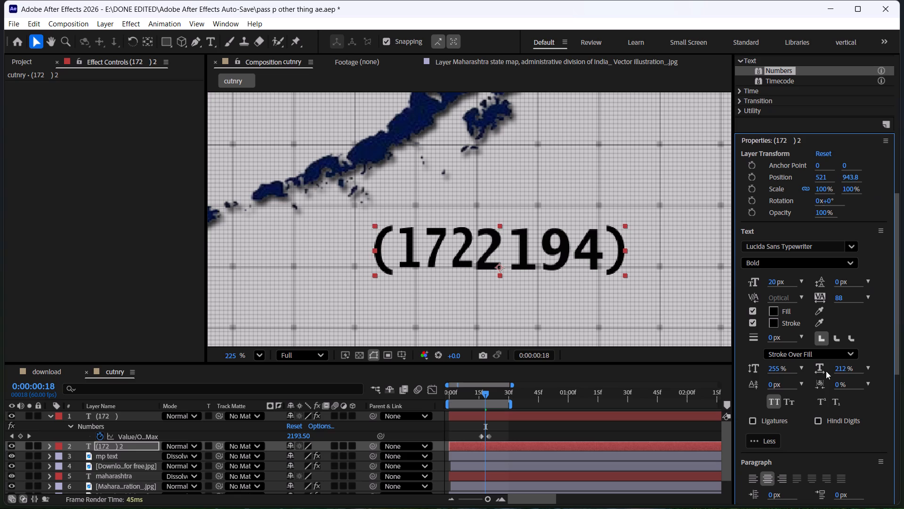
Set the (172 ) 2 text's vertical scale to 268% and horizontal scale to 237%.
{"action": "left_click_drag", "start_coordinate": [772, 369], "coordinate": [780, 369]}
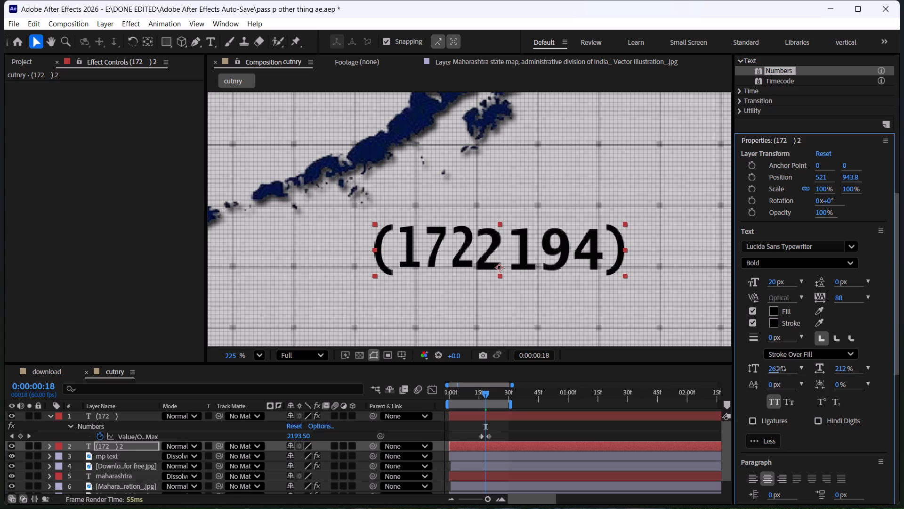
{"action": "left_click_drag", "start_coordinate": [780, 369], "coordinate": [782, 369]}
{"action": "left_click_drag", "start_coordinate": [839, 366], "coordinate": [852, 371]}
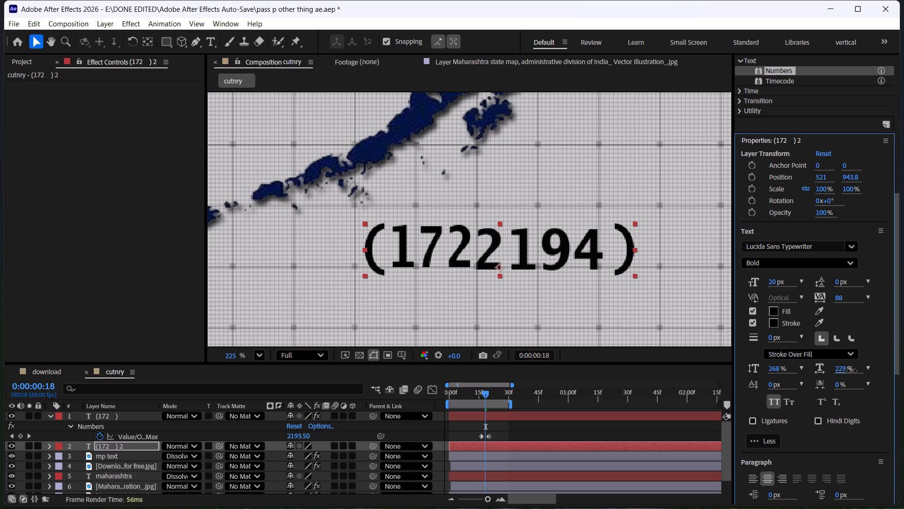
{"action": "left_click_drag", "start_coordinate": [852, 371], "coordinate": [856, 371]}
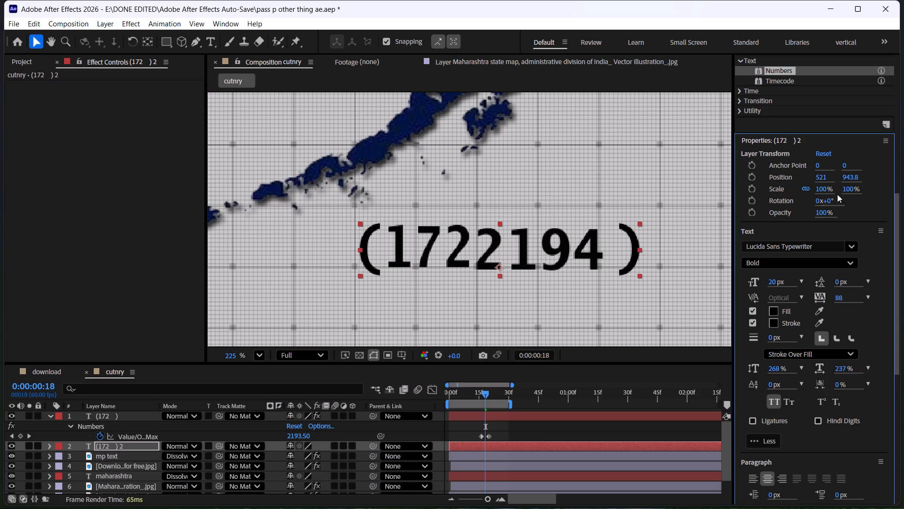
Try vertical positions 943, 942 and 945 for the (172 ) 2 layer and settle on 946.
{"action": "left_click", "coordinate": [848, 181]}
{"action": "key", "text": "9"}
{"action": "type", "text": "43"}
{"action": "key", "text": "Return"}
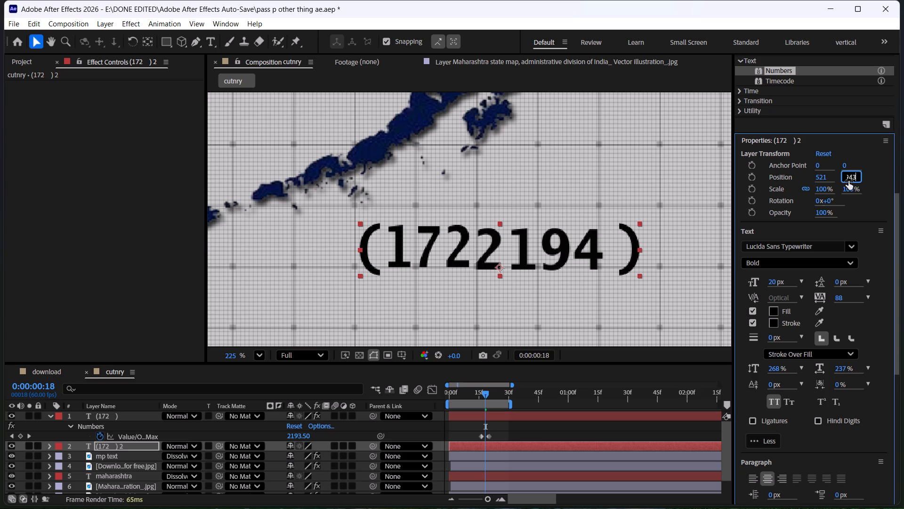
{"action": "left_click", "coordinate": [848, 181]}
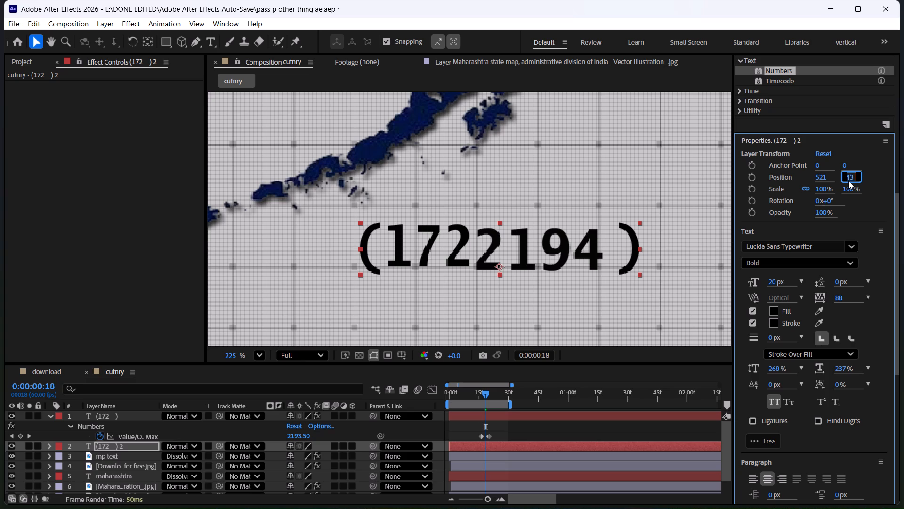
{"action": "type", "text": "942"}
{"action": "key", "text": "Return"}
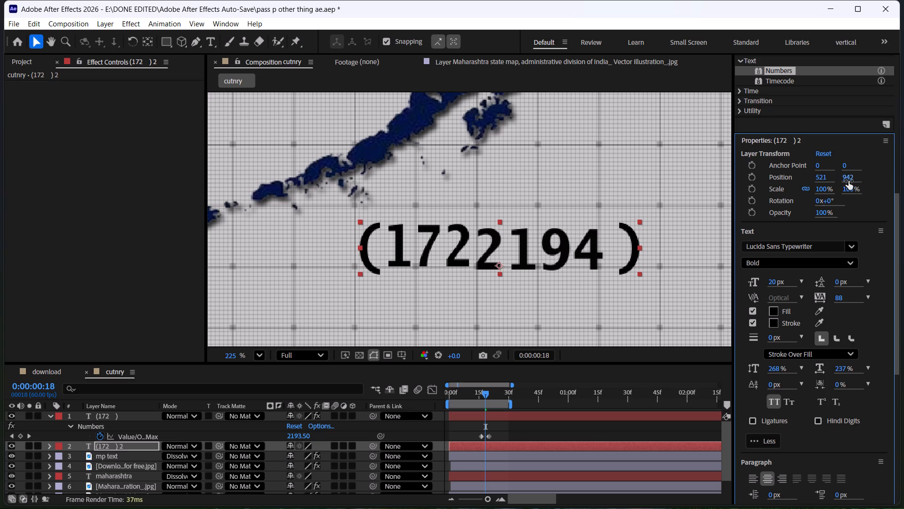
{"action": "left_click", "coordinate": [848, 181]}
{"action": "type", "text": "945"}
{"action": "key", "text": "Return"}
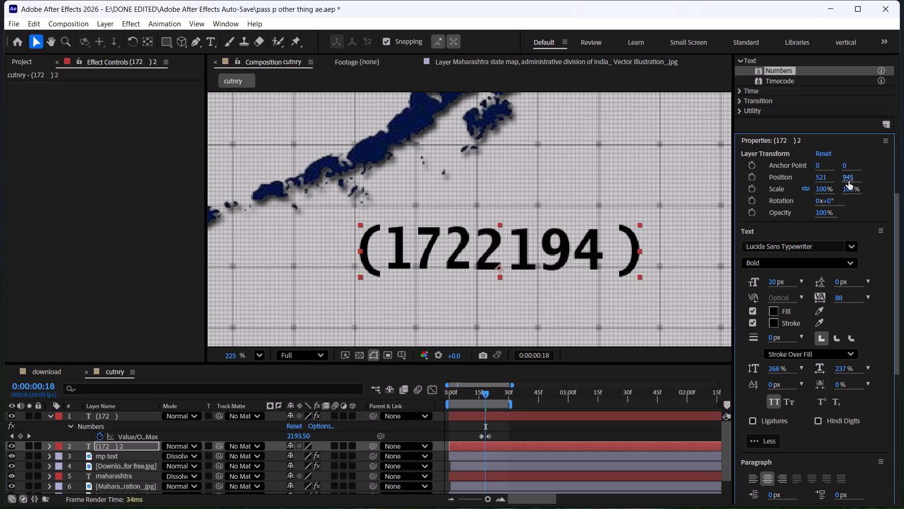
{"action": "left_click", "coordinate": [848, 181]}
{"action": "type", "text": "946"}
{"action": "key", "text": "Return"}
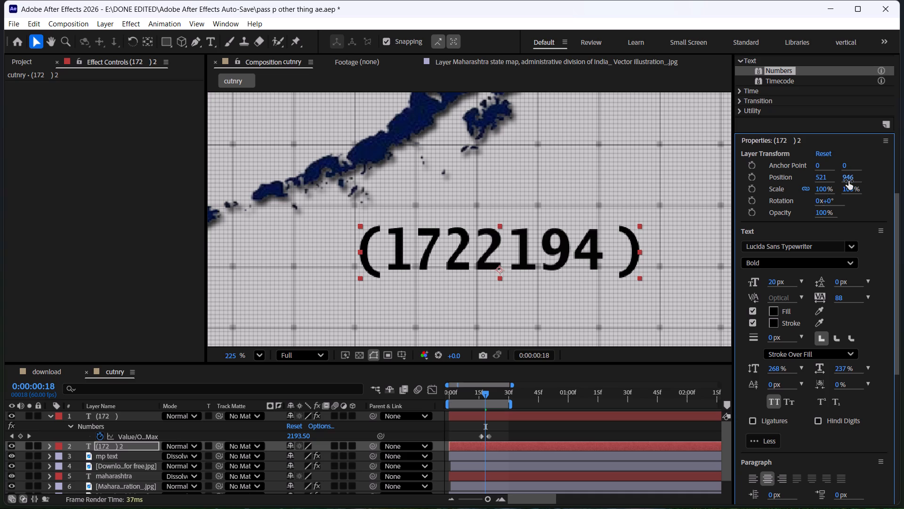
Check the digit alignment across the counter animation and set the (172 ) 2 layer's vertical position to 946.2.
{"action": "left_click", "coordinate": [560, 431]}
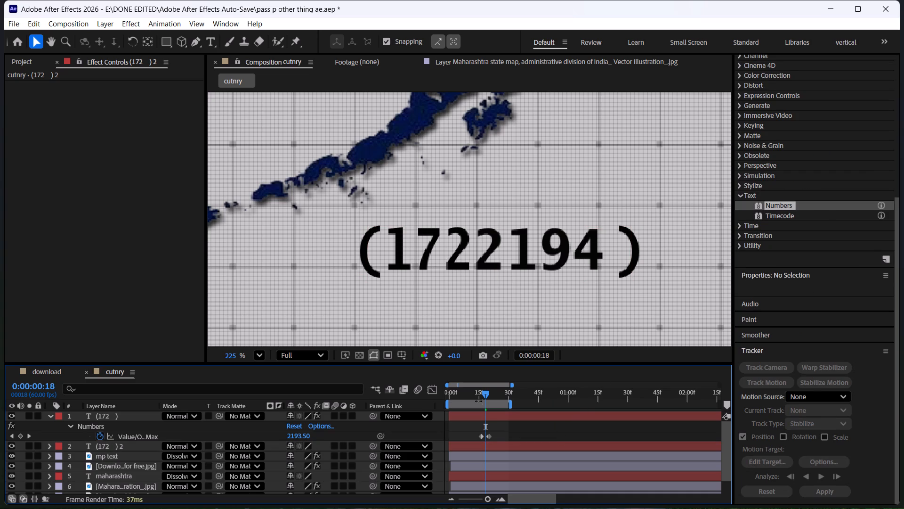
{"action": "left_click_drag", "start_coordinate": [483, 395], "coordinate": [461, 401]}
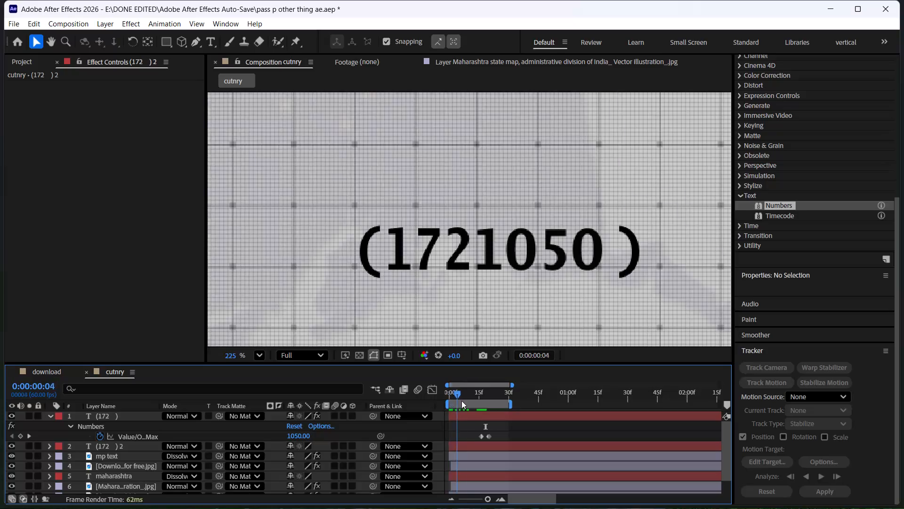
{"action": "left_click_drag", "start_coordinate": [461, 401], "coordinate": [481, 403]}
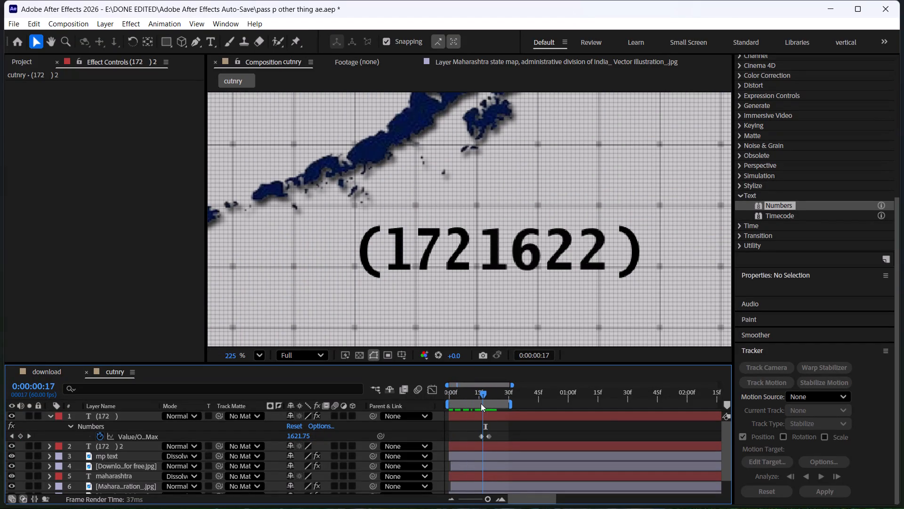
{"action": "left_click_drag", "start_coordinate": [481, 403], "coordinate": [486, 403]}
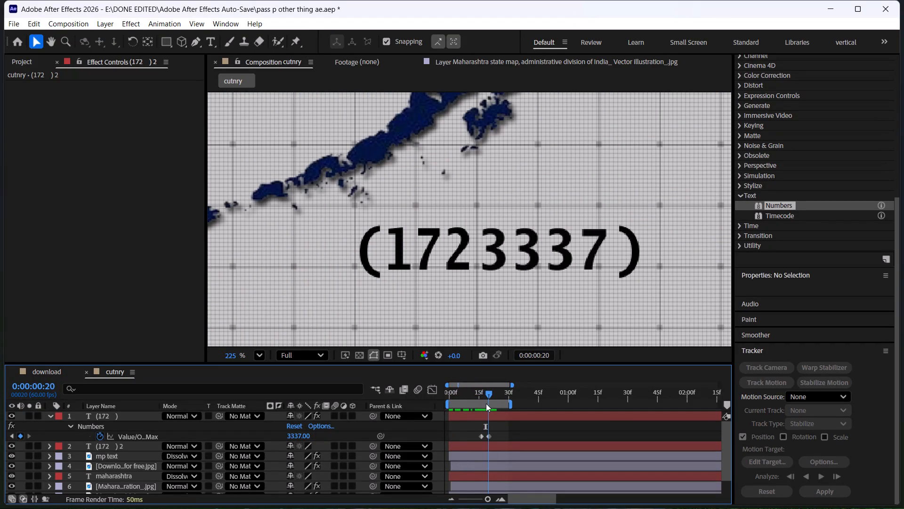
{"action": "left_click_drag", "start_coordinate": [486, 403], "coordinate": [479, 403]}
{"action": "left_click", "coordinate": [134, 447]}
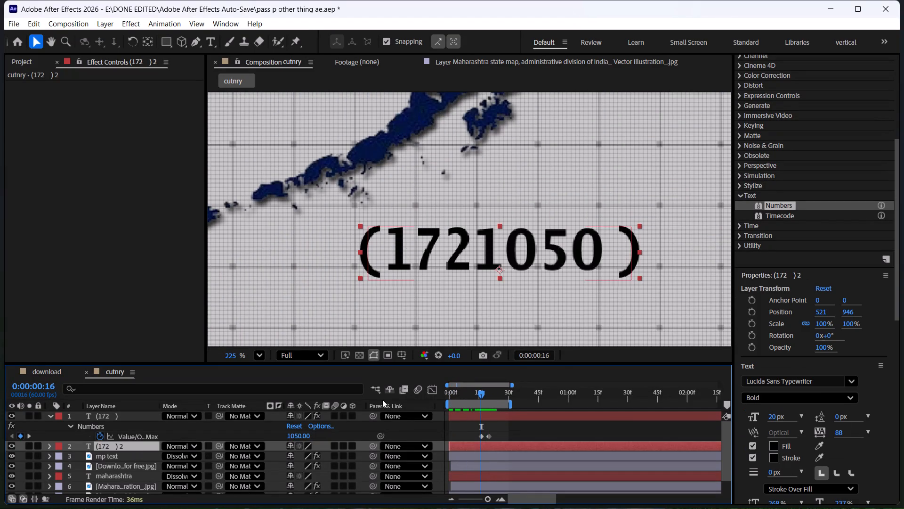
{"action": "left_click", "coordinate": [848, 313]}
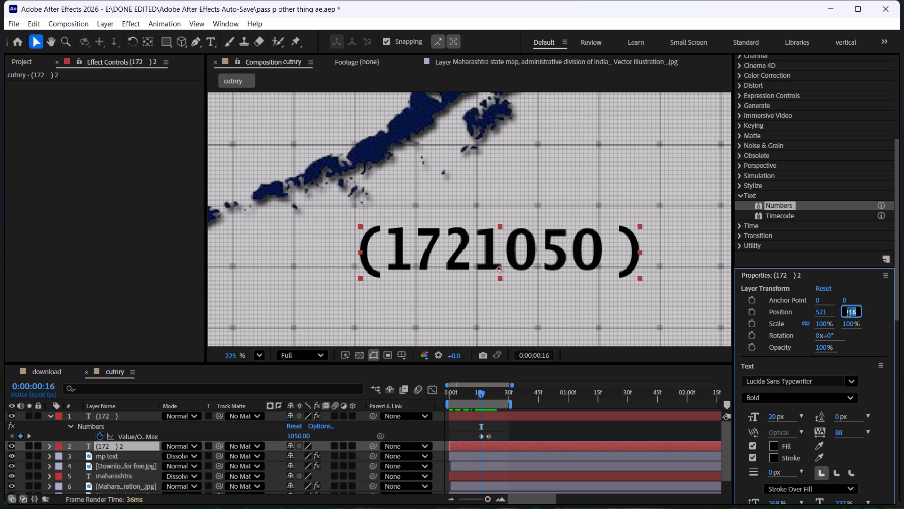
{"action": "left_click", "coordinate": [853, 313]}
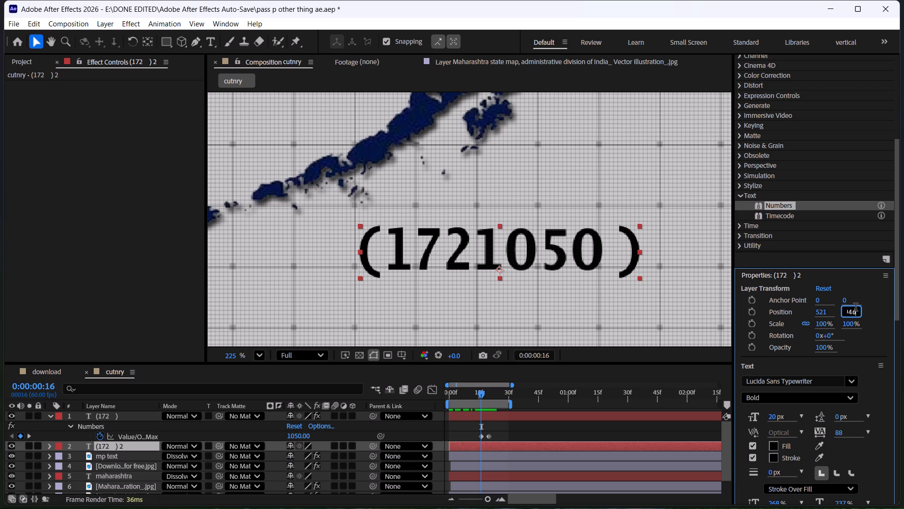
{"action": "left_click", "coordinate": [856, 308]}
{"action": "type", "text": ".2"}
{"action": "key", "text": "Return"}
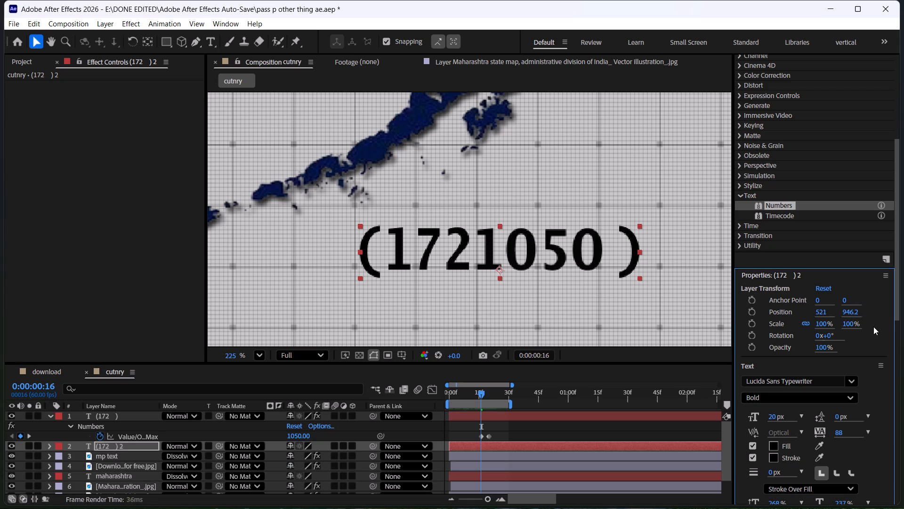
Set the (172 ) 2 layer's vertical position to 946.5.
{"action": "left_click", "coordinate": [857, 311]}
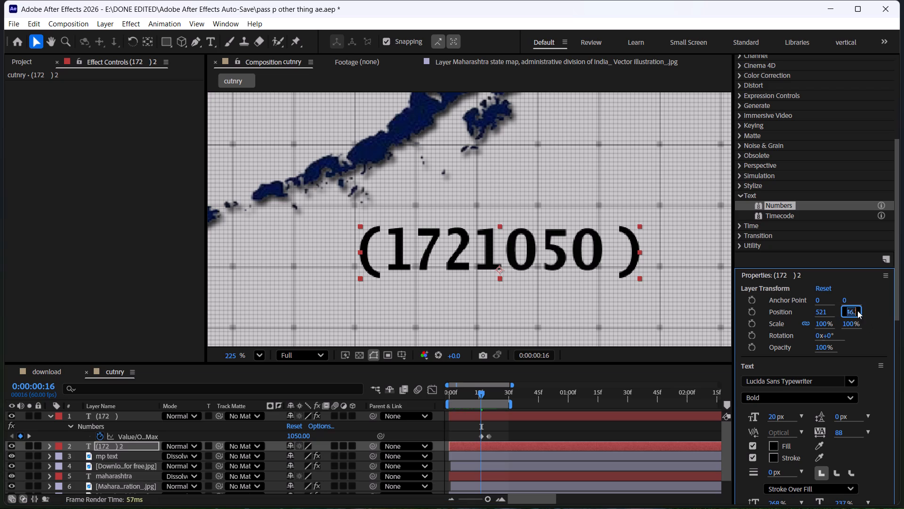
{"action": "left_click", "coordinate": [857, 311]}
{"action": "left_click", "coordinate": [857, 311]}
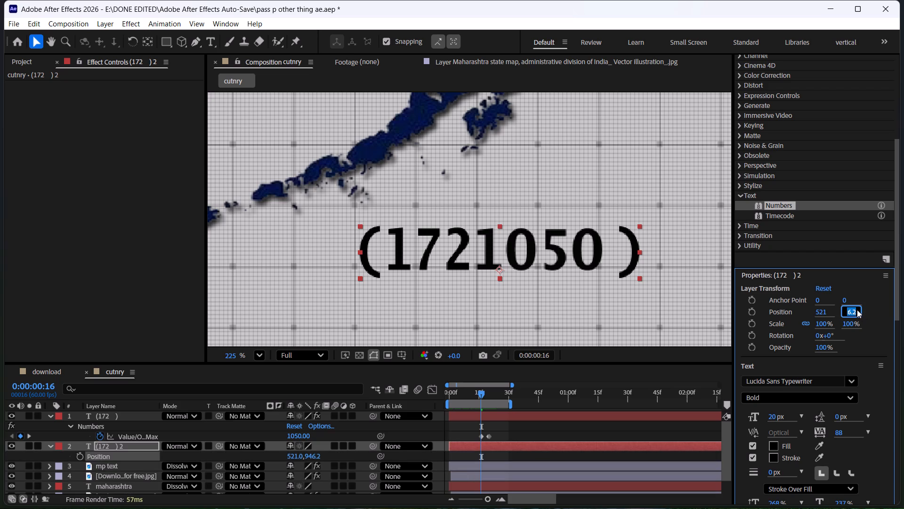
{"action": "left_click", "coordinate": [857, 310]}
{"action": "left_click", "coordinate": [852, 310]}
{"action": "left_click", "coordinate": [856, 310]}
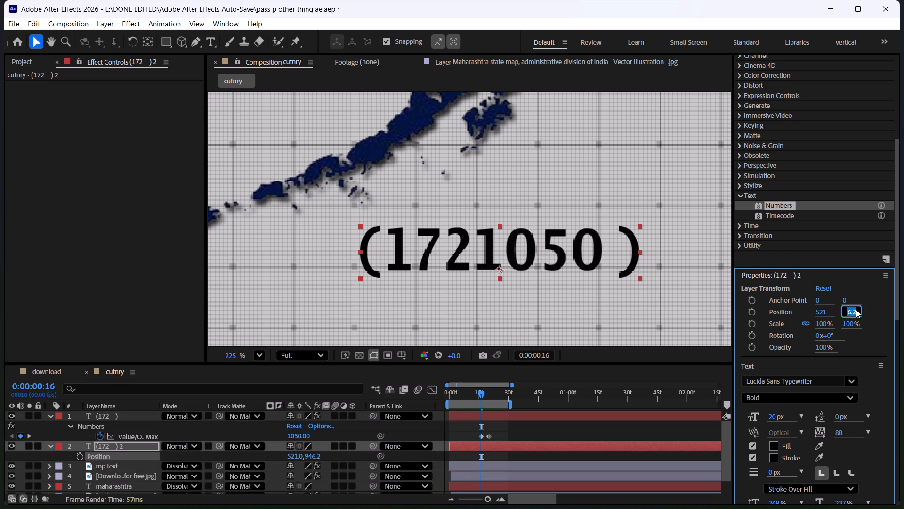
{"action": "left_click", "coordinate": [853, 310]}
{"action": "key", "text": "Right"}
{"action": "key", "text": "BackSpace"}
{"action": "key", "text": "5"}
{"action": "key", "text": "Return"}
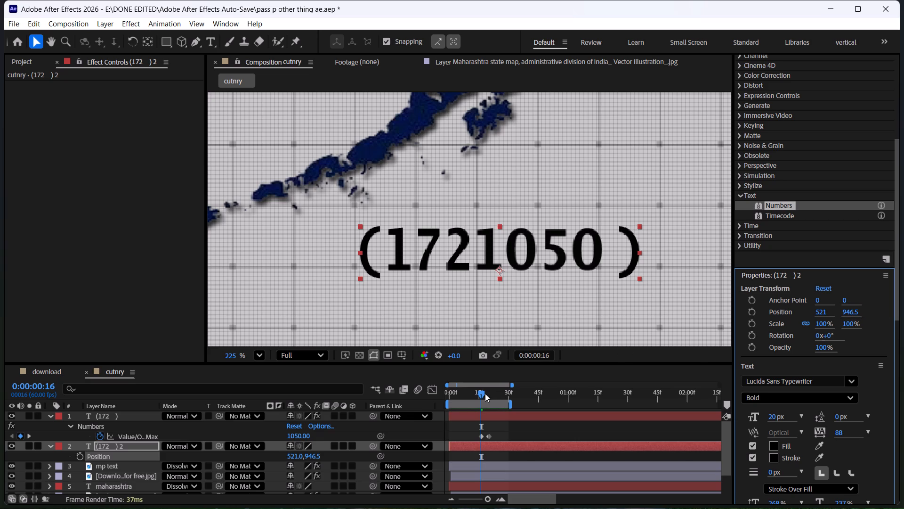
Examine the counter text and maps in the full composition between frames 12 and 20.
{"action": "left_click", "coordinate": [255, 351]}
{"action": "left_click", "coordinate": [301, 126]}
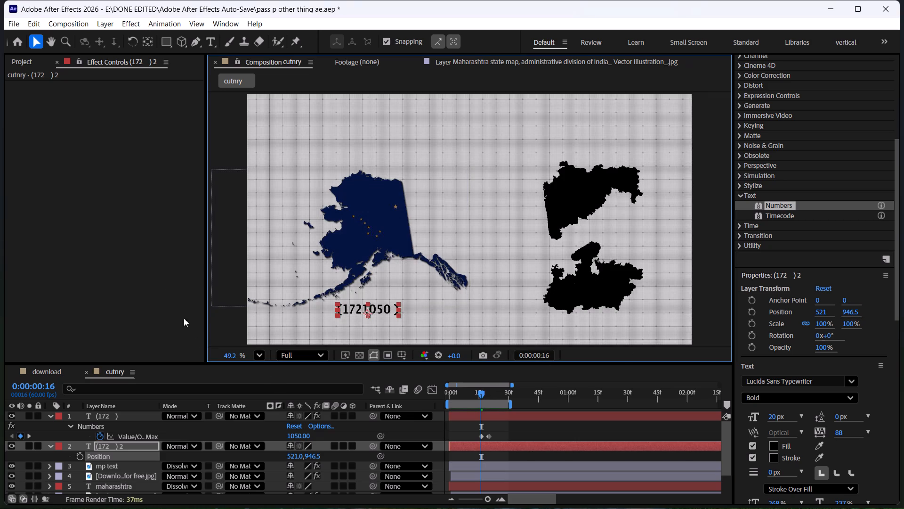
{"action": "left_click", "coordinate": [151, 270]}
{"action": "left_click", "coordinate": [517, 427]}
{"action": "left_click_drag", "start_coordinate": [480, 394], "coordinate": [466, 394]}
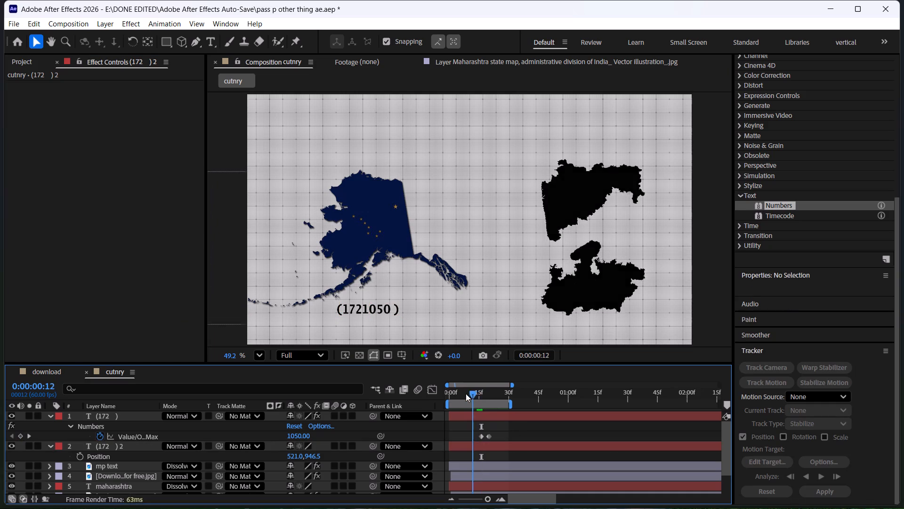
{"action": "left_click_drag", "start_coordinate": [466, 394], "coordinate": [481, 403]}
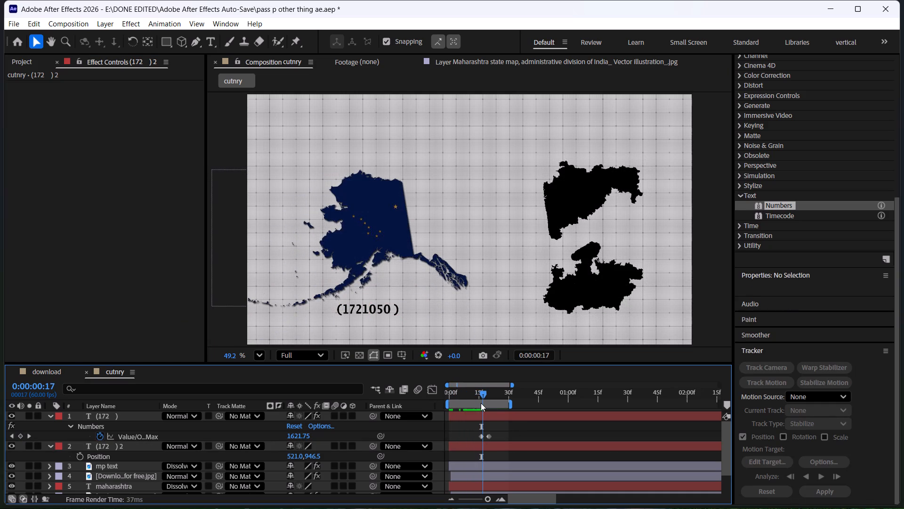
{"action": "left_click_drag", "start_coordinate": [481, 403], "coordinate": [477, 403]}
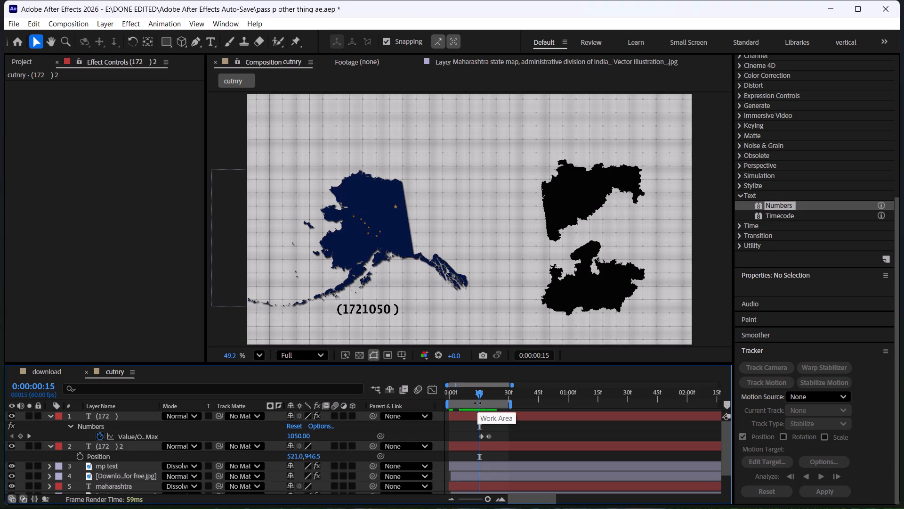
{"action": "left_click", "coordinate": [487, 391]}
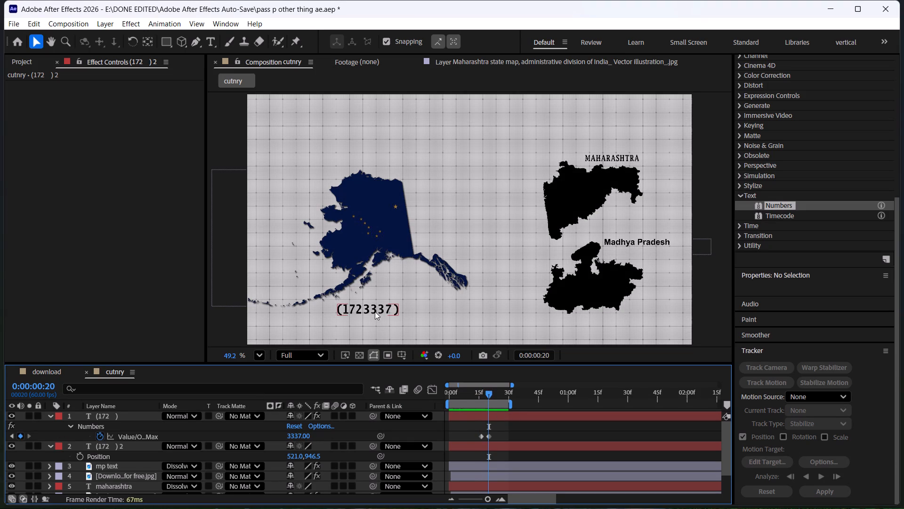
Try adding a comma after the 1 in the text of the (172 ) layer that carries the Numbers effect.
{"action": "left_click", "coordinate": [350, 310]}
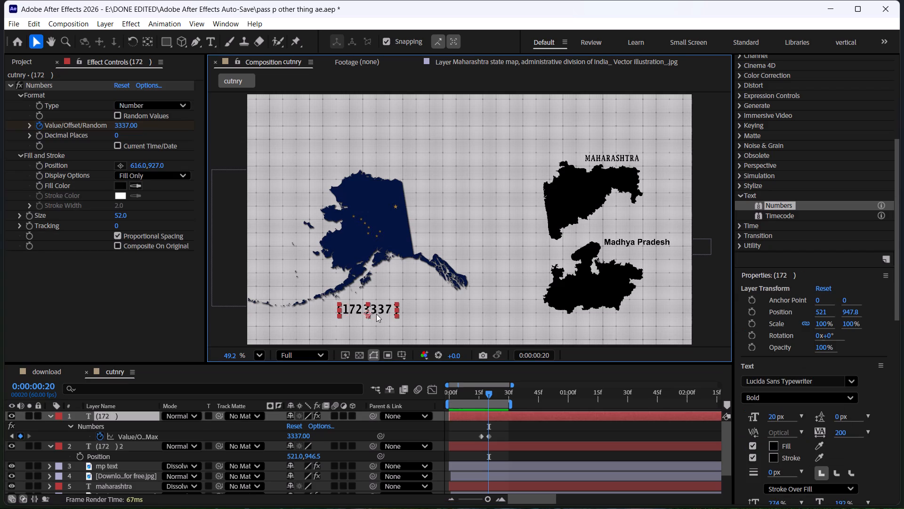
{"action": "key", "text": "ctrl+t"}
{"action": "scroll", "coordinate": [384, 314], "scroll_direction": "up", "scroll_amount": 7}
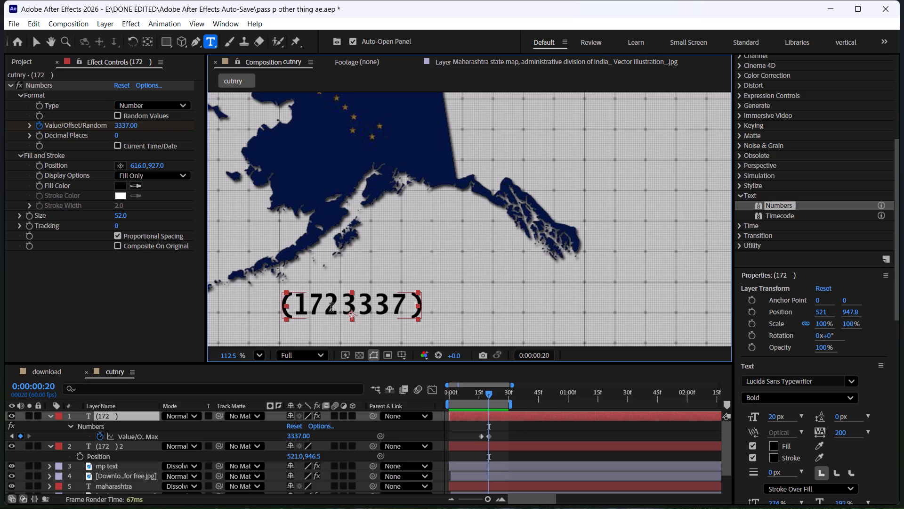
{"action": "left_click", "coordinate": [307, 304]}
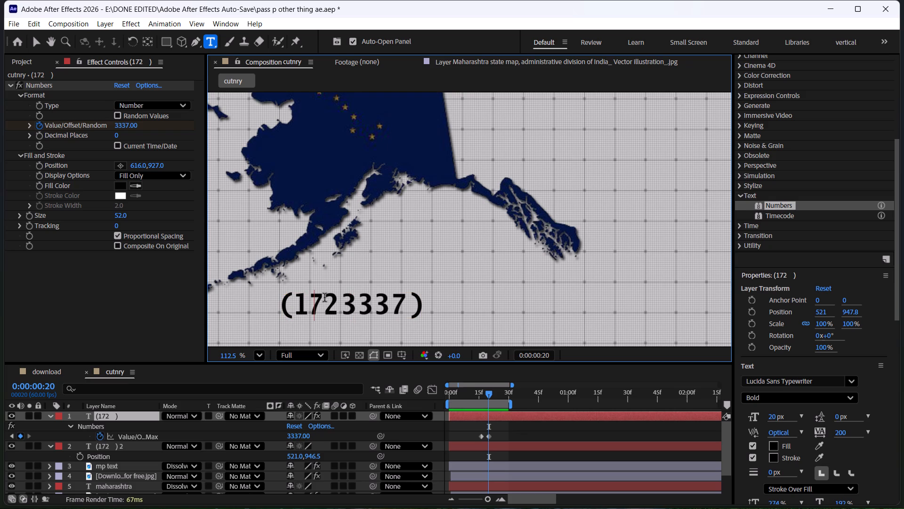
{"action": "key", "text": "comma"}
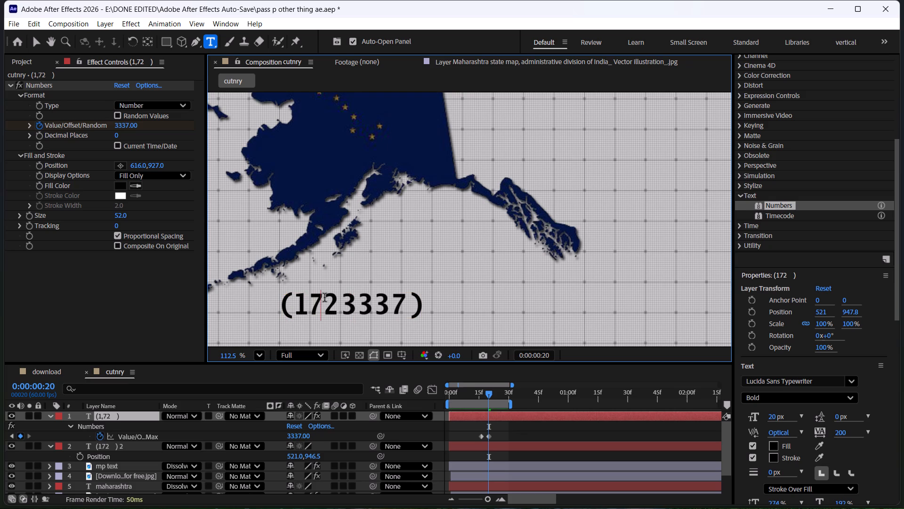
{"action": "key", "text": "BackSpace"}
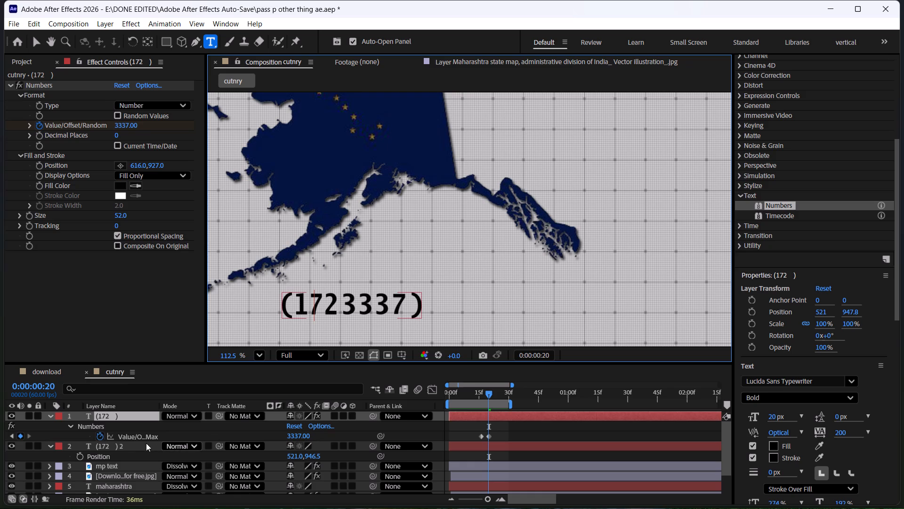
Insert a comma after the 1 and another after the 72 in the (172 ) 2 layer's text.
{"action": "left_click", "coordinate": [130, 443]}
{"action": "left_click", "coordinate": [308, 307]}
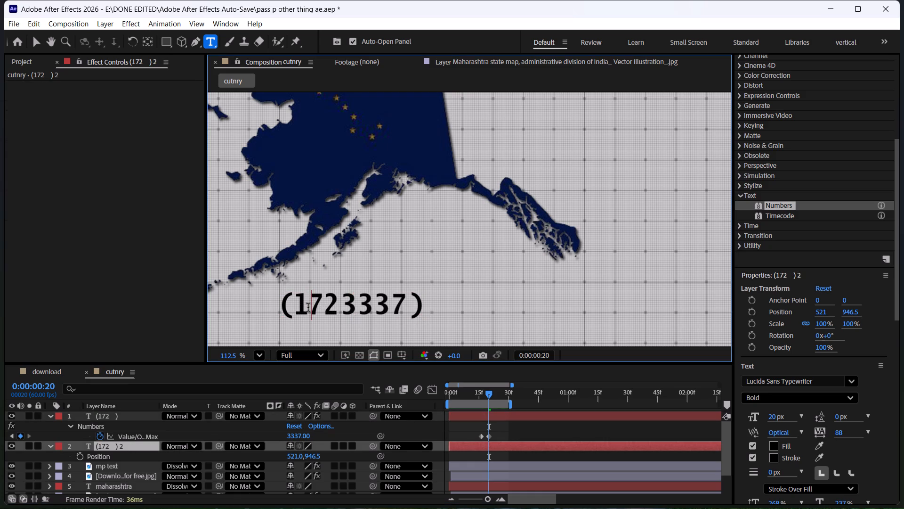
{"action": "key", "text": "comma"}
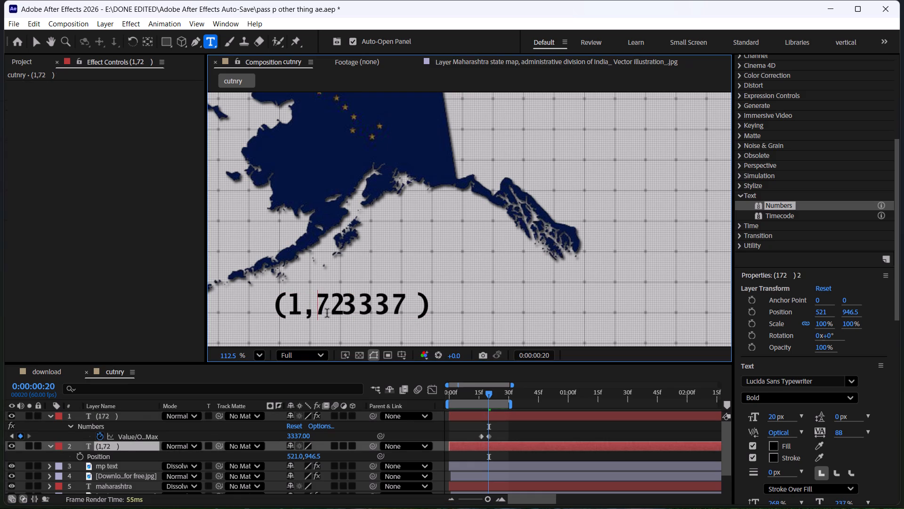
{"action": "left_click", "coordinate": [358, 312]}
{"action": "key", "text": "comma"}
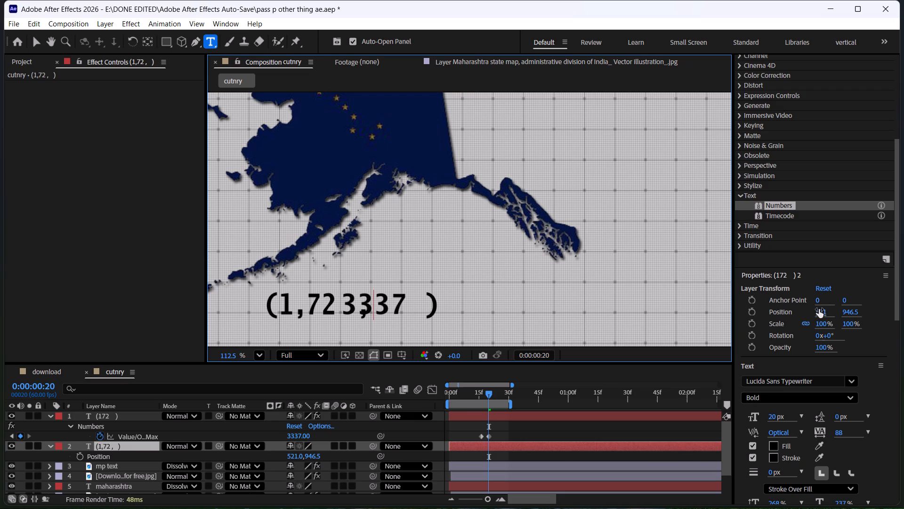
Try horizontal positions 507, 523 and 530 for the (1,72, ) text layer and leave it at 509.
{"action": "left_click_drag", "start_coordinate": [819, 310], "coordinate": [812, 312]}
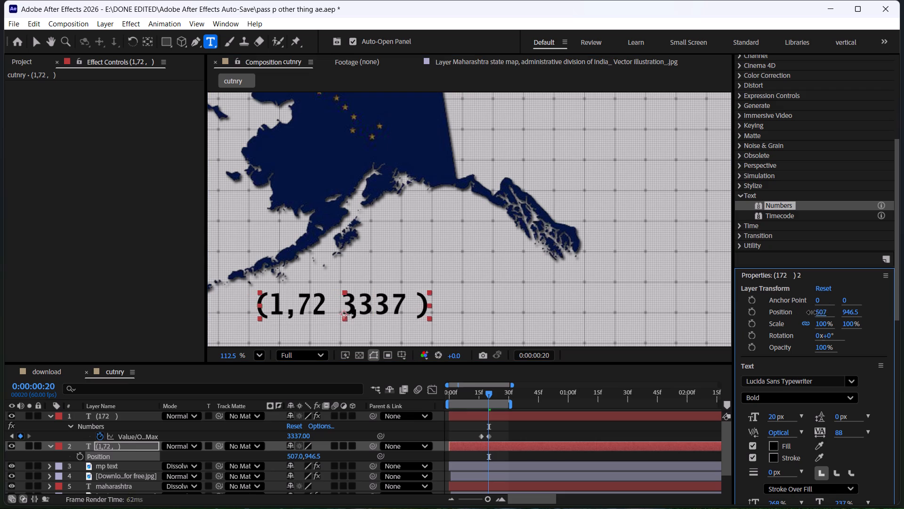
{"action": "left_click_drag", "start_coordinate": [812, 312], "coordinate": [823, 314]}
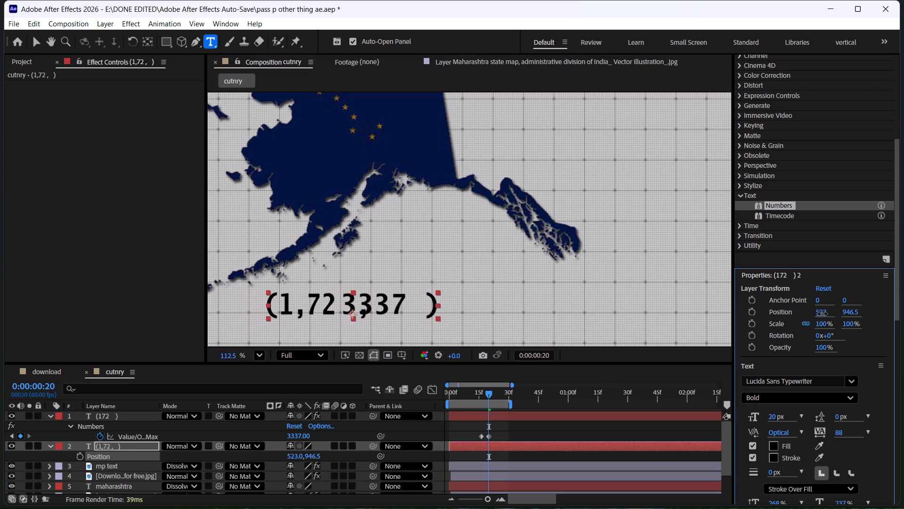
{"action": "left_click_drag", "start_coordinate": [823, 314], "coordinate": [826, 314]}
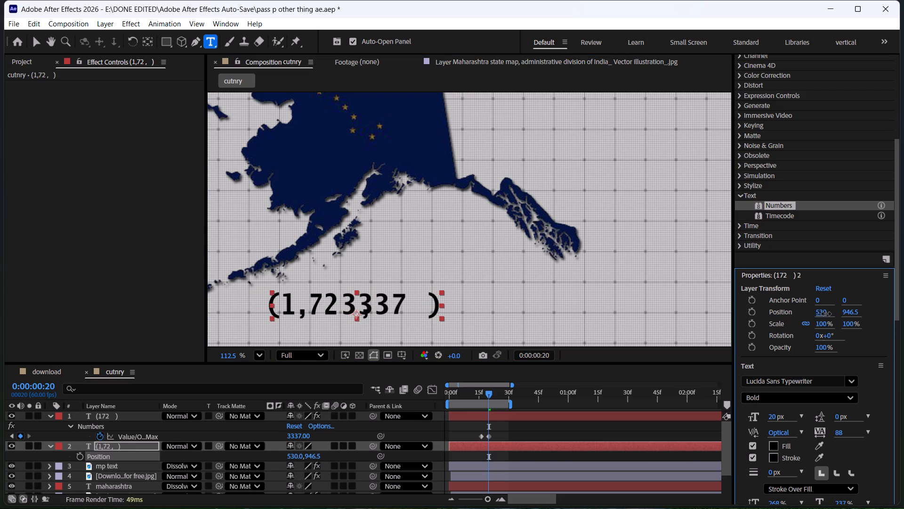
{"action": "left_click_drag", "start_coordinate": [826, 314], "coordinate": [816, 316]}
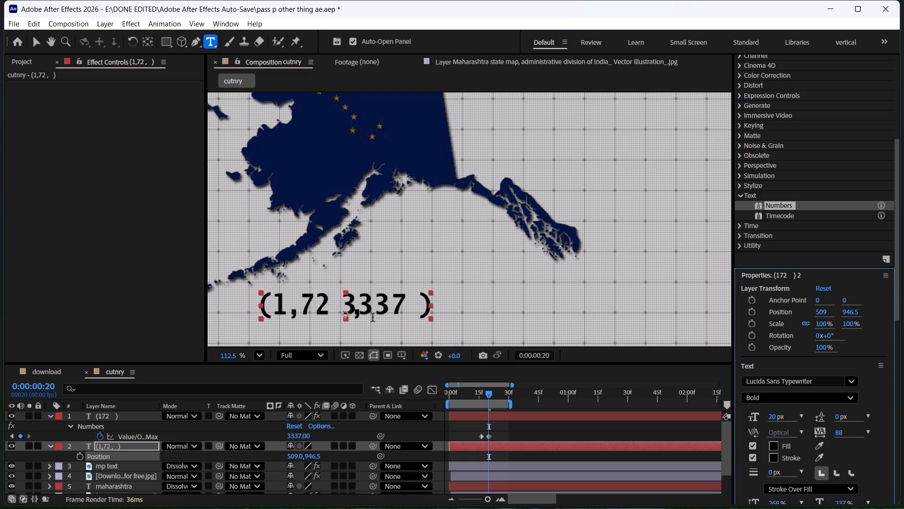
Add a 3 after the 72 and rework the comma and spacing so the static text reads (1,723, ).
{"action": "left_click", "coordinate": [329, 308]}
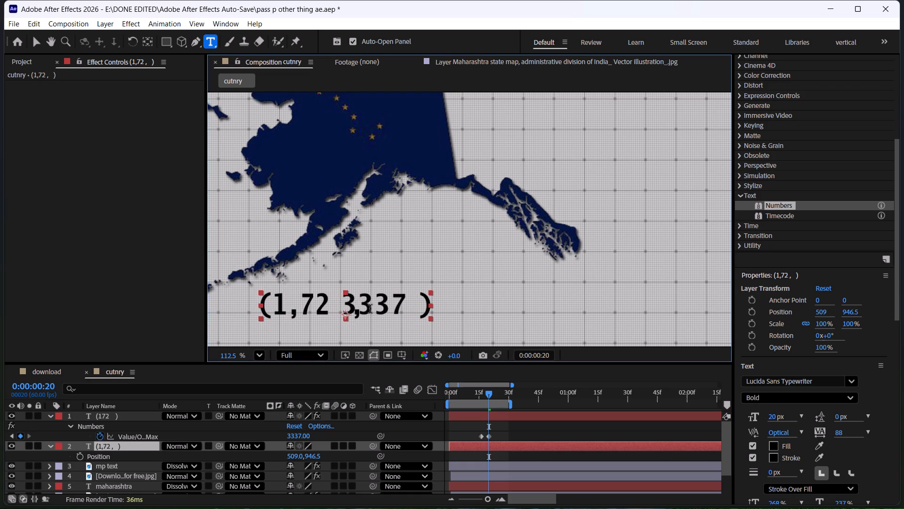
{"action": "key", "text": "3"}
{"action": "left_click", "coordinate": [365, 308]}
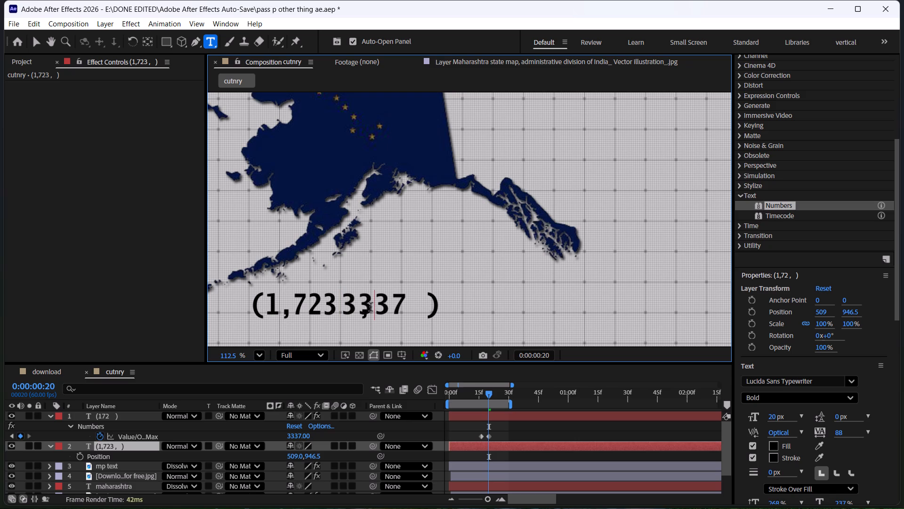
{"action": "key", "text": "BackSpace"}
{"action": "key", "text": "BackSpace"}
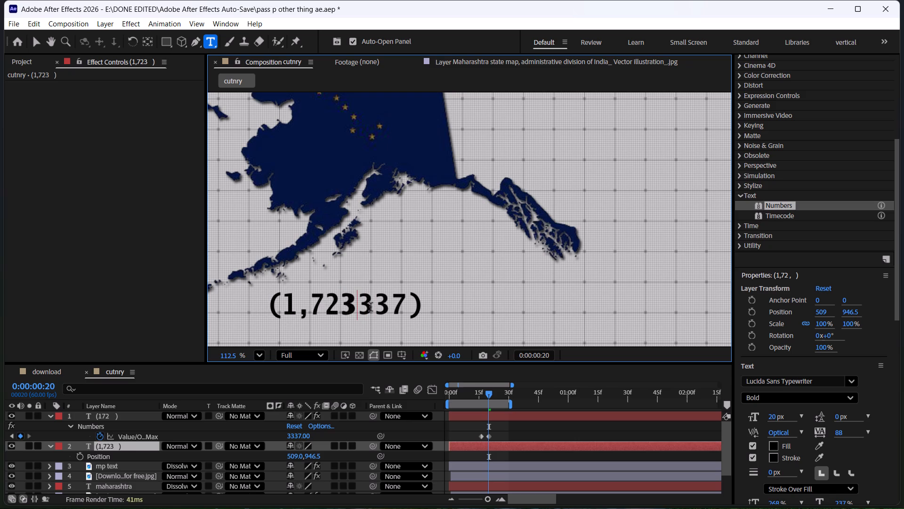
{"action": "key", "text": "comma"}
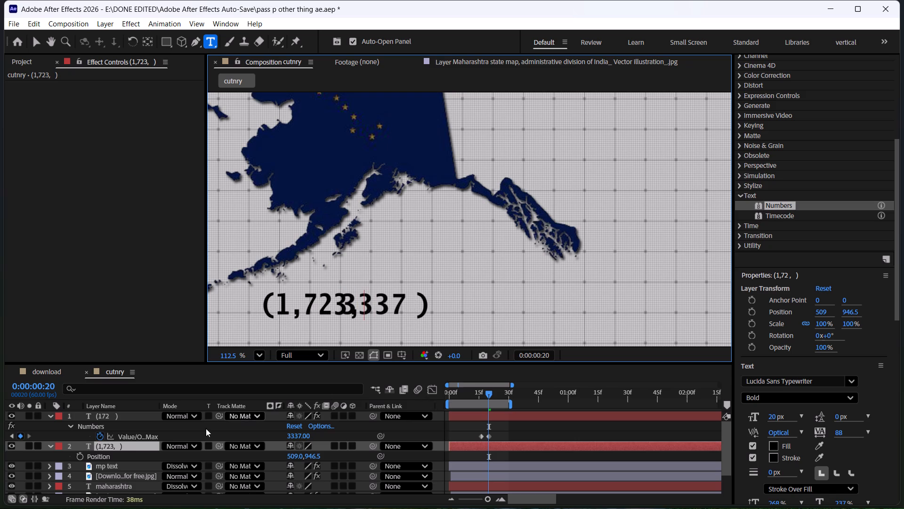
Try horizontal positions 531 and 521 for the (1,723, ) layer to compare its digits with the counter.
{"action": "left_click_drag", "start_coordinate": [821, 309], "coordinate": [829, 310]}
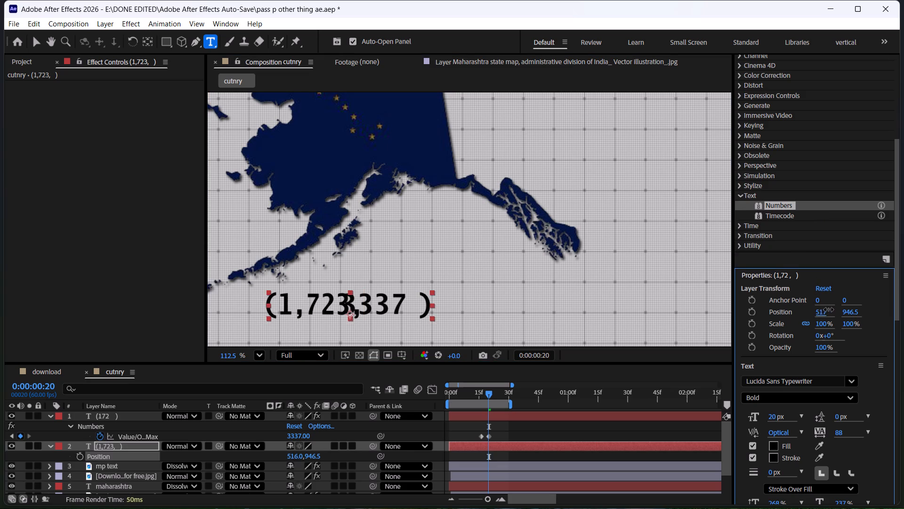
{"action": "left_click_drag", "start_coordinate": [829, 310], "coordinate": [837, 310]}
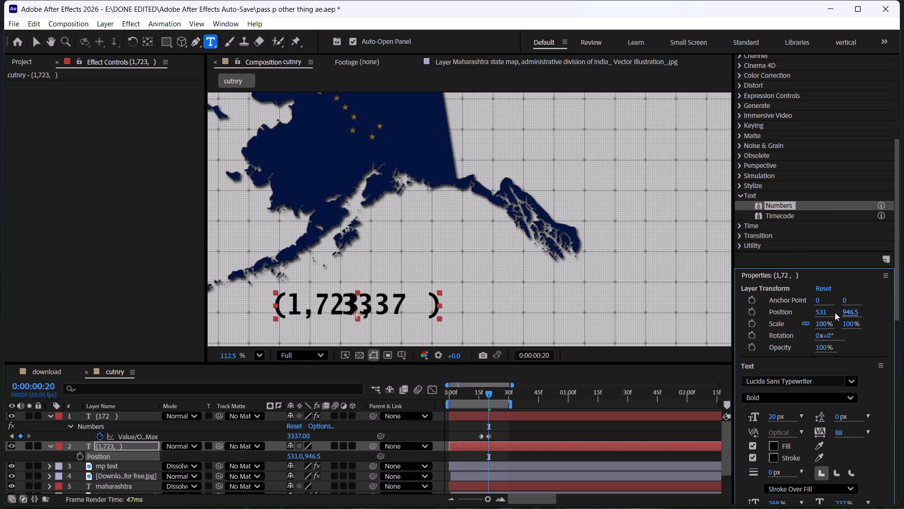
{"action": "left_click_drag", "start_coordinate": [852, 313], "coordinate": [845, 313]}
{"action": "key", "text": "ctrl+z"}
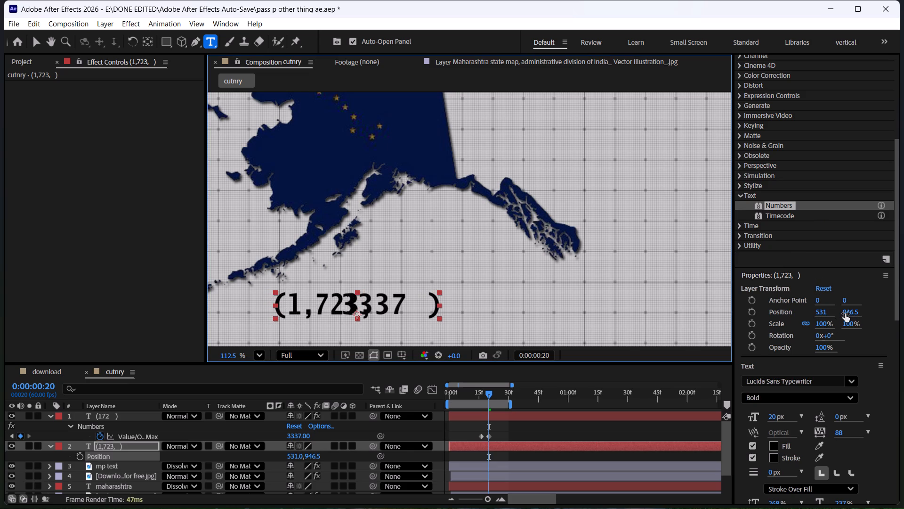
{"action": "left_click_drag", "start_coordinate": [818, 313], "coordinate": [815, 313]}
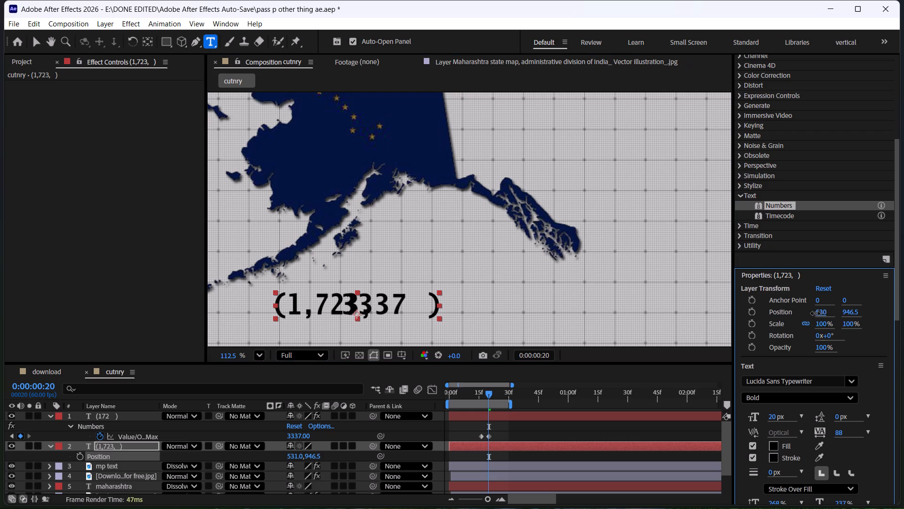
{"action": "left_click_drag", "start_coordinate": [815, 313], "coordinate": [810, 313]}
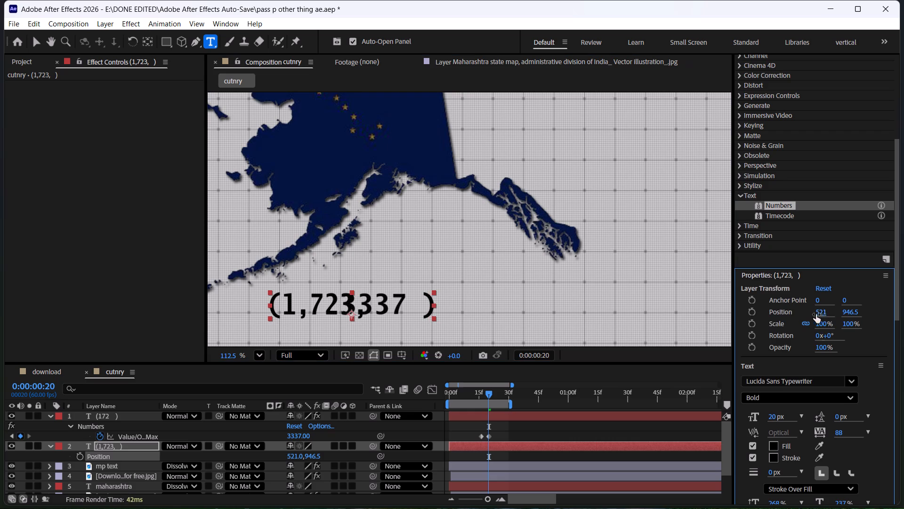
Try horizontal positions 522, 524 and 525 for the (1,723, ) layer and settle on 526.
{"action": "left_click", "coordinate": [823, 314]}
{"action": "type", "text": "522"}
{"action": "key", "text": "Return"}
{"action": "left_click", "coordinate": [823, 314]}
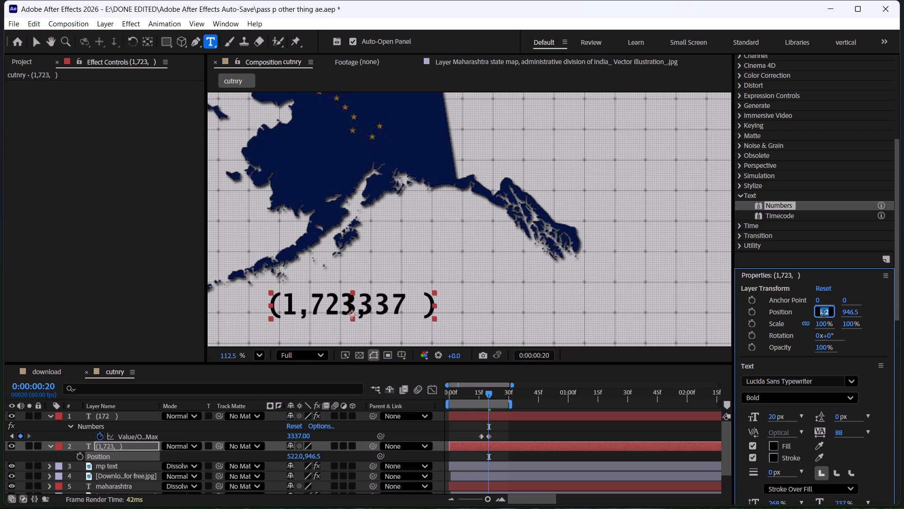
{"action": "type", "text": "52"}
{"action": "key", "text": "4"}
{"action": "key", "text": "Return"}
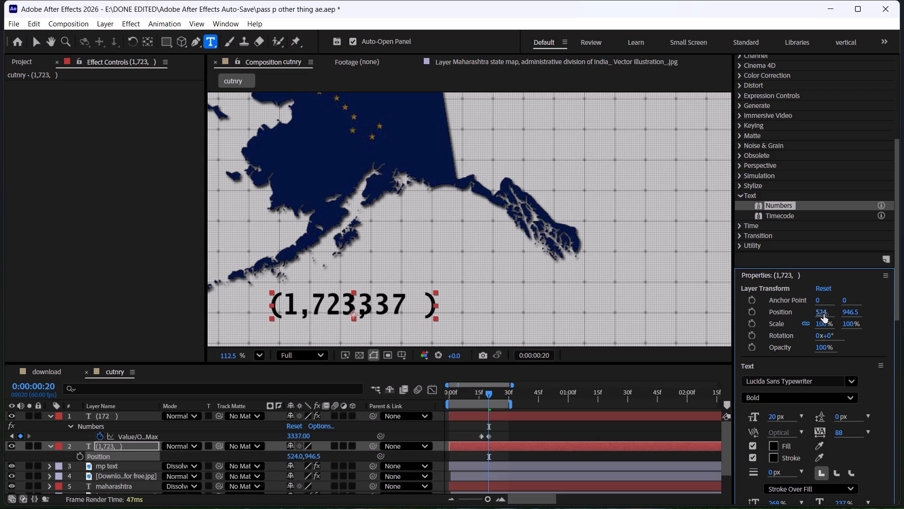
{"action": "left_click", "coordinate": [823, 314]}
{"action": "type", "text": "525"}
{"action": "key", "text": "Return"}
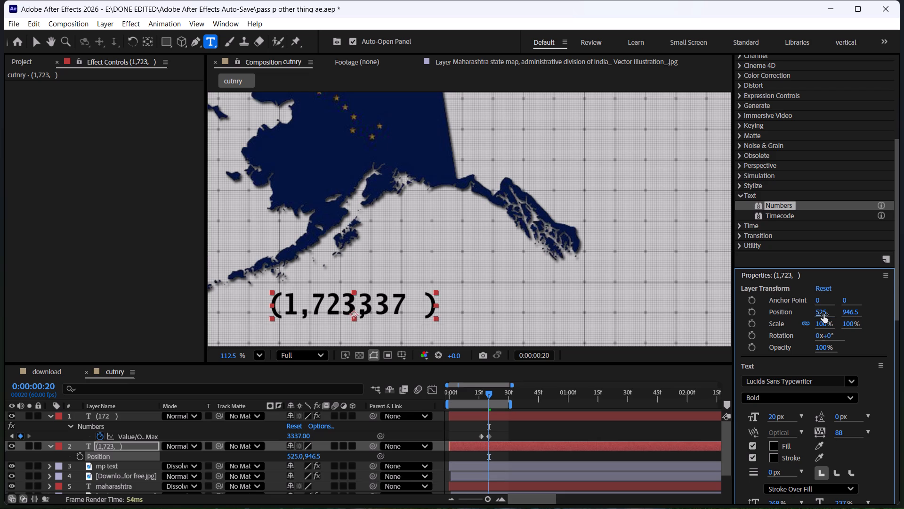
{"action": "left_click", "coordinate": [823, 314]}
{"action": "type", "text": "526"}
{"action": "key", "text": "Return"}
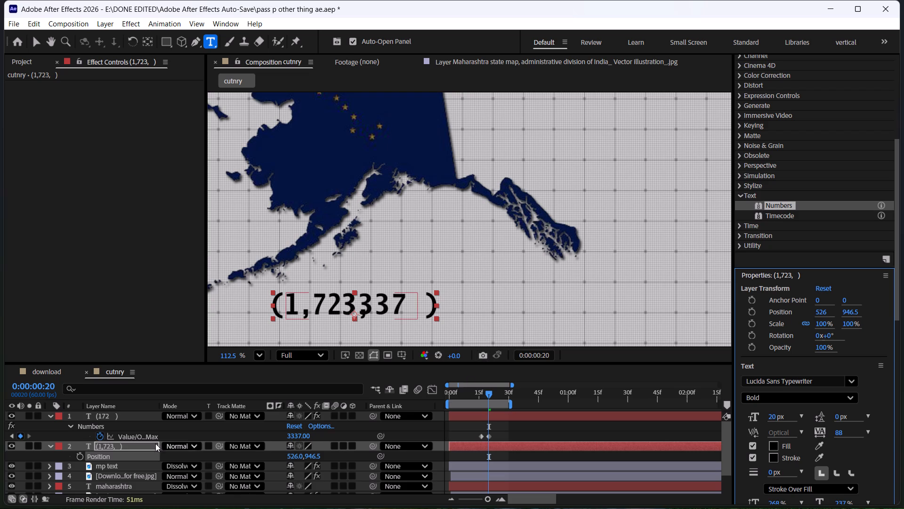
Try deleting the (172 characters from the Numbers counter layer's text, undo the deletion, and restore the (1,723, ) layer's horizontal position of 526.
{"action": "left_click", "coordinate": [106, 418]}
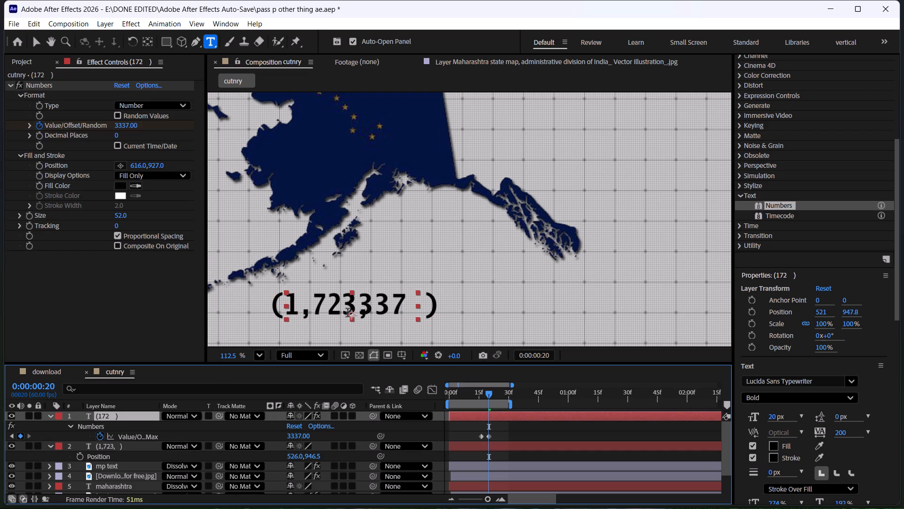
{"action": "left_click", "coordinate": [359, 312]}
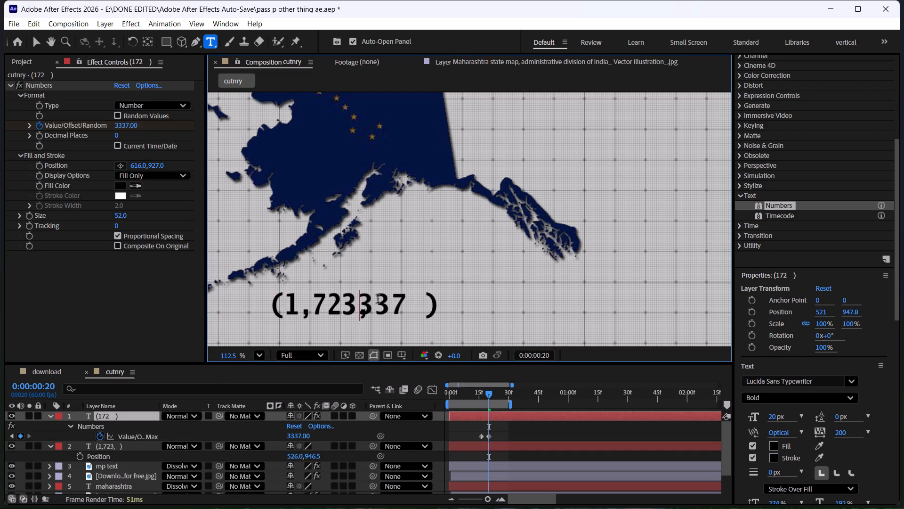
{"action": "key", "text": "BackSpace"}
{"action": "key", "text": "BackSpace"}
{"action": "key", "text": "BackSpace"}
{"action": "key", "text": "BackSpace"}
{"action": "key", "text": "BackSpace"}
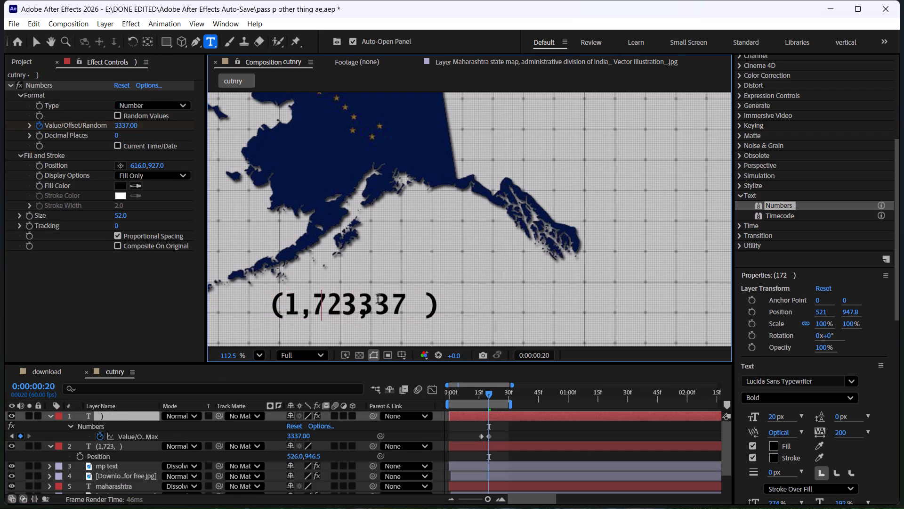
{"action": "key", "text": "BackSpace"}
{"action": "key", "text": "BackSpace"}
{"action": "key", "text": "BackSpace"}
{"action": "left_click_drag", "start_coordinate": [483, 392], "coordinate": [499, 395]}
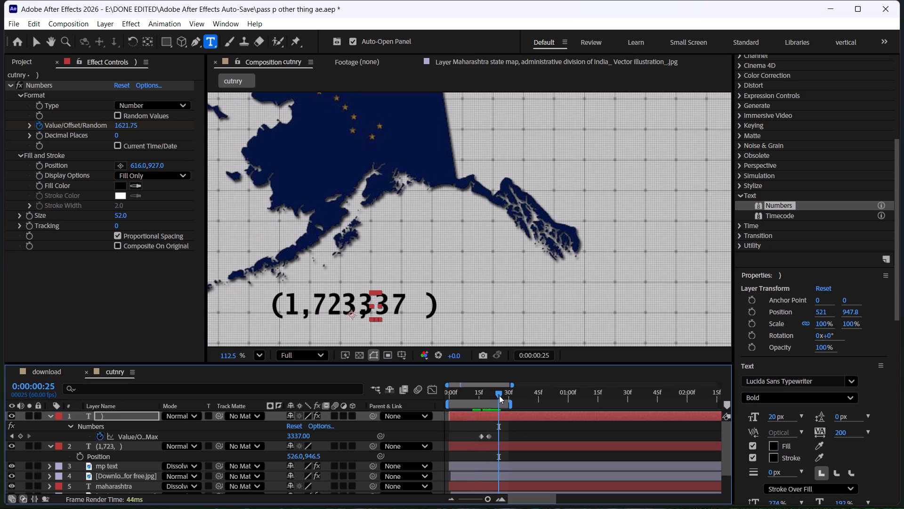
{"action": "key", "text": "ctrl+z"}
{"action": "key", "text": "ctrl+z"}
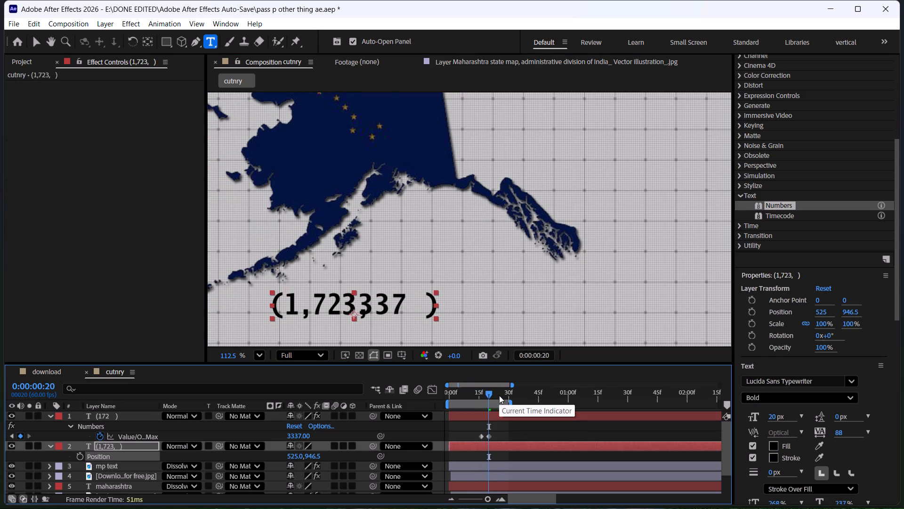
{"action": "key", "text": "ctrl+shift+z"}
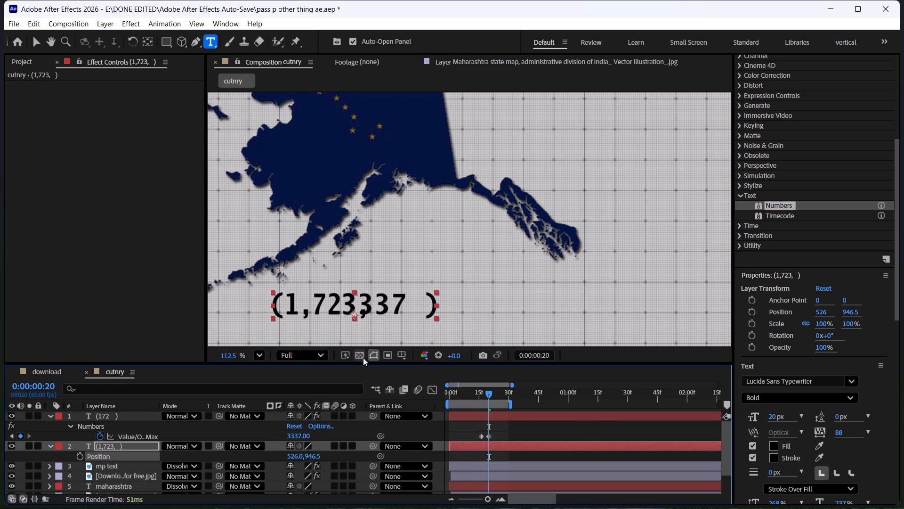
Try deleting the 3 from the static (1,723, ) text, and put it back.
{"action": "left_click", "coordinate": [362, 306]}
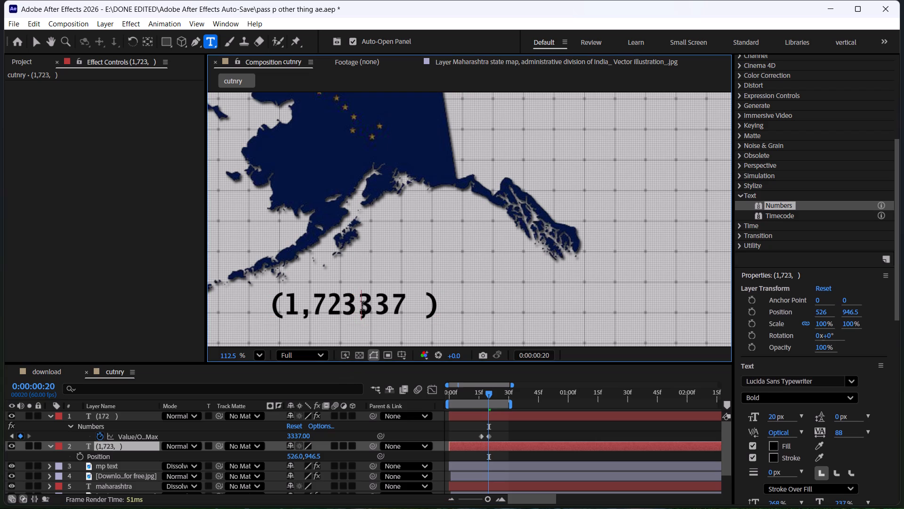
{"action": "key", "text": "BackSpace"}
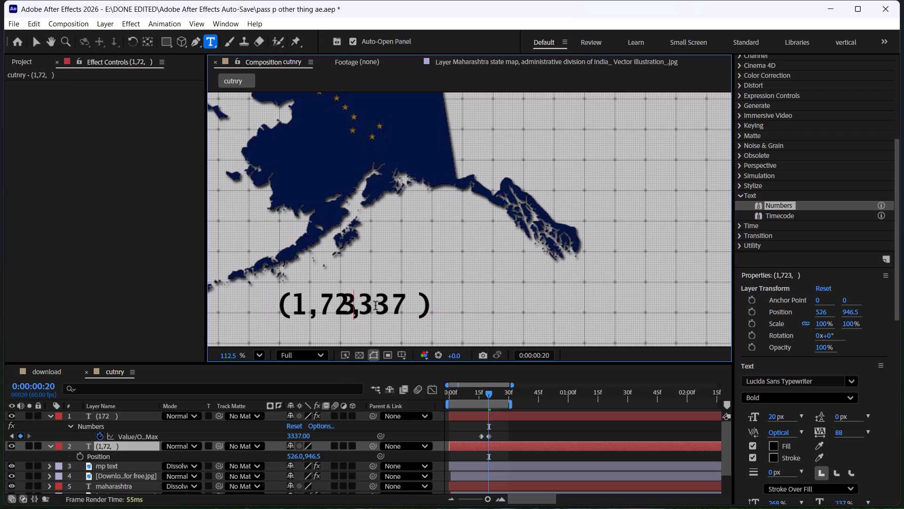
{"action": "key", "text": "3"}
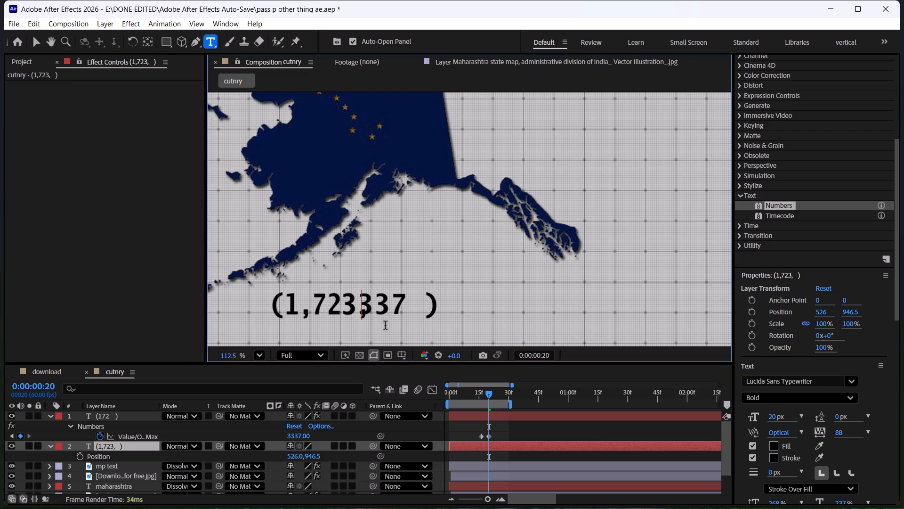
On the (172 ) layer, shift the Numbers counter to horizontal position 629 and set its value at frame 20 to 337.
{"action": "left_click", "coordinate": [140, 415]}
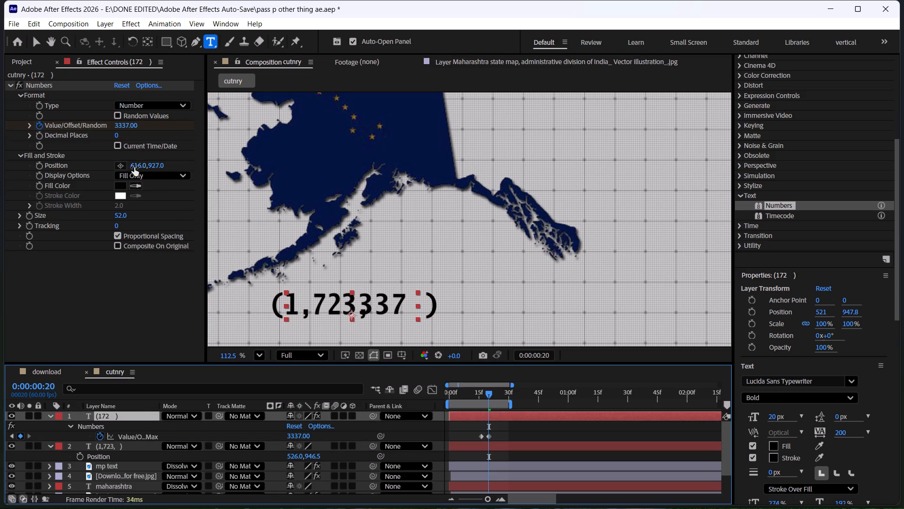
{"action": "left_click_drag", "start_coordinate": [134, 167], "coordinate": [142, 167]}
{"action": "left_click", "coordinate": [362, 303]}
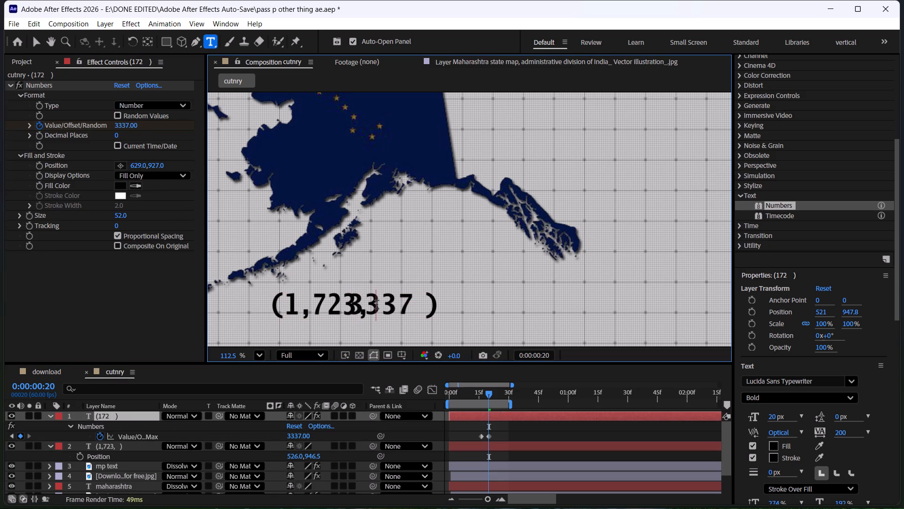
{"action": "left_click", "coordinate": [121, 123]}
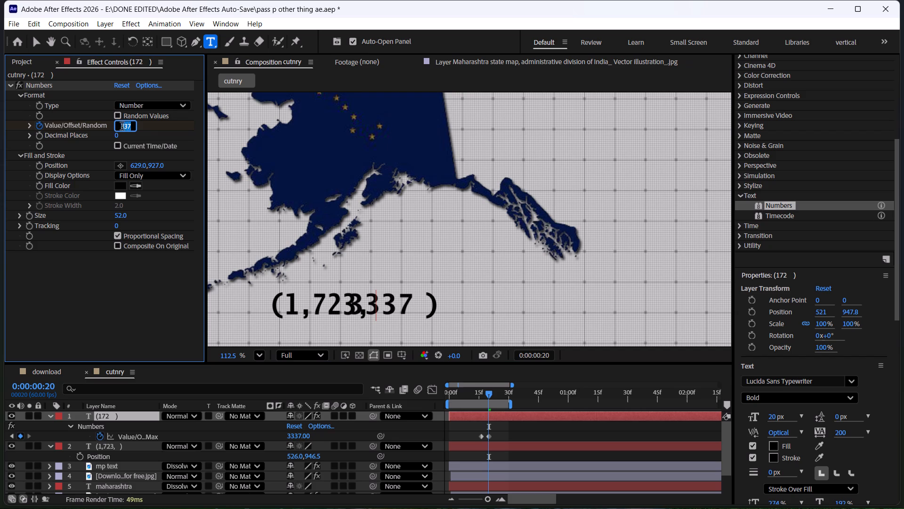
{"action": "left_click", "coordinate": [122, 127]}
{"action": "key", "text": "BackSpace"}
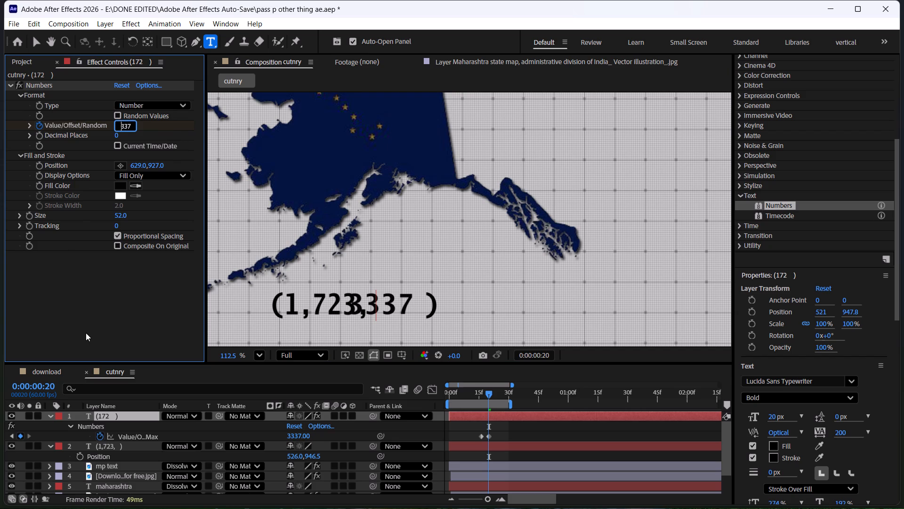
{"action": "left_click", "coordinate": [86, 333]}
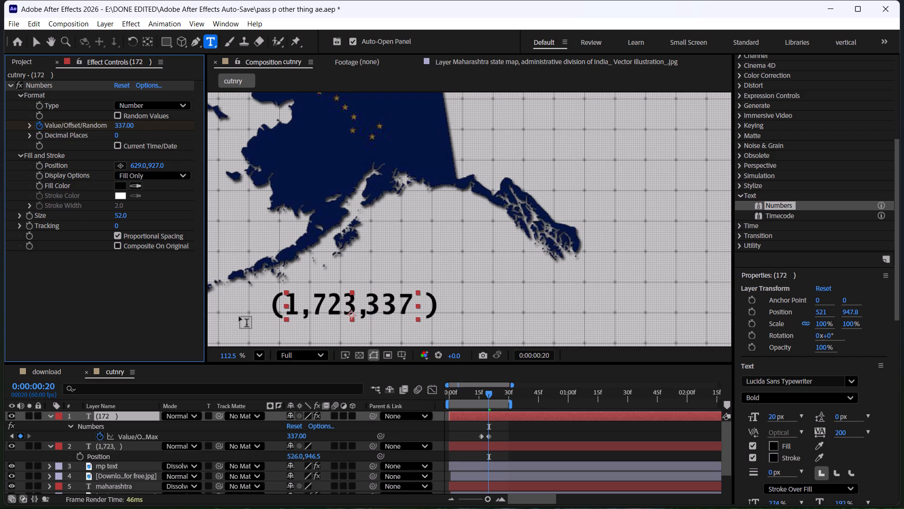
Set the Numbers counter's starting value keyframe at frame 16 to 100.
{"action": "left_click_drag", "start_coordinate": [487, 393], "coordinate": [477, 393]}
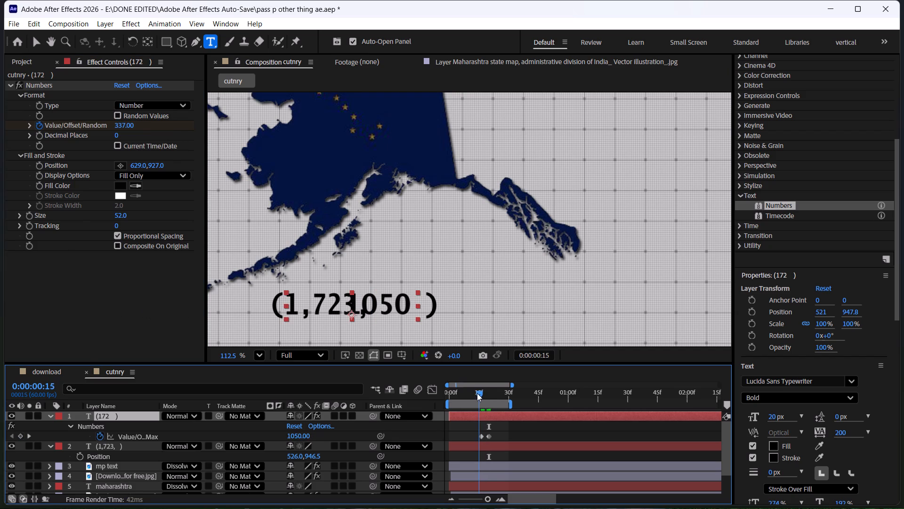
{"action": "left_click_drag", "start_coordinate": [477, 393], "coordinate": [476, 395]}
{"action": "left_click_drag", "start_coordinate": [476, 395], "coordinate": [480, 399]}
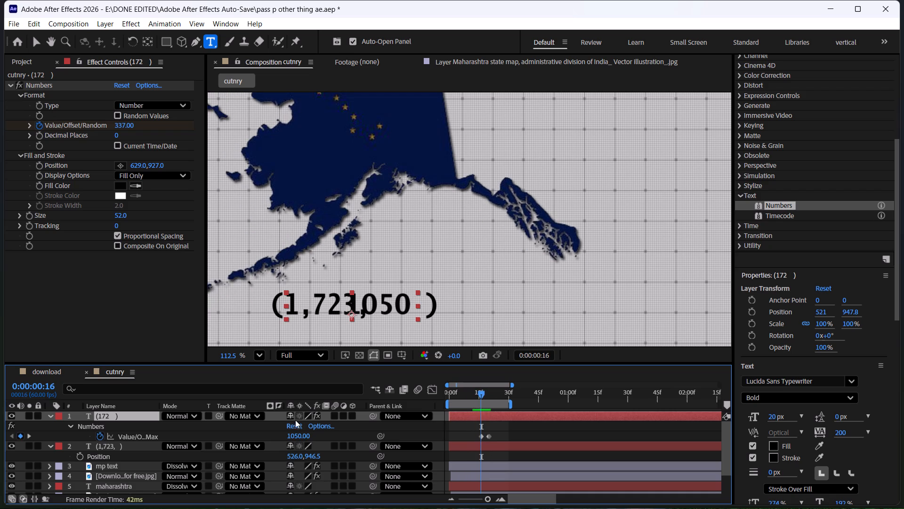
{"action": "left_click", "coordinate": [295, 435]}
{"action": "type", "text": "100"}
{"action": "key", "text": "Return"}
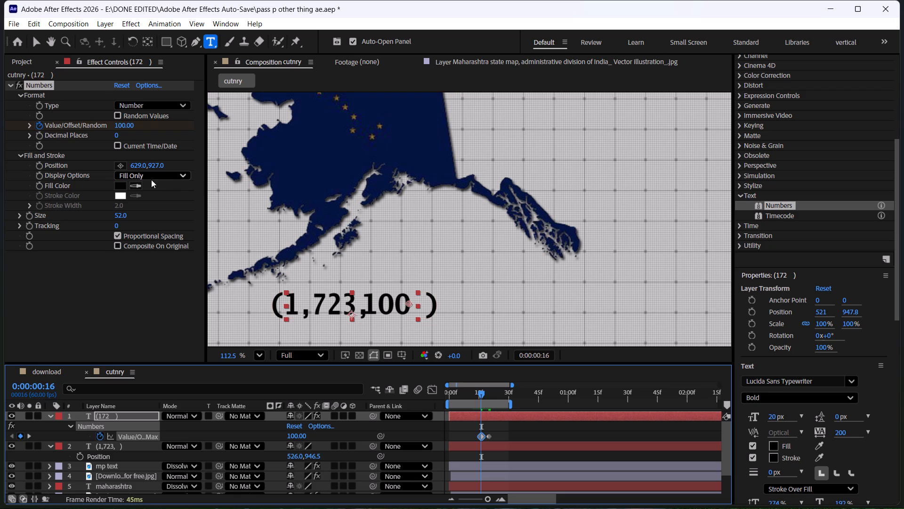
Set the Numbers effect's horizontal position on the (172 ) layer to 635.
{"action": "left_click_drag", "start_coordinate": [482, 393], "coordinate": [491, 393]}
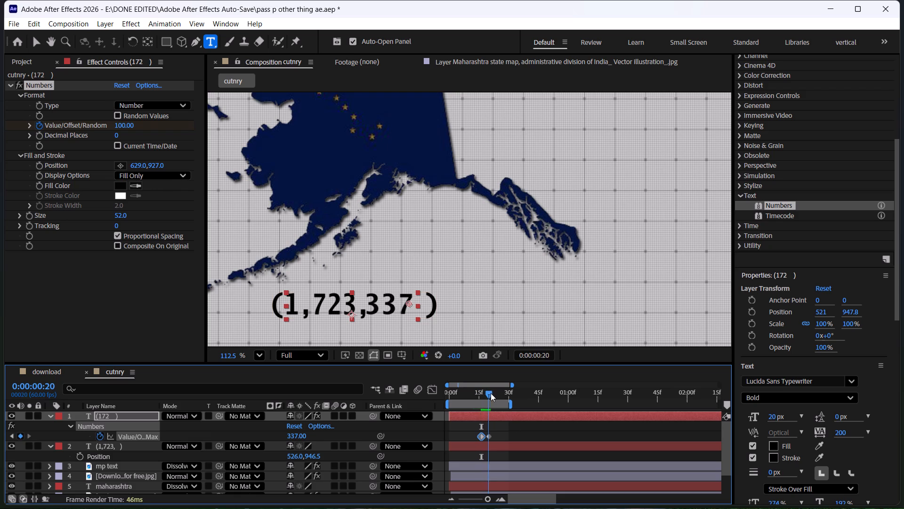
{"action": "left_click_drag", "start_coordinate": [491, 393], "coordinate": [492, 393]}
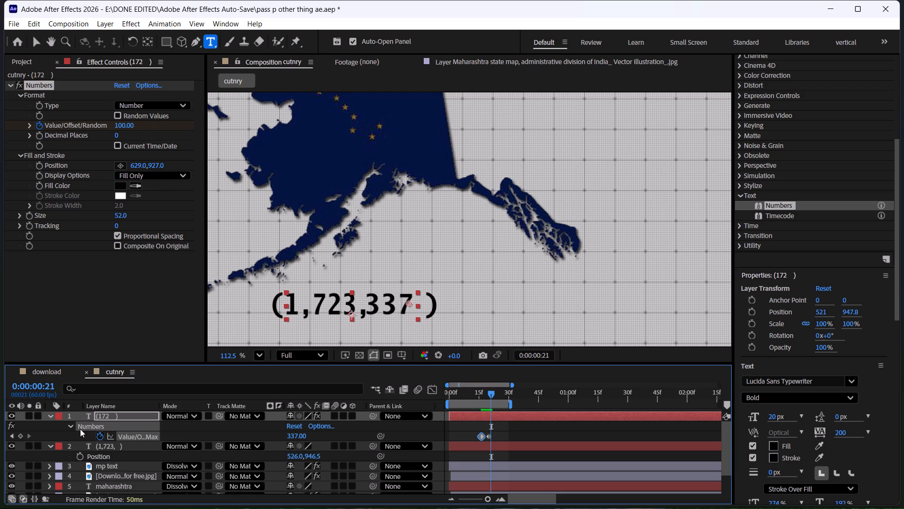
{"action": "left_click", "coordinate": [137, 164]}
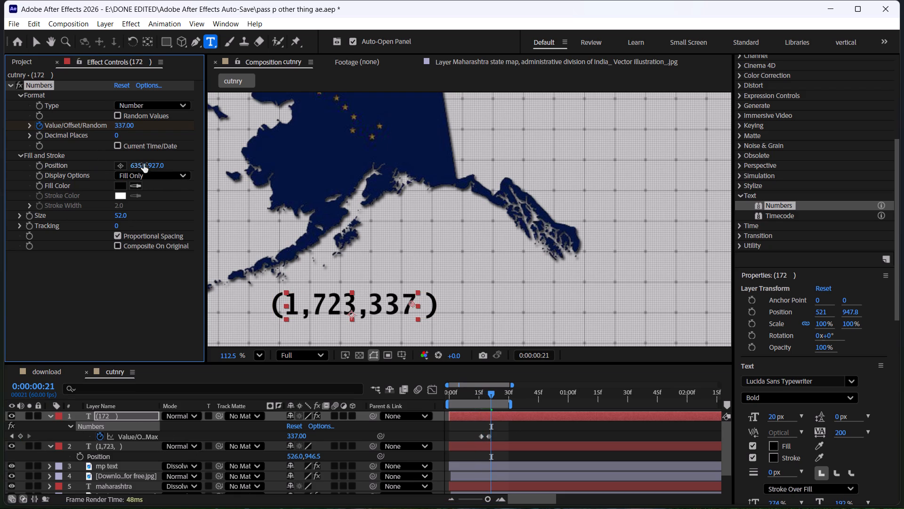
Check the counter's alignment with the static text at its first value keyframe and within the whole fitted composition.
{"action": "left_click", "coordinate": [10, 434]}
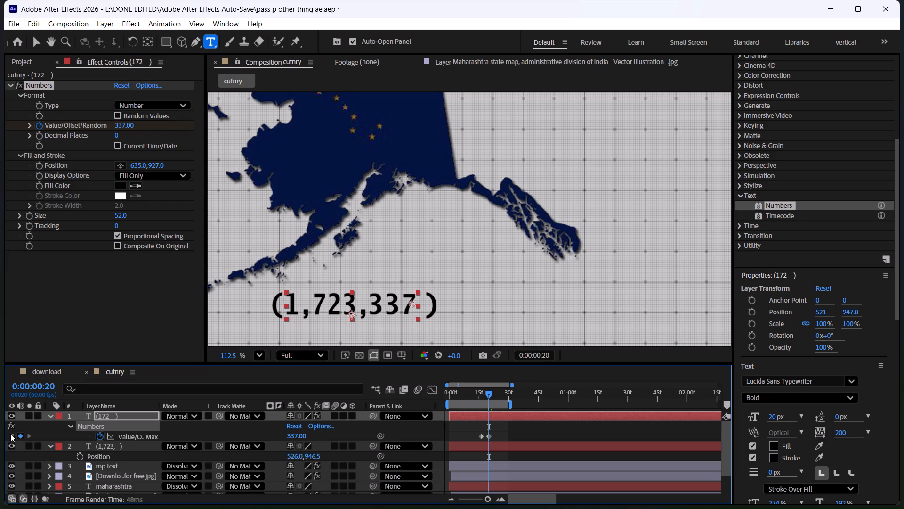
{"action": "left_click", "coordinate": [10, 434]}
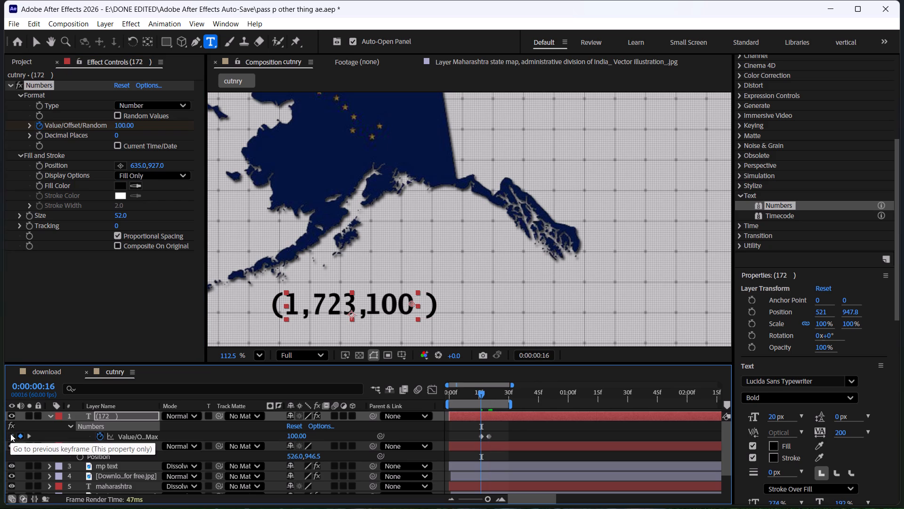
{"action": "left_click", "coordinate": [432, 432]}
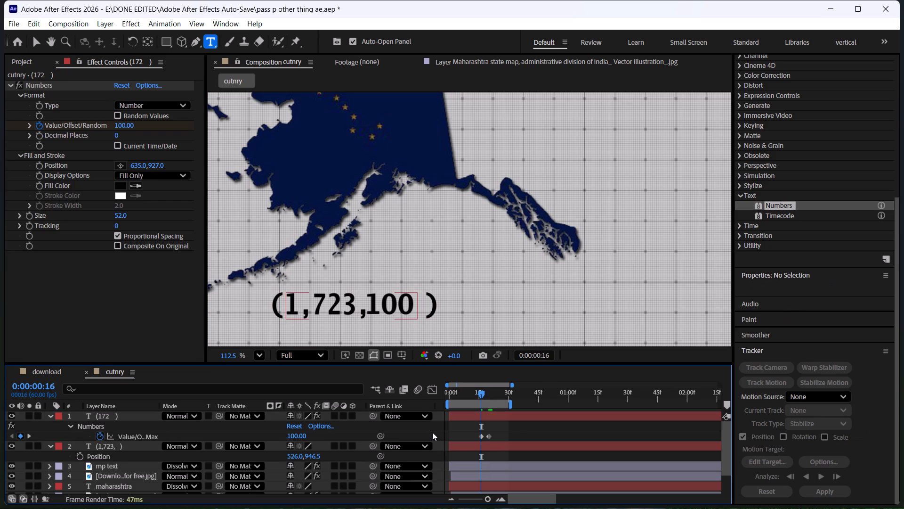
{"action": "left_click", "coordinate": [574, 433]}
{"action": "key", "text": "u"}
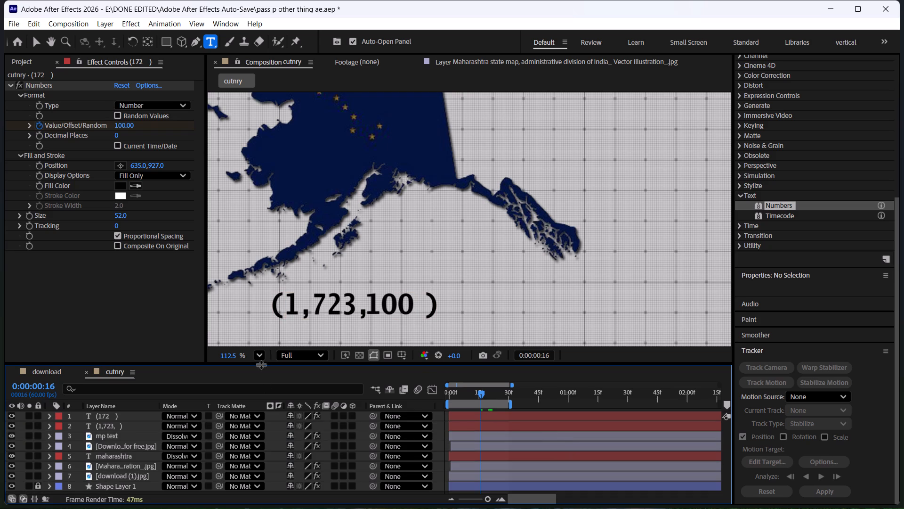
{"action": "left_click", "coordinate": [260, 356]}
{"action": "left_click", "coordinate": [277, 120]}
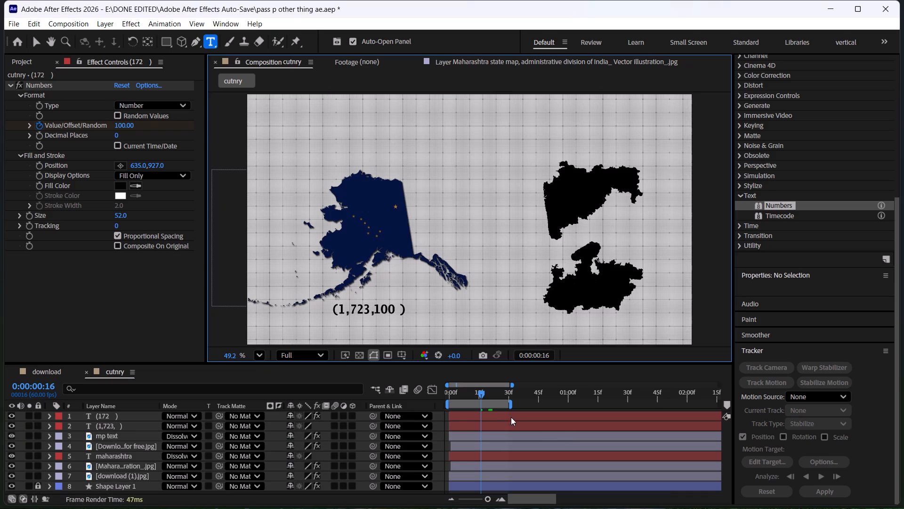
{"action": "left_click_drag", "start_coordinate": [481, 387], "coordinate": [467, 388]}
{"action": "left_click", "coordinate": [476, 395]}
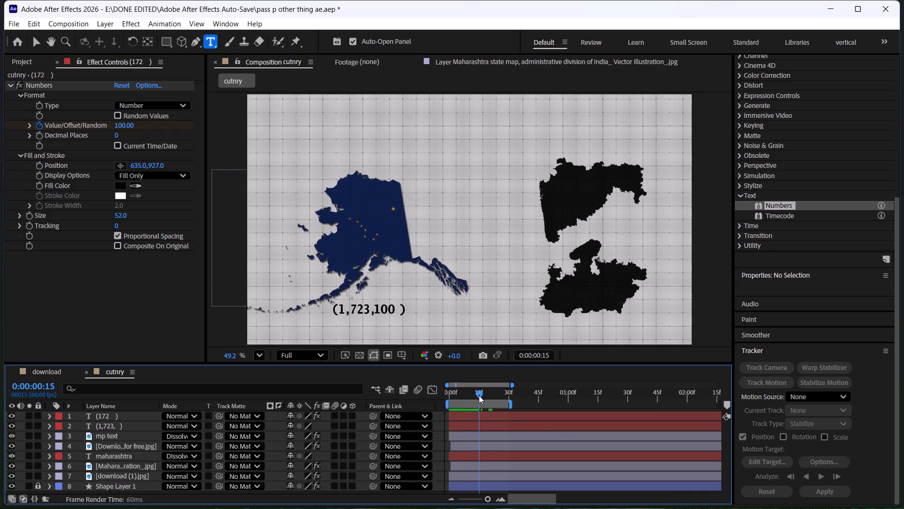
Copy the mp text layer's two Opacity keyframes and paste them at frame 16 onto both the (172 ) and (1,723, ) layers.
{"action": "key", "text": "u"}
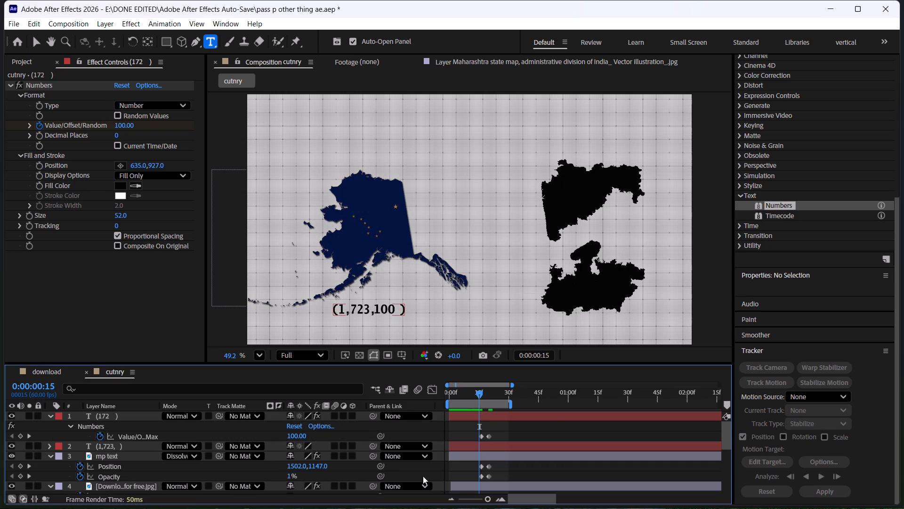
{"action": "scroll", "coordinate": [129, 465], "scroll_direction": "down", "scroll_amount": 1}
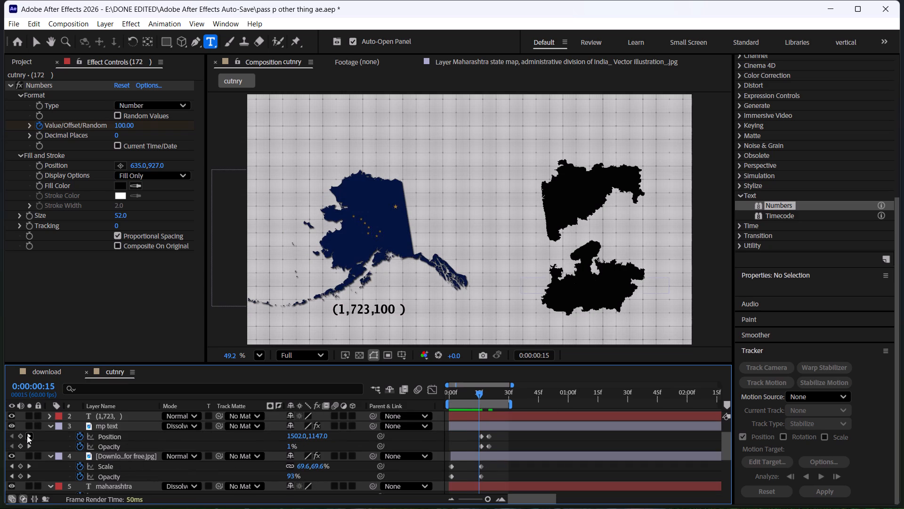
{"action": "left_click", "coordinate": [27, 435]}
{"action": "left_click", "coordinate": [27, 435]}
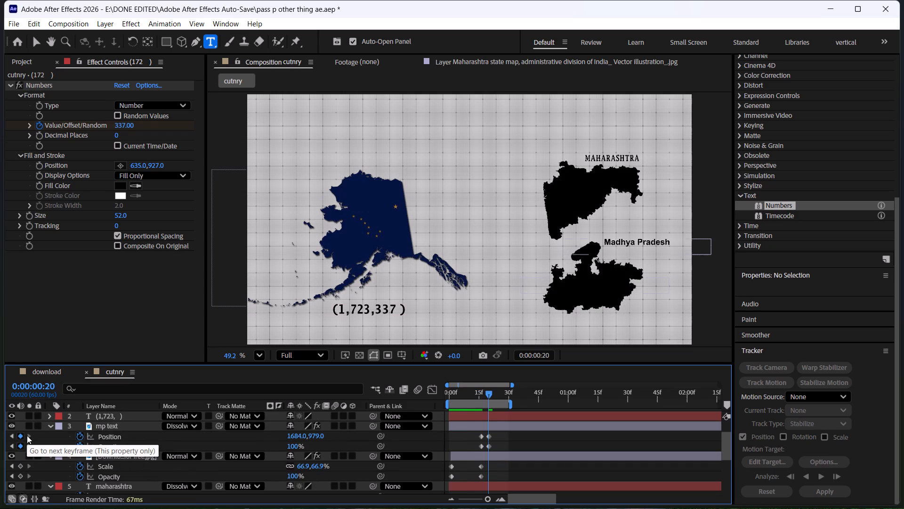
{"action": "left_click", "coordinate": [9, 434]}
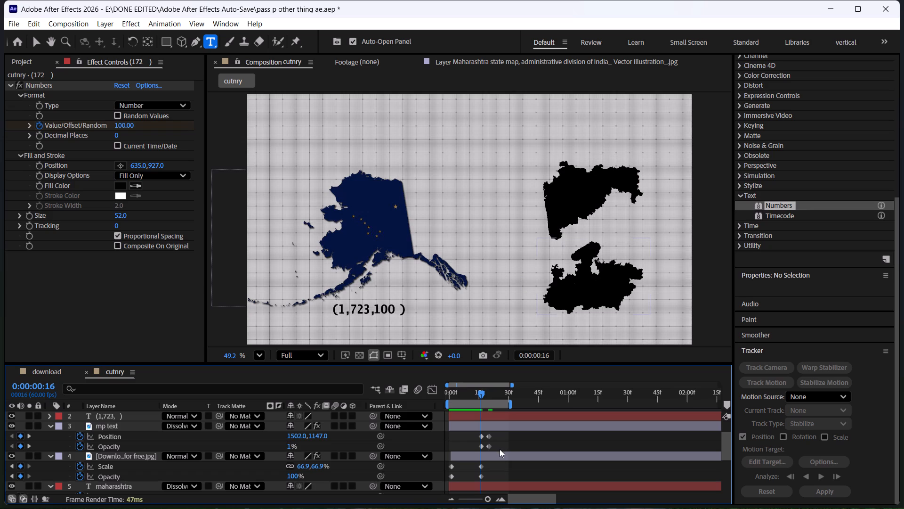
{"action": "left_click_drag", "start_coordinate": [500, 449], "coordinate": [467, 444]}
{"action": "key", "text": "ctrl+c"}
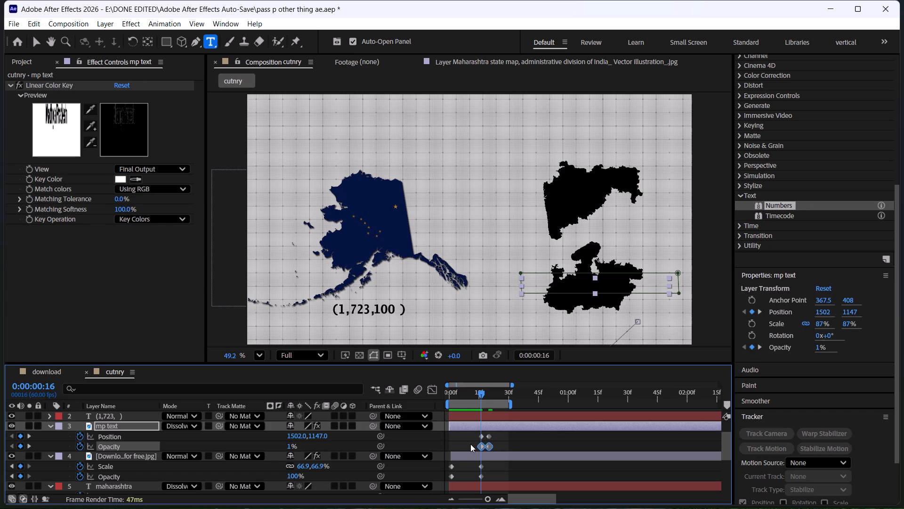
{"action": "scroll", "coordinate": [128, 443], "scroll_direction": "up", "scroll_amount": 2}
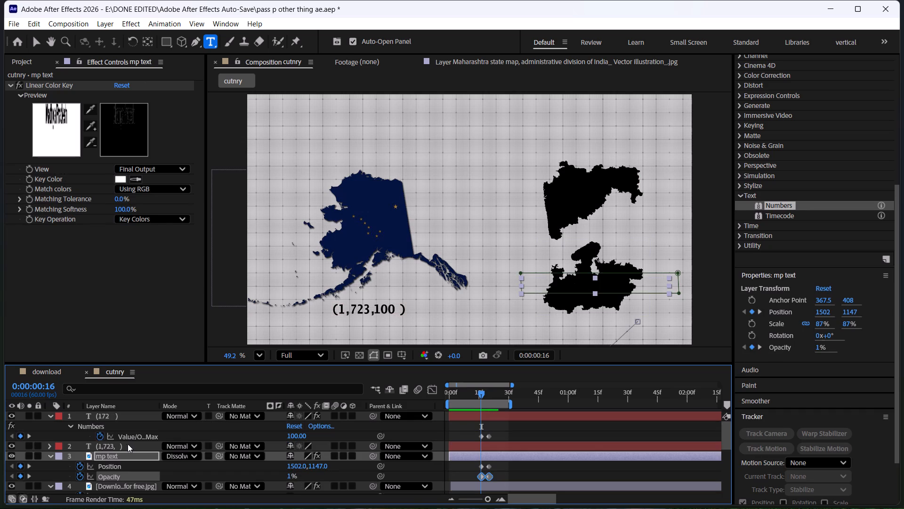
{"action": "left_click", "coordinate": [121, 444]}
{"action": "left_click", "coordinate": [120, 414], "text": "shift"}
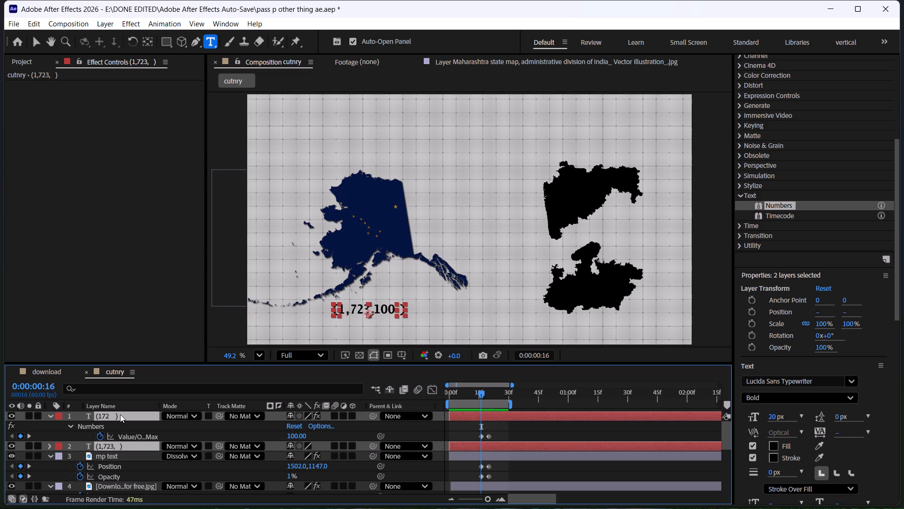
{"action": "key", "text": "ctrl+v"}
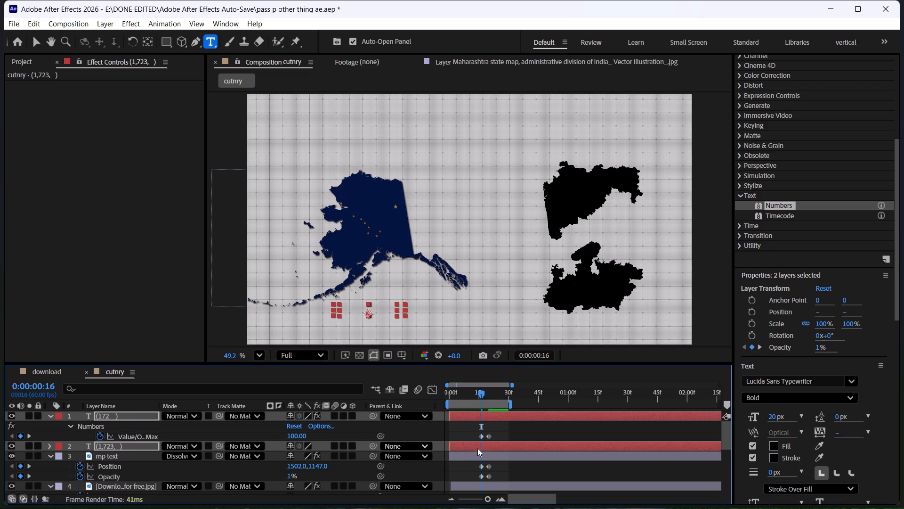
Preview the number's fade-in and move the counter's ending 337 value keyframe to about frame 22.
{"action": "left_click_drag", "start_coordinate": [483, 394], "coordinate": [490, 394]}
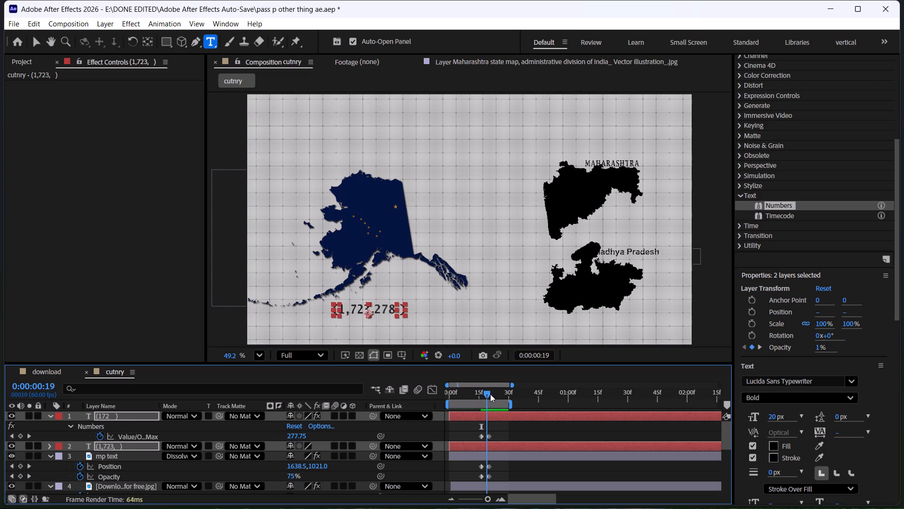
{"action": "left_click_drag", "start_coordinate": [490, 394], "coordinate": [481, 395]}
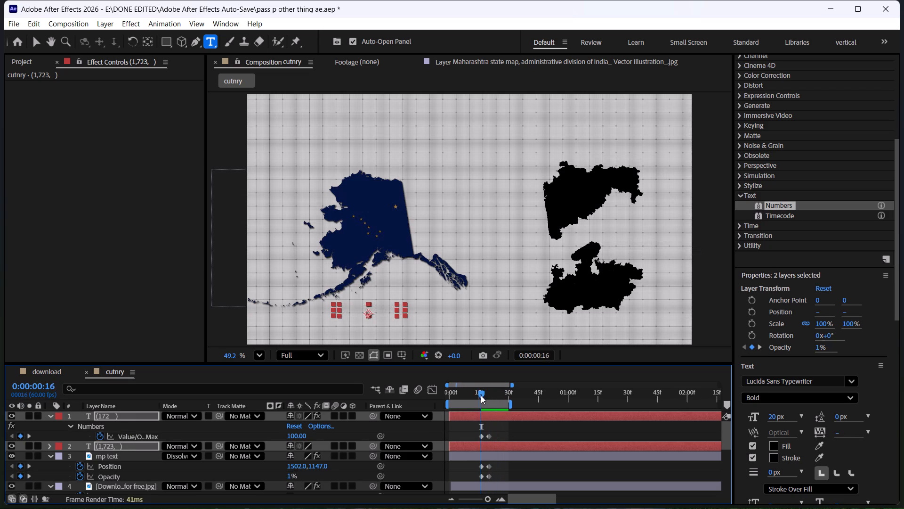
{"action": "left_click_drag", "start_coordinate": [481, 395], "coordinate": [492, 399]}
{"action": "key", "text": "u"}
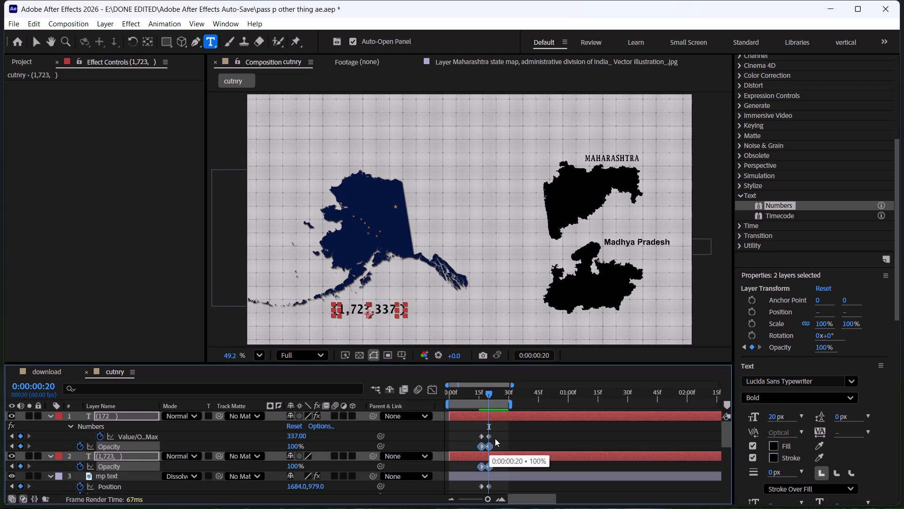
{"action": "left_click_drag", "start_coordinate": [490, 436], "coordinate": [494, 436]}
{"action": "left_click", "coordinate": [525, 434]}
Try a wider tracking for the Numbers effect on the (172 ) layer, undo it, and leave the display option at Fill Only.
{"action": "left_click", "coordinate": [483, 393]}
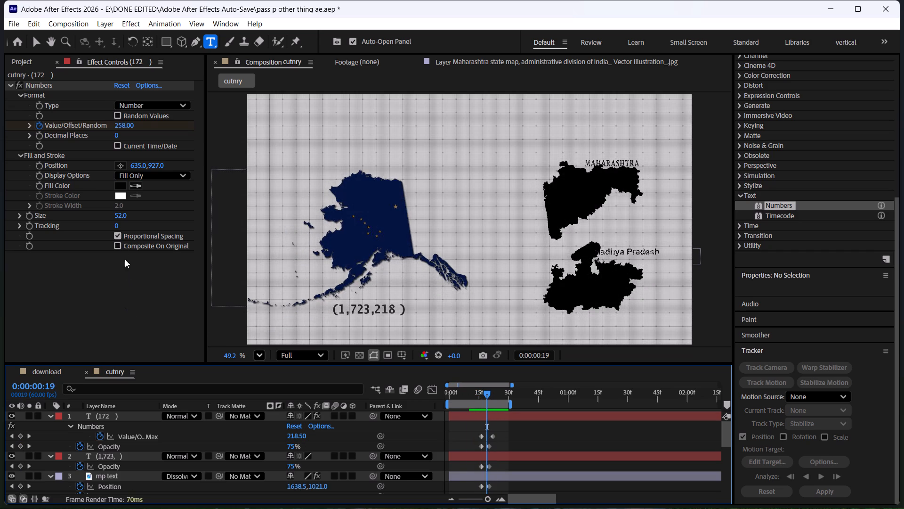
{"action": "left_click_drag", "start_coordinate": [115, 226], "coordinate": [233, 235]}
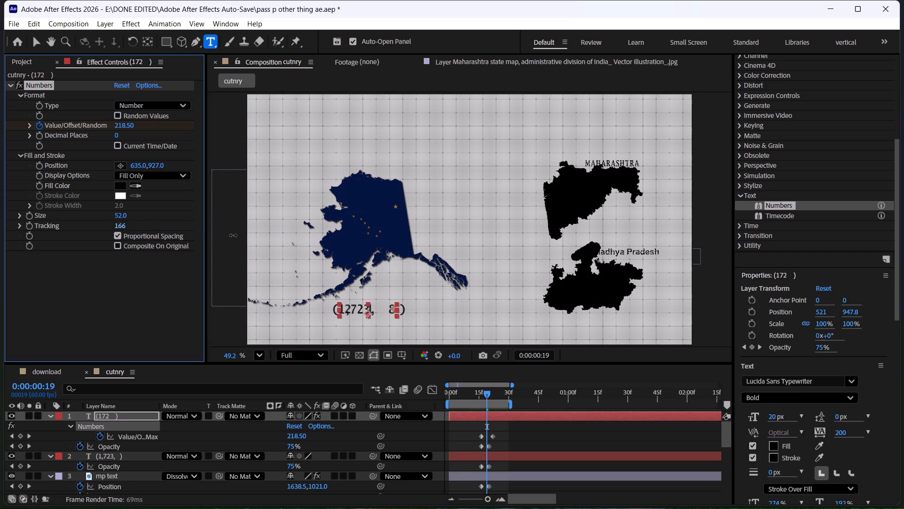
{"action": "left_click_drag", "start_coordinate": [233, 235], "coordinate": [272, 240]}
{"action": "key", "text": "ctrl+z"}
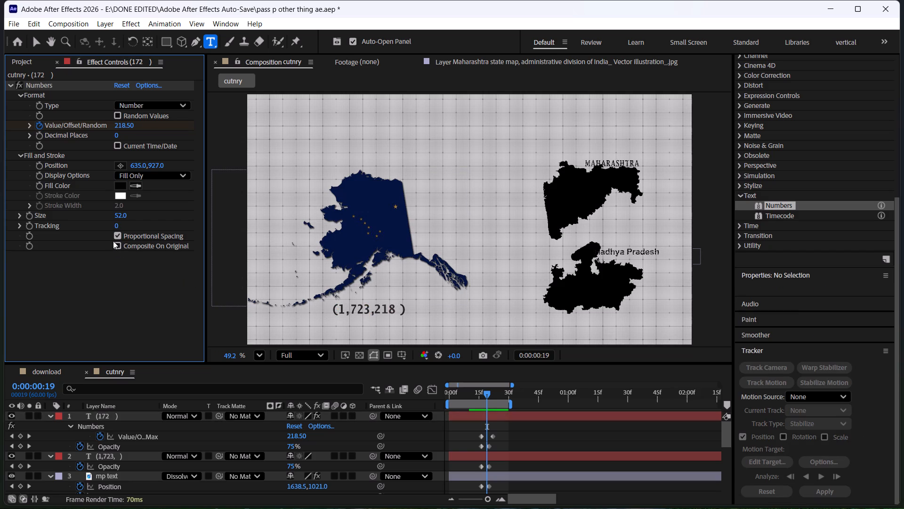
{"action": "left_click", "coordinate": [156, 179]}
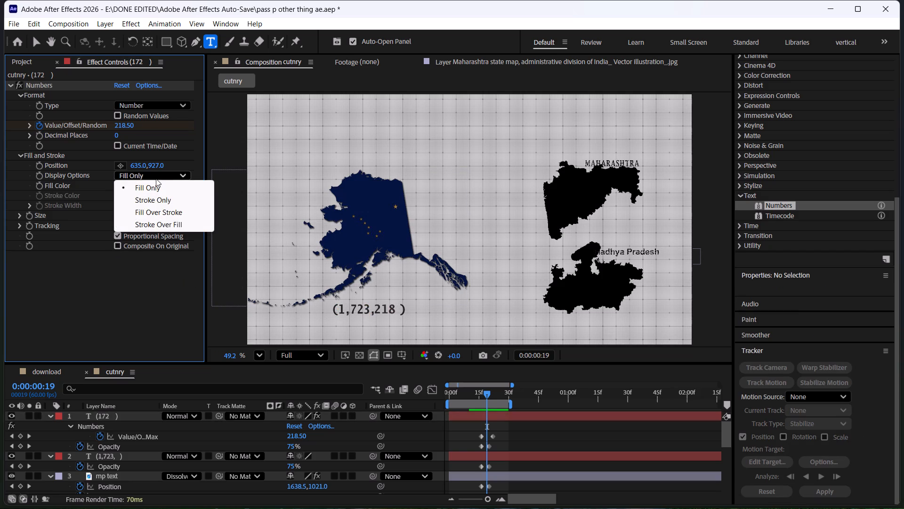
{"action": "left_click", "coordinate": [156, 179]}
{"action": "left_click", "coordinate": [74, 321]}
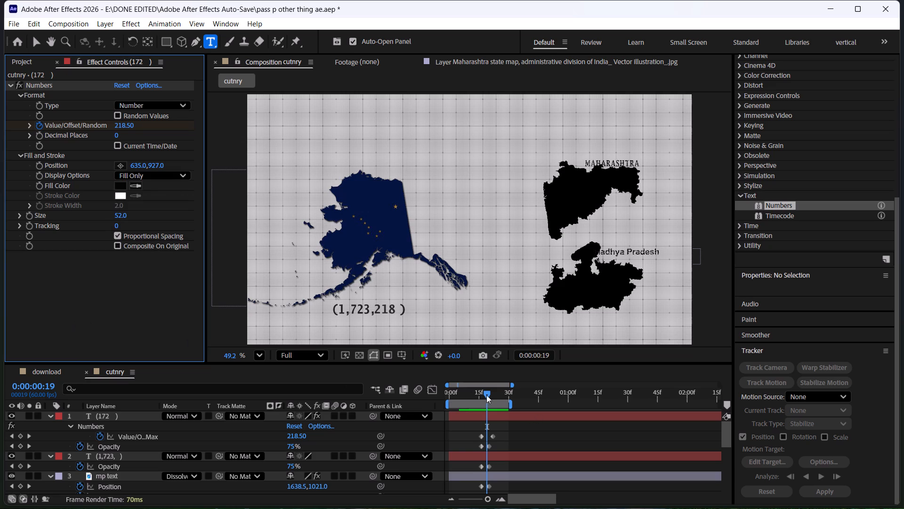
Return to frame 16, collapse the layers' keyframed properties and add a new null object to the cutnry composition.
{"action": "left_click_drag", "start_coordinate": [487, 392], "coordinate": [475, 400]}
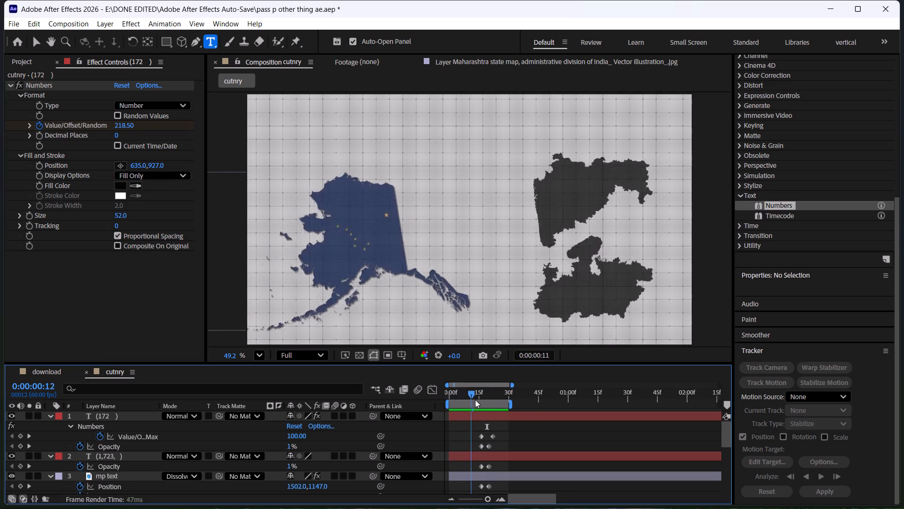
{"action": "left_click_drag", "start_coordinate": [475, 400], "coordinate": [484, 402]}
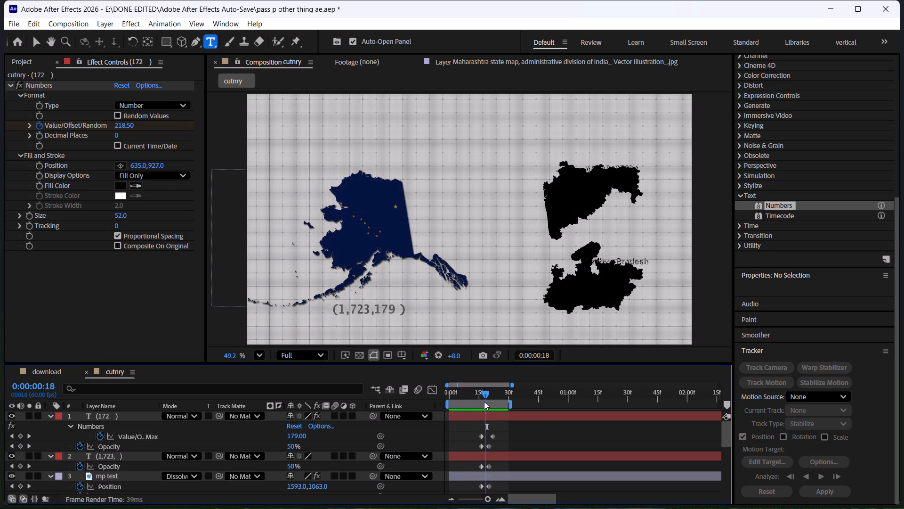
{"action": "left_click_drag", "start_coordinate": [484, 402], "coordinate": [480, 402]}
{"action": "key", "text": "u"}
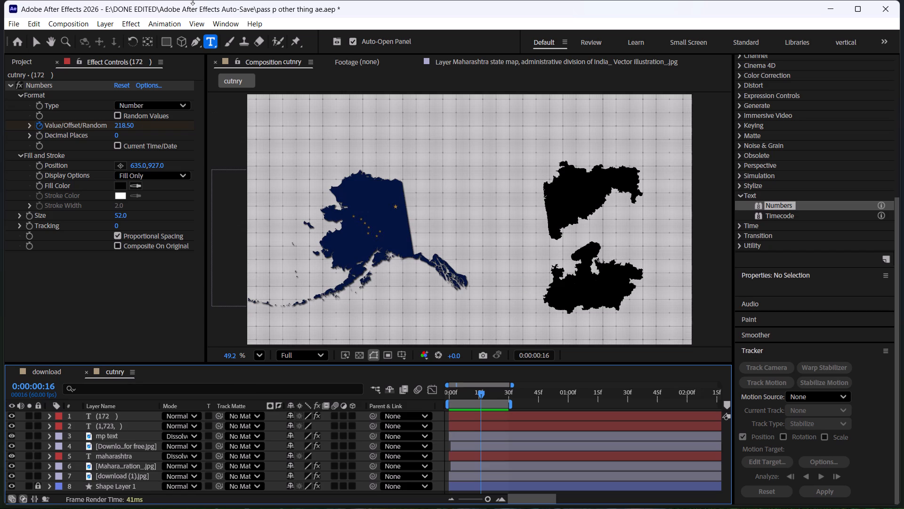
{"action": "left_click", "coordinate": [36, 23]}
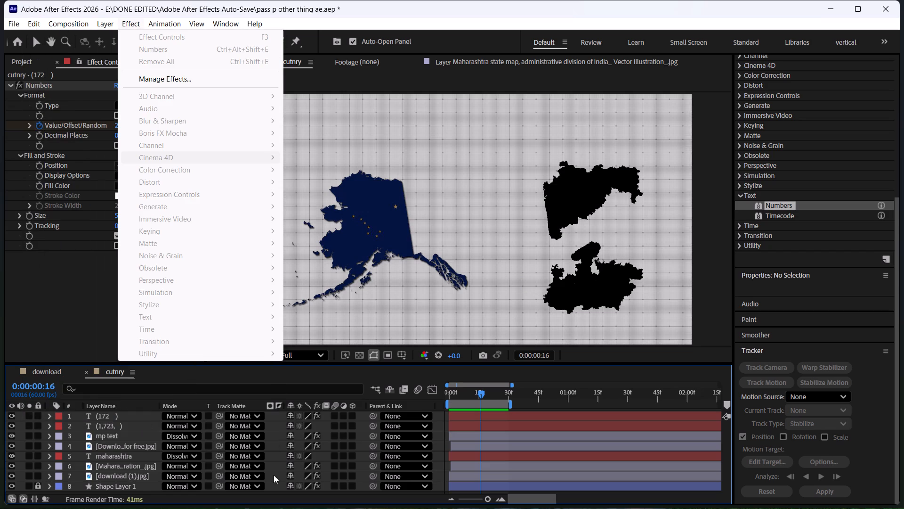
{"action": "scroll", "coordinate": [273, 471], "scroll_direction": "down", "scroll_amount": 3}
{"action": "left_click", "coordinate": [271, 484]}
{"action": "scroll", "coordinate": [271, 484], "scroll_direction": "down", "scroll_amount": 3}
{"action": "double_click", "coordinate": [271, 484]}
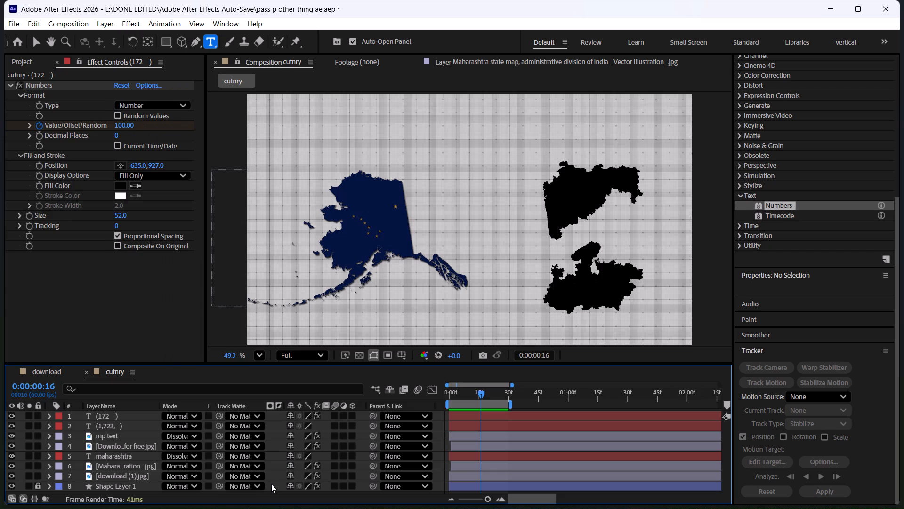
{"action": "right_click", "coordinate": [271, 485]}
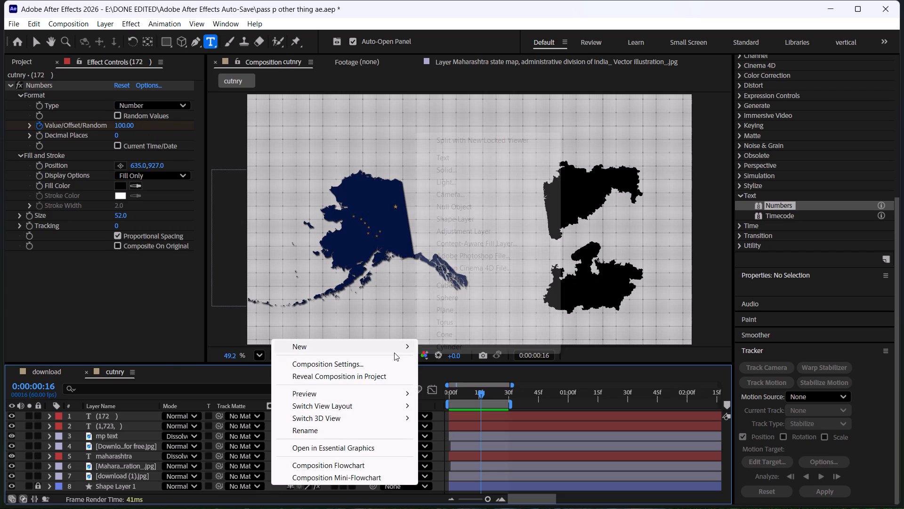
{"action": "left_click", "coordinate": [484, 206]}
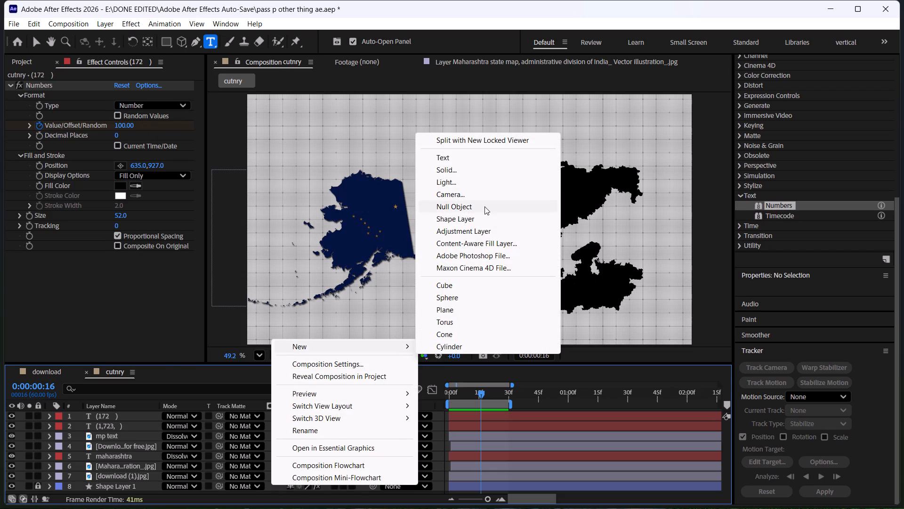
Move the null object onto the area figure below Alaska, at about 526, 929.7.
{"action": "left_click", "coordinate": [148, 438]}
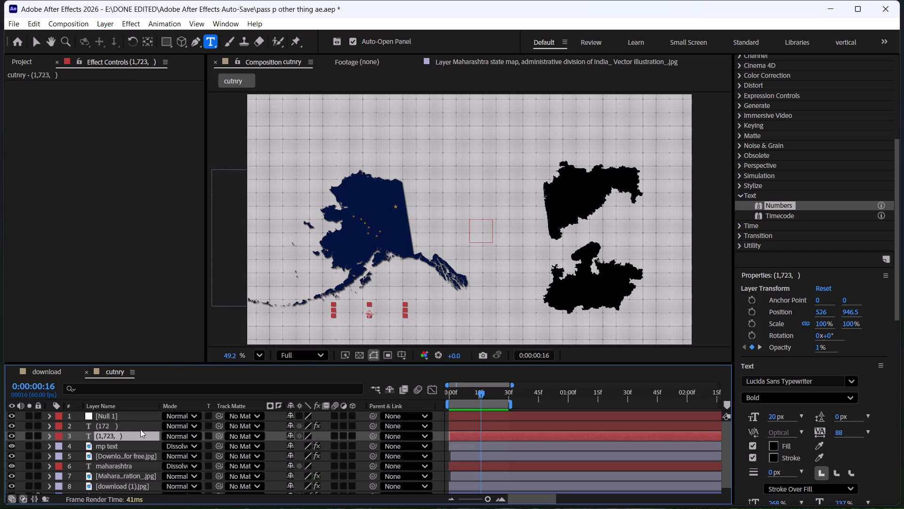
{"action": "left_click", "coordinate": [140, 429], "text": "shift"}
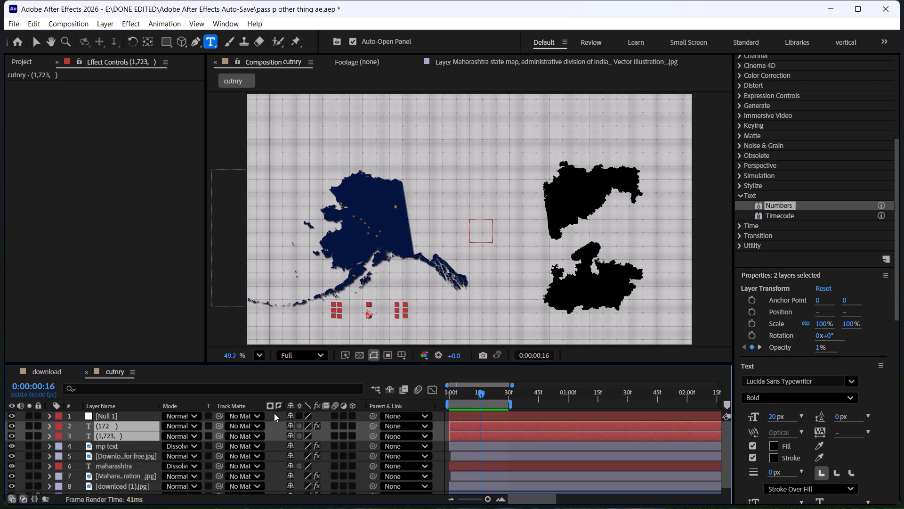
{"action": "left_click", "coordinate": [116, 411]}
{"action": "left_click", "coordinate": [118, 409]}
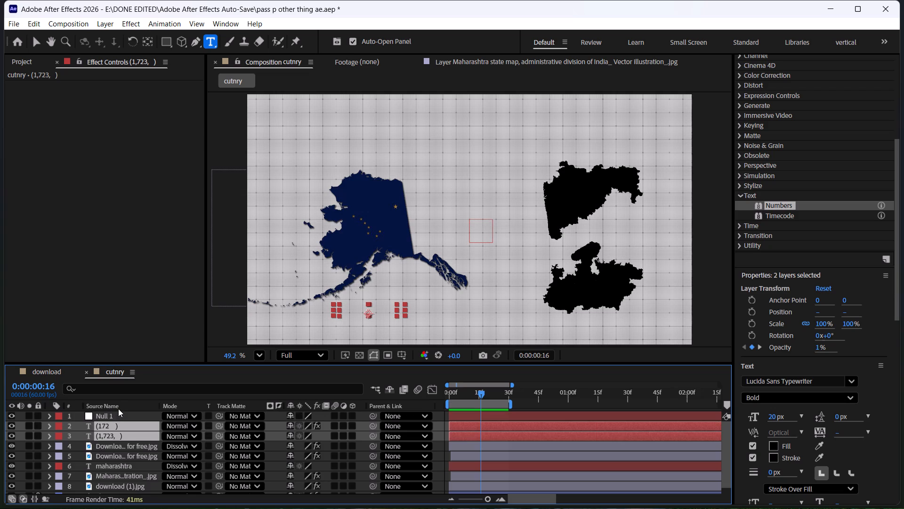
{"action": "left_click", "coordinate": [119, 419]}
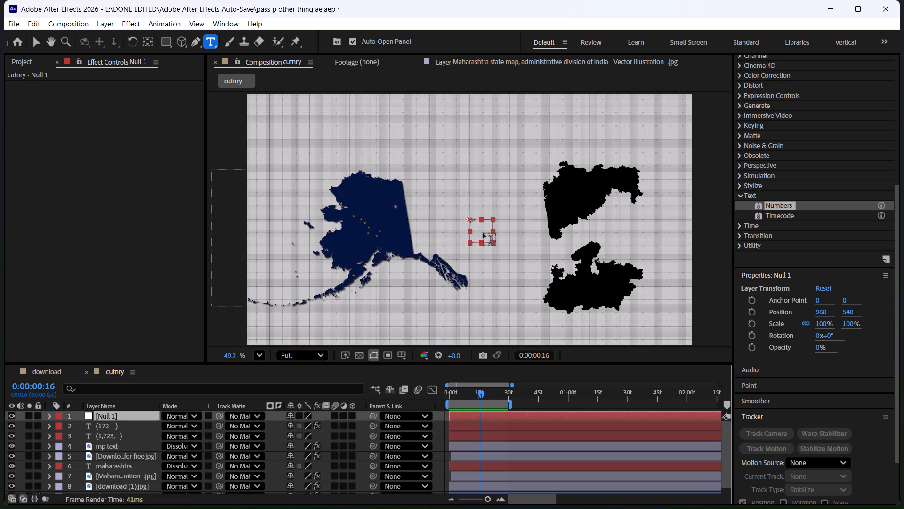
{"action": "key", "text": "v"}
{"action": "left_click_drag", "start_coordinate": [483, 233], "coordinate": [395, 319]}
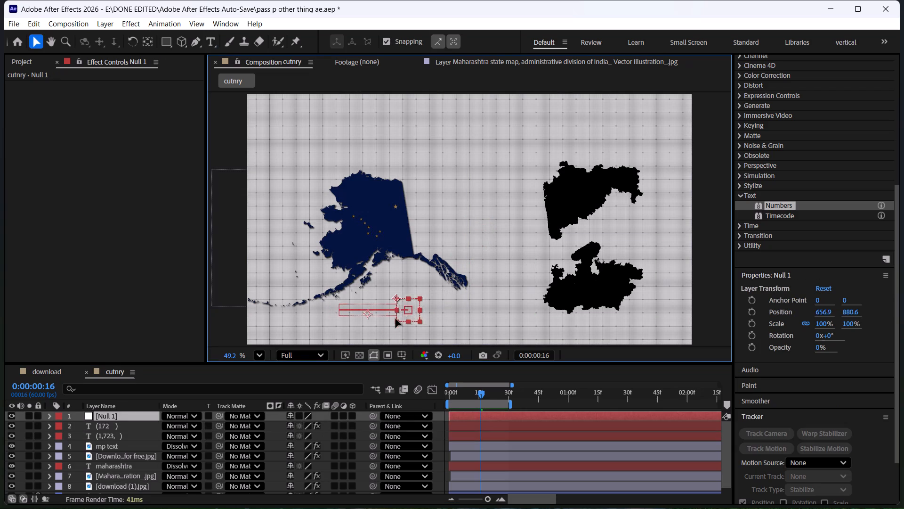
{"action": "left_click_drag", "start_coordinate": [395, 319], "coordinate": [386, 334]}
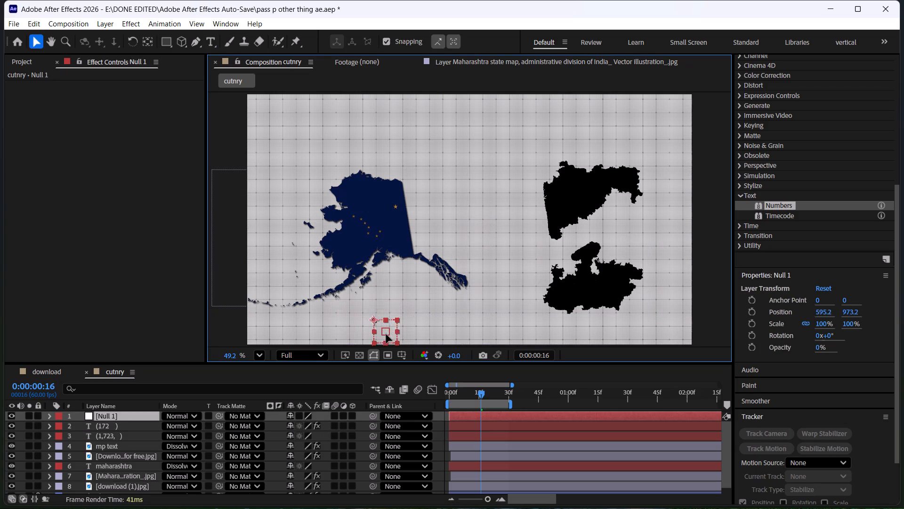
{"action": "left_click_drag", "start_coordinate": [386, 334], "coordinate": [387, 332]}
{"action": "left_click_drag", "start_coordinate": [374, 317], "coordinate": [374, 313]}
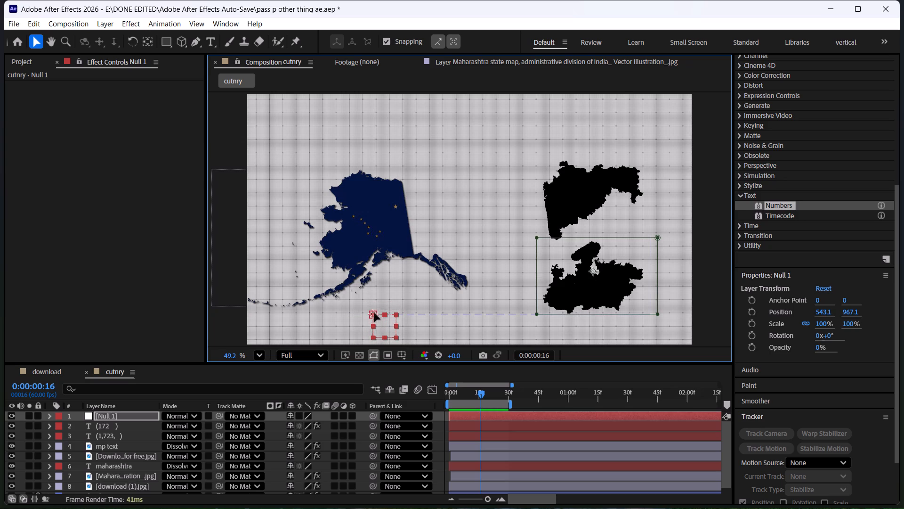
{"action": "left_click_drag", "start_coordinate": [374, 313], "coordinate": [372, 311]}
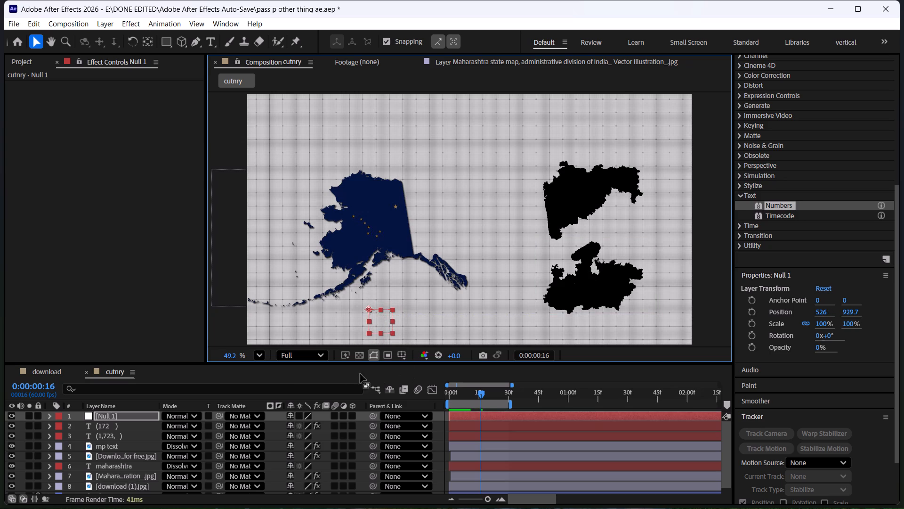
Parent both the (172 ) and (1,723, ) text layers to the null object.
{"action": "left_click", "coordinate": [113, 439]}
{"action": "left_click", "coordinate": [113, 427], "text": "shift"}
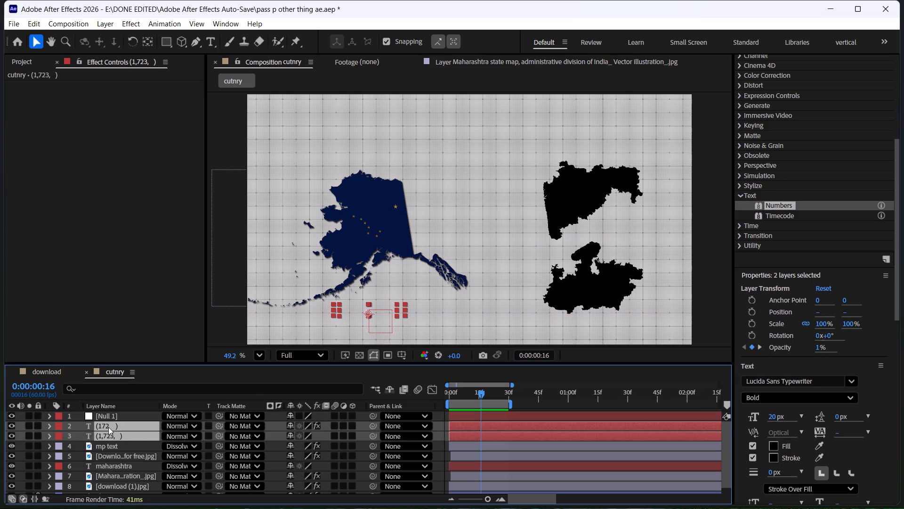
{"action": "left_click_drag", "start_coordinate": [372, 427], "coordinate": [198, 415]}
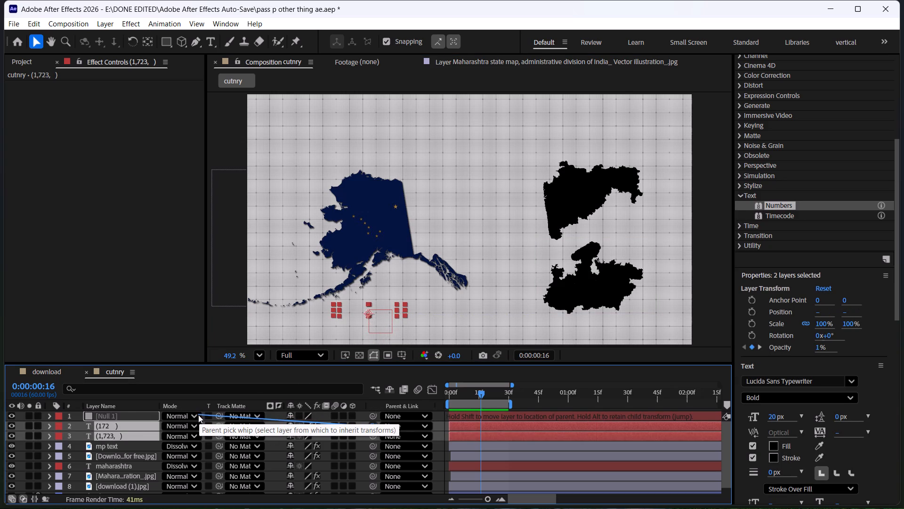
{"action": "left_click_drag", "start_coordinate": [198, 415], "coordinate": [131, 415]}
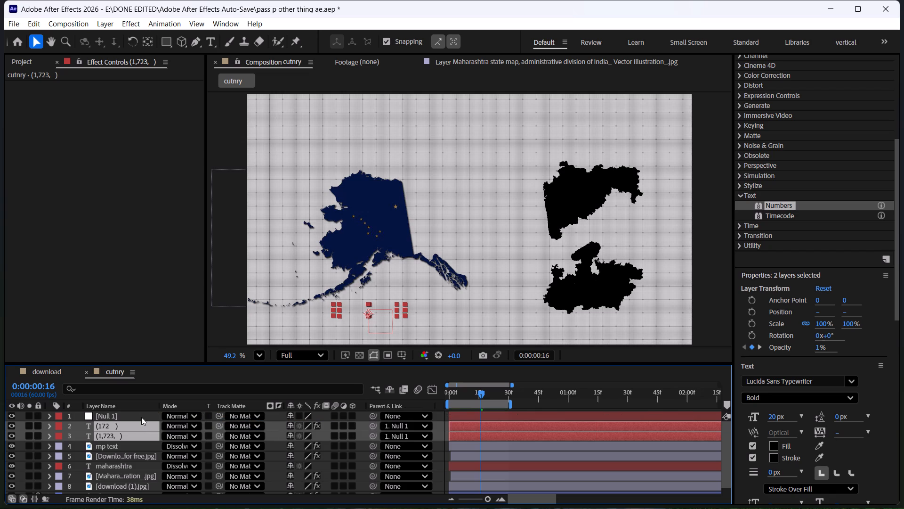
Add Position keyframes to the null object at frames 16 and 22, matching the counter's two value keyframes.
{"action": "left_click", "coordinate": [141, 417]}
{"action": "key", "text": "p"}
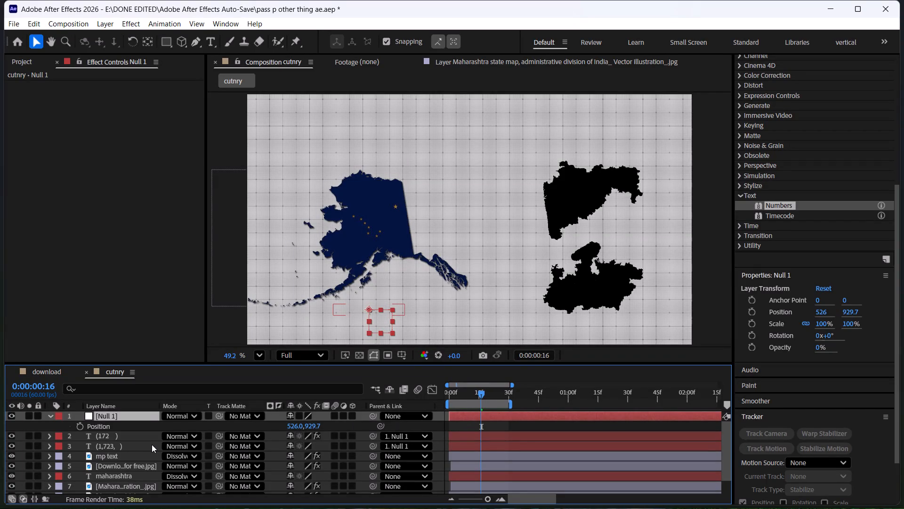
{"action": "key", "text": "u"}
{"action": "key", "text": "u"}
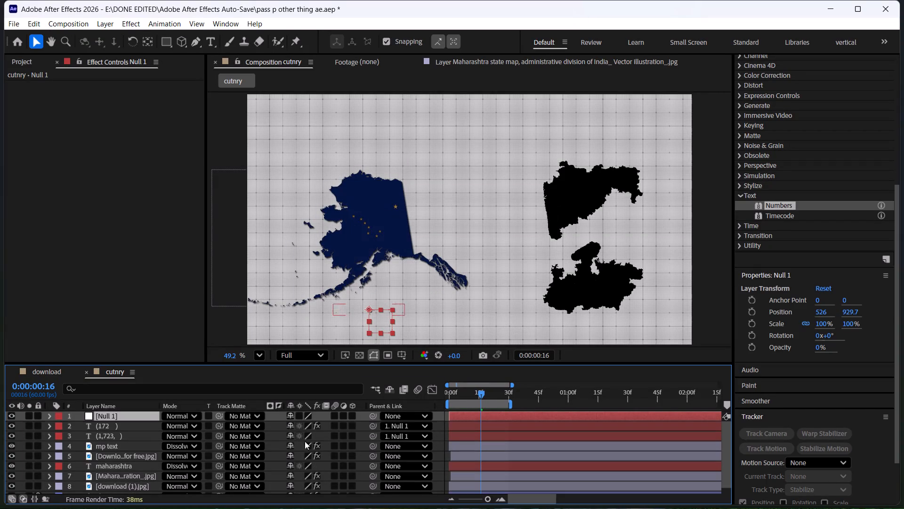
{"action": "key", "text": "u"}
{"action": "left_click", "coordinate": [531, 457]}
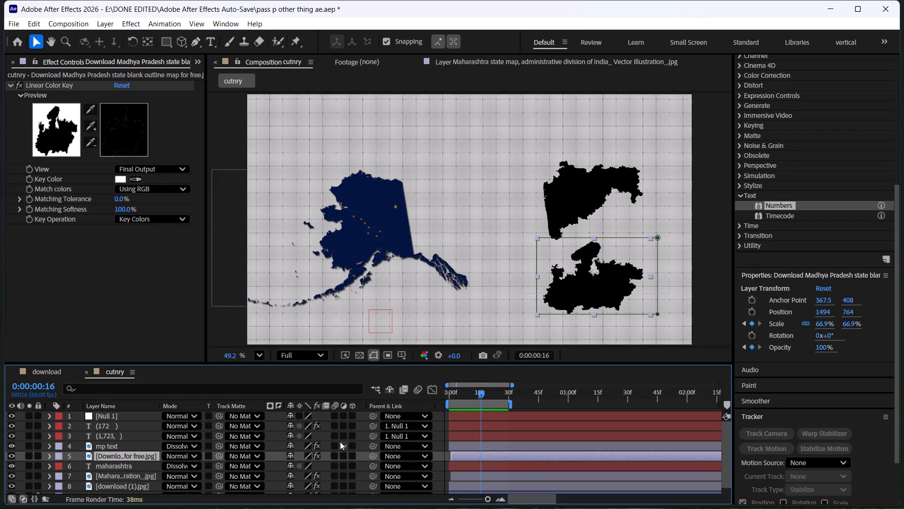
{"action": "left_click", "coordinate": [324, 436]}
{"action": "key", "text": "u"}
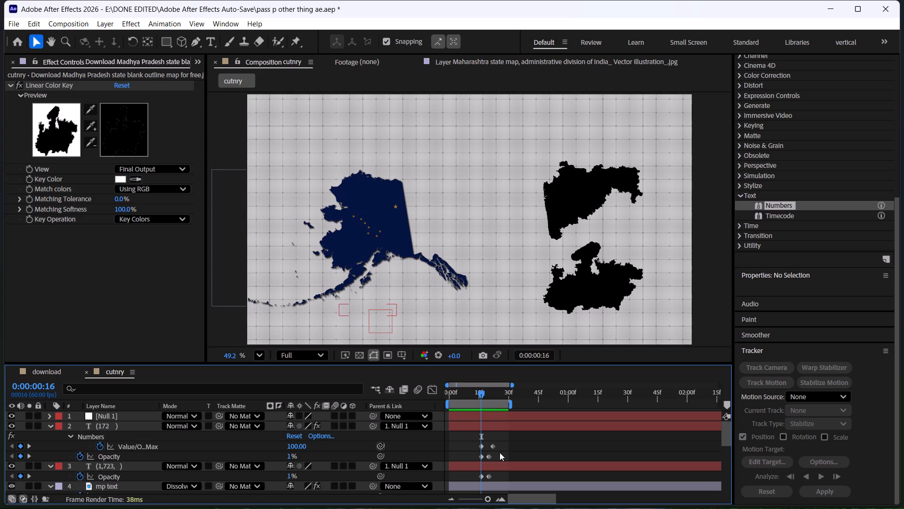
{"action": "left_click", "coordinate": [111, 418]}
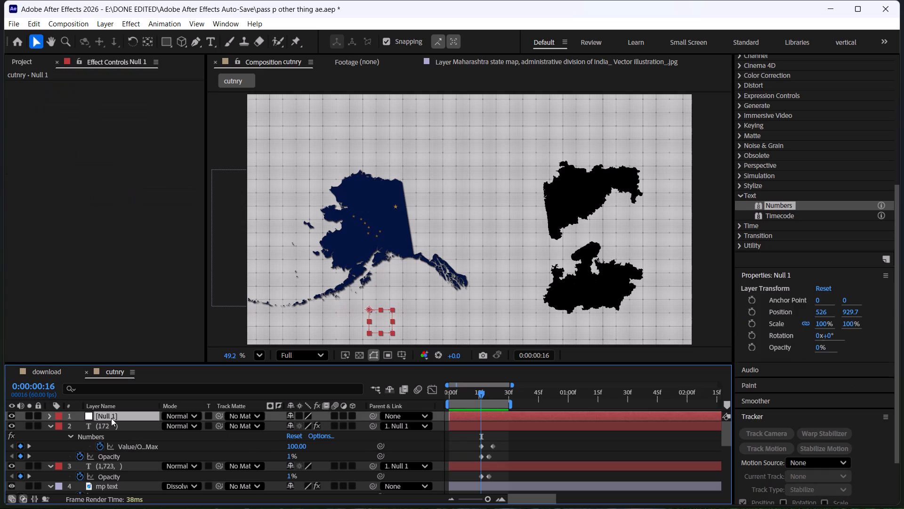
{"action": "key", "text": "p"}
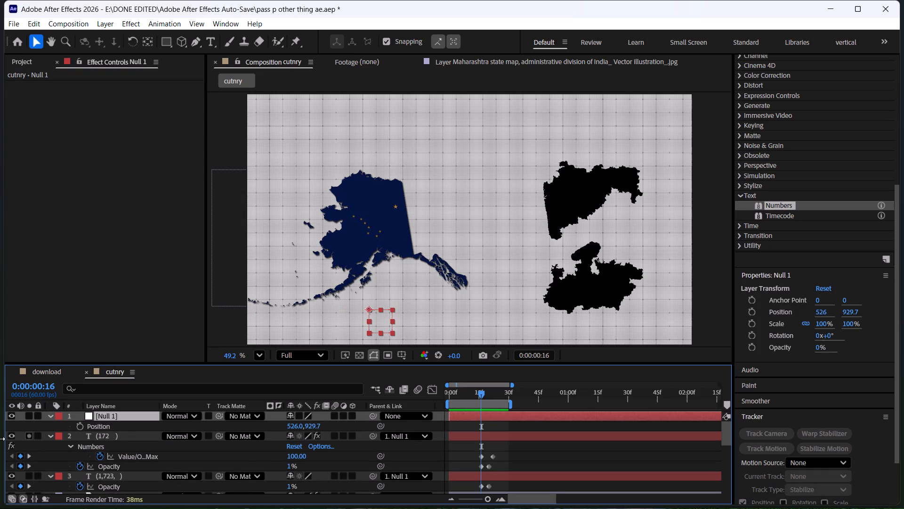
{"action": "left_click", "coordinate": [82, 426]}
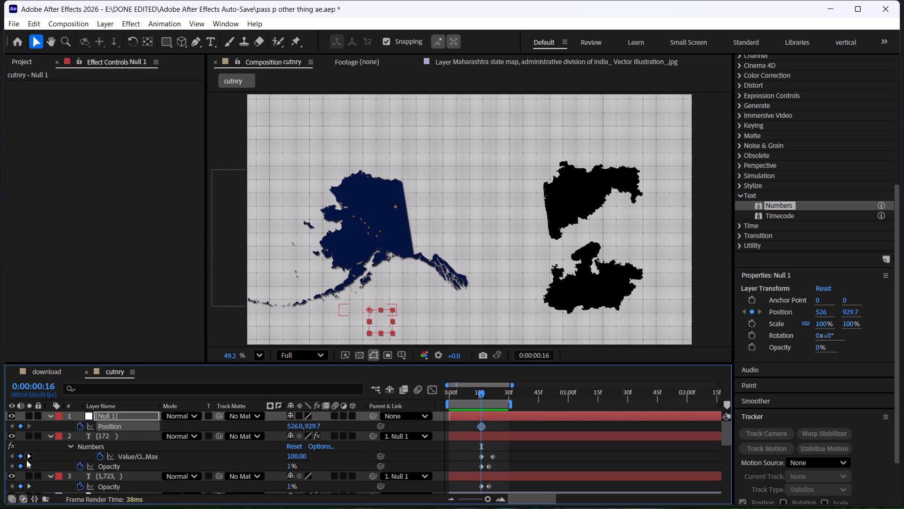
{"action": "left_click", "coordinate": [26, 460]}
{"action": "left_click", "coordinate": [20, 427]}
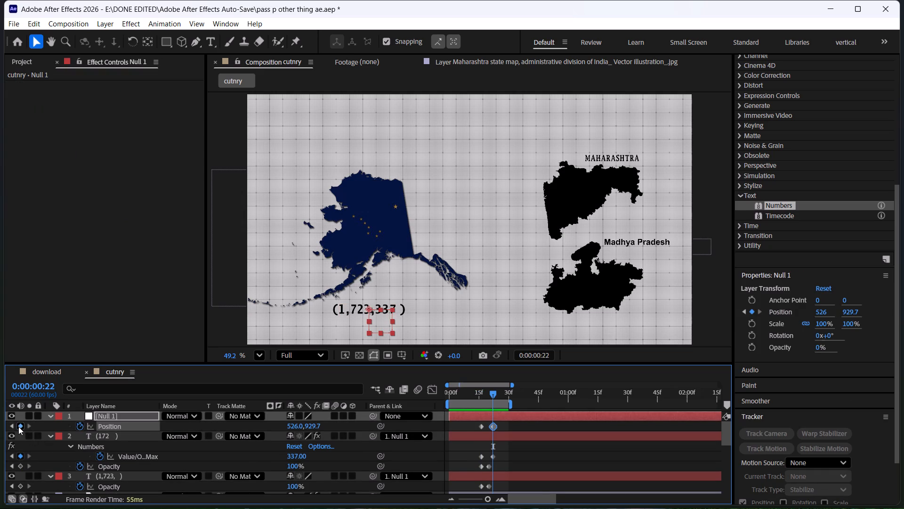
Set the null object's vertical position at its frame 16 keyframe to 844.7.
{"action": "left_click", "coordinate": [11, 427]}
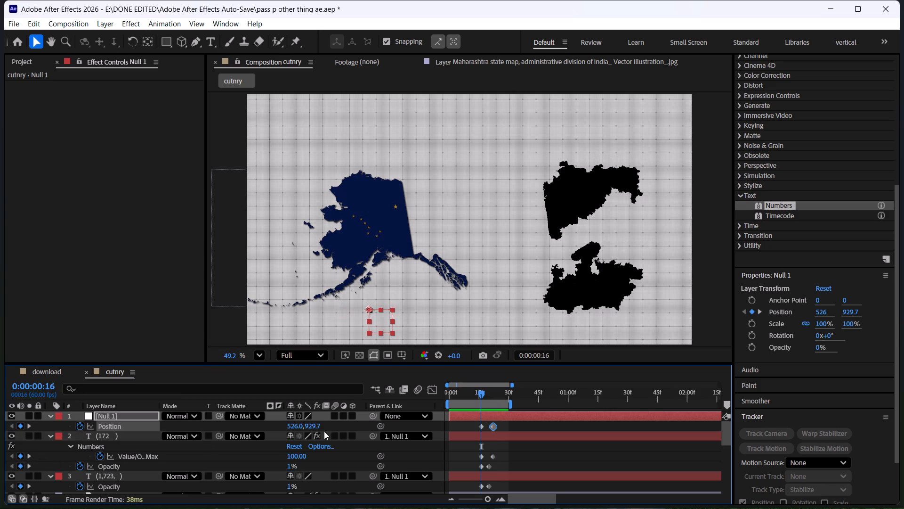
{"action": "left_click_drag", "start_coordinate": [315, 426], "coordinate": [290, 427]}
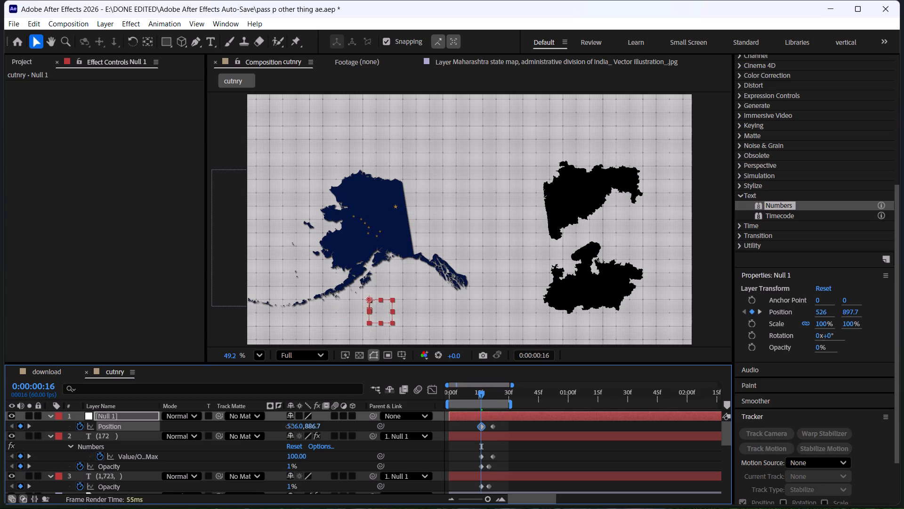
{"action": "left_click_drag", "start_coordinate": [290, 427], "coordinate": [270, 428]}
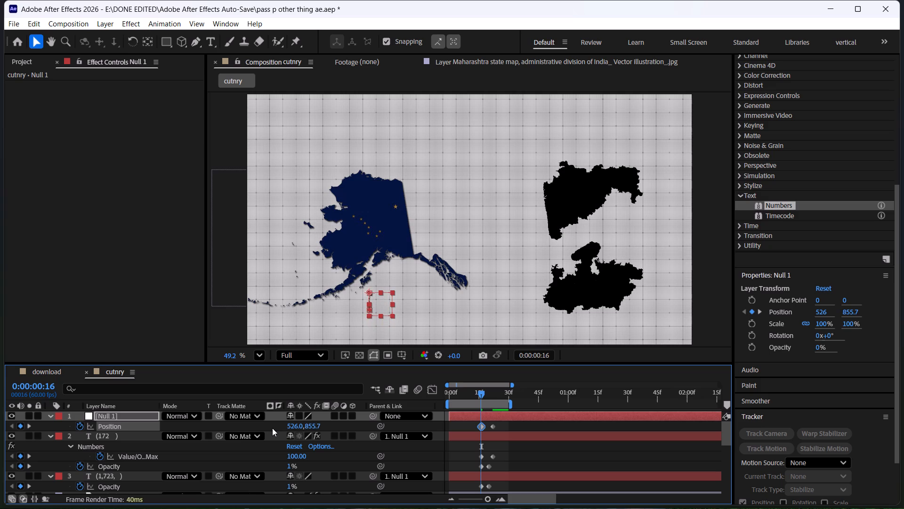
{"action": "left_click_drag", "start_coordinate": [315, 428], "coordinate": [309, 428]}
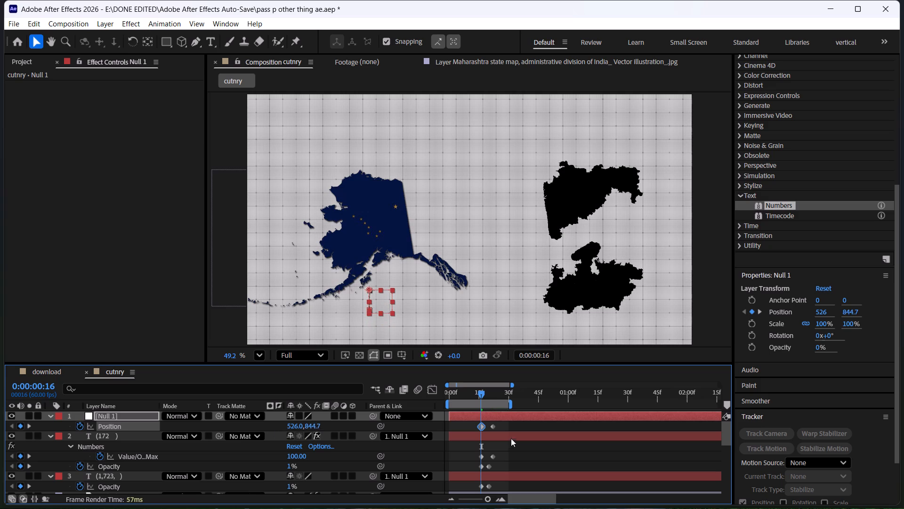
Preview the null's move between frames 16 and 25, and undo the vertical position change on its frame 16 keyframe.
{"action": "left_click_drag", "start_coordinate": [481, 395], "coordinate": [491, 398]}
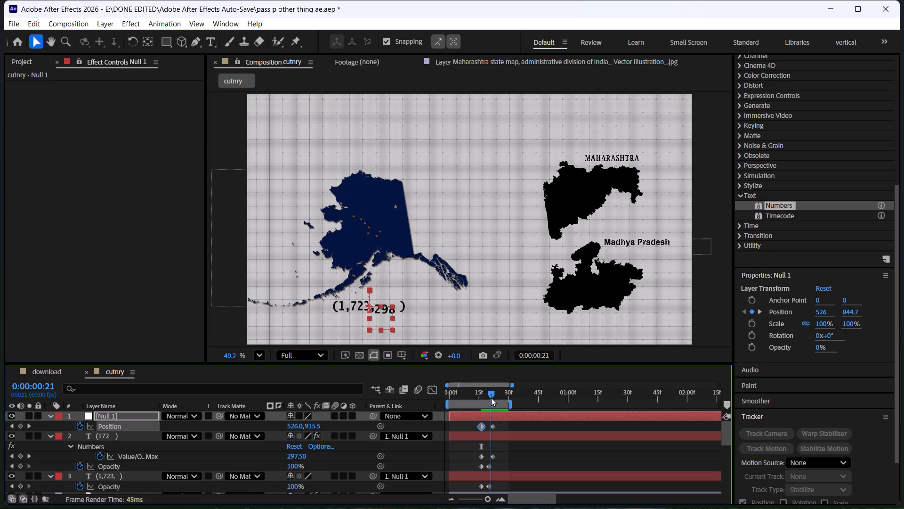
{"action": "left_click_drag", "start_coordinate": [491, 398], "coordinate": [485, 403]}
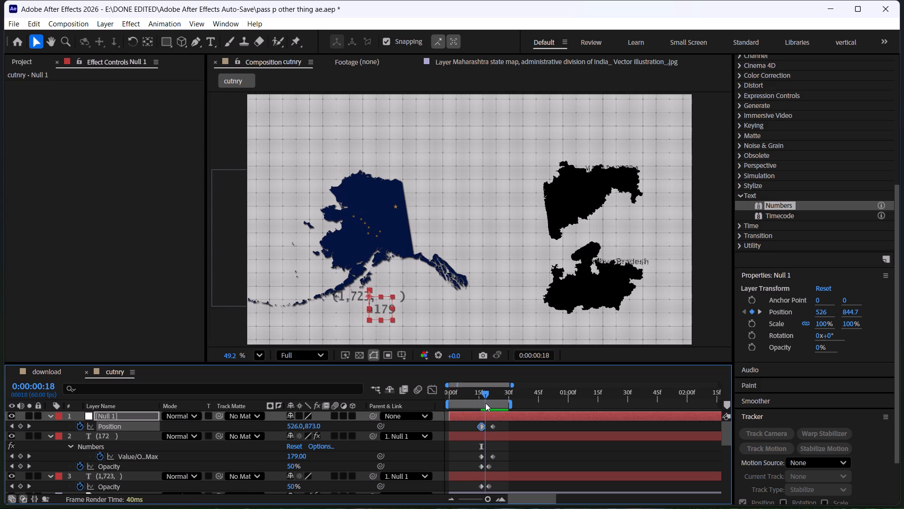
{"action": "left_click_drag", "start_coordinate": [485, 403], "coordinate": [498, 405]}
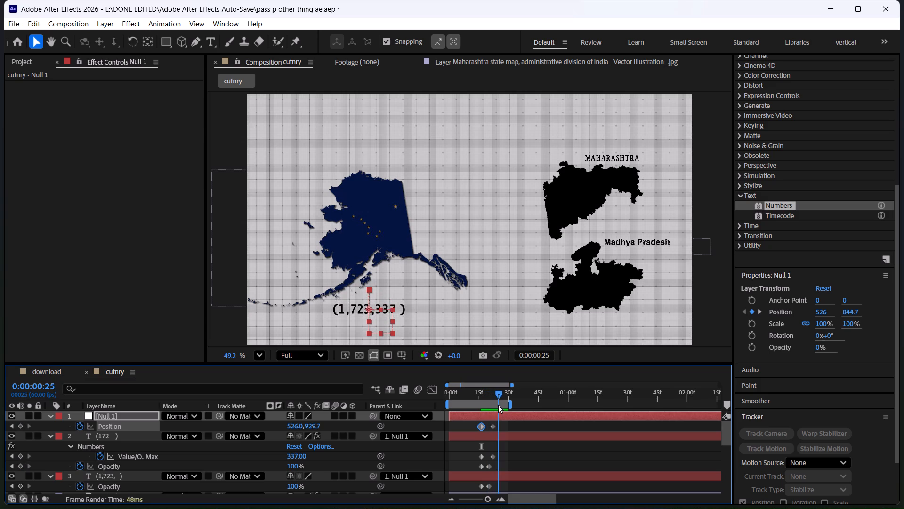
{"action": "left_click_drag", "start_coordinate": [498, 405], "coordinate": [492, 405]}
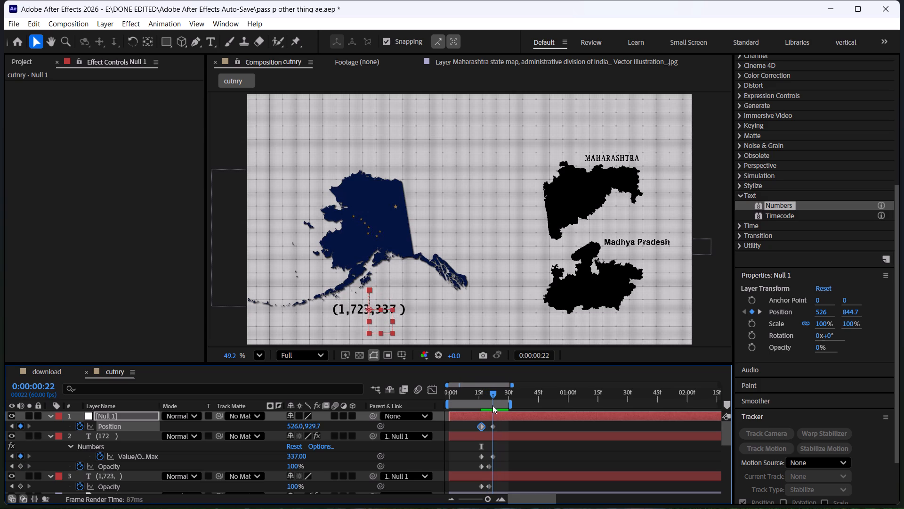
{"action": "left_click_drag", "start_coordinate": [492, 405], "coordinate": [486, 408]}
{"action": "key", "text": "ctrl+z"}
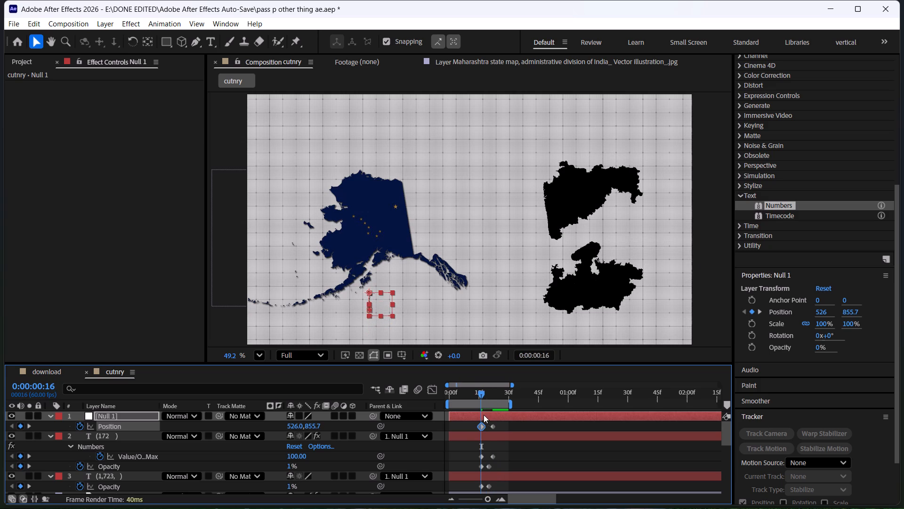
{"action": "left_click_drag", "start_coordinate": [482, 392], "coordinate": [494, 392]}
{"action": "key", "text": "ctrl+z"}
{"action": "left_click_drag", "start_coordinate": [482, 390], "coordinate": [491, 390]}
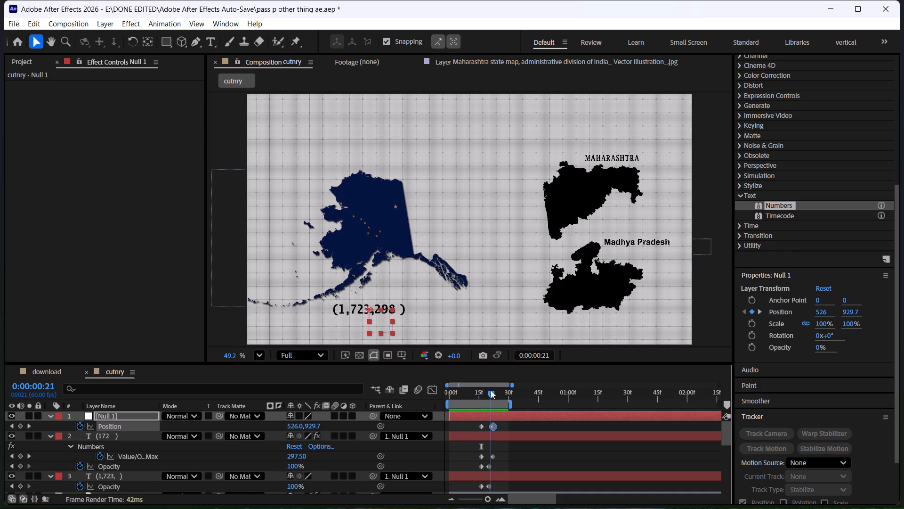
{"action": "left_click_drag", "start_coordinate": [491, 390], "coordinate": [490, 390]}
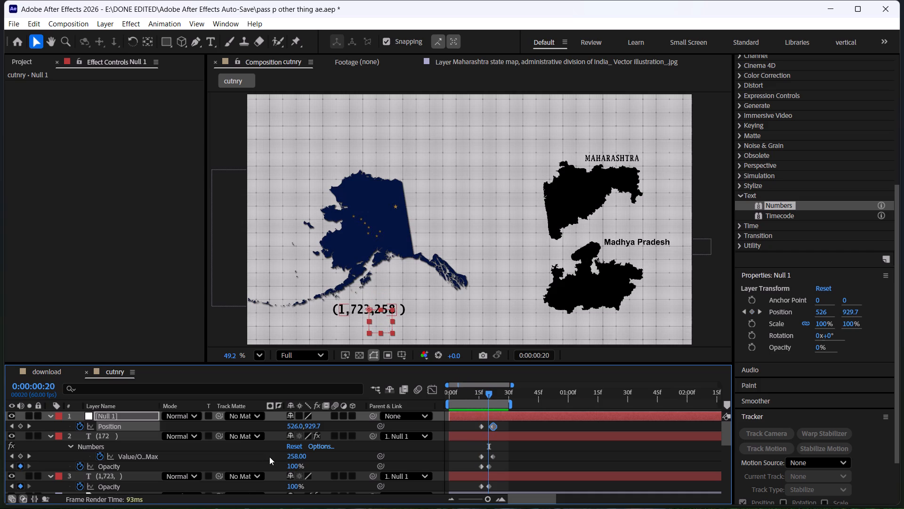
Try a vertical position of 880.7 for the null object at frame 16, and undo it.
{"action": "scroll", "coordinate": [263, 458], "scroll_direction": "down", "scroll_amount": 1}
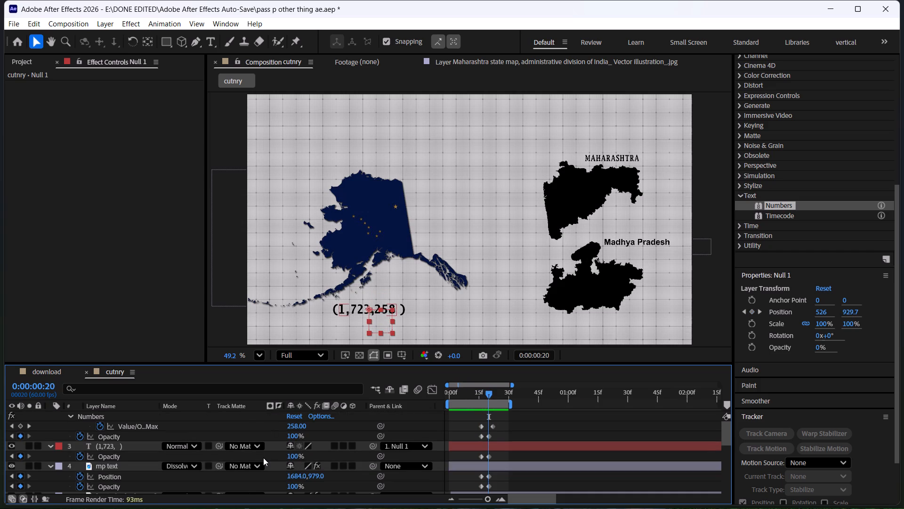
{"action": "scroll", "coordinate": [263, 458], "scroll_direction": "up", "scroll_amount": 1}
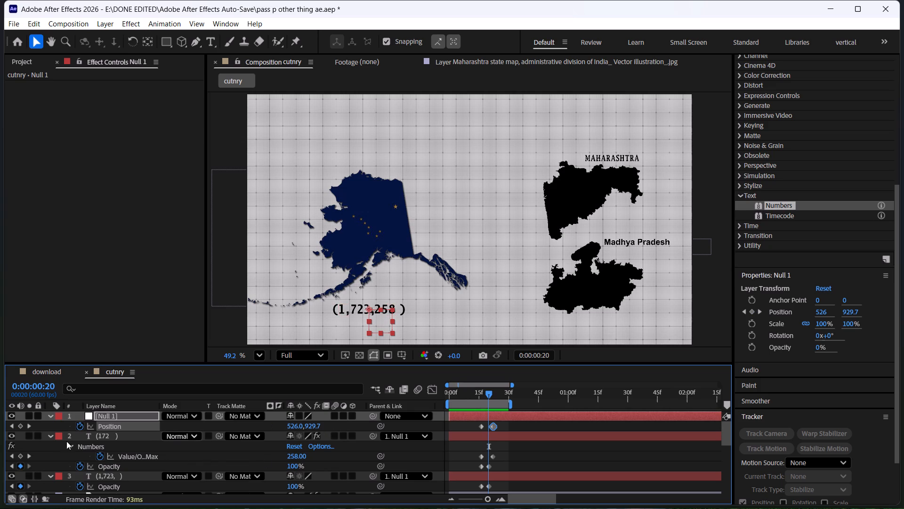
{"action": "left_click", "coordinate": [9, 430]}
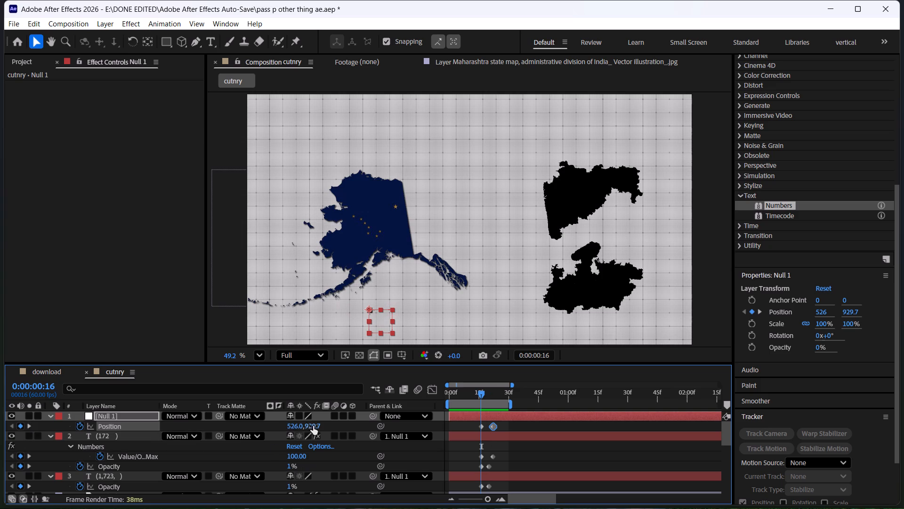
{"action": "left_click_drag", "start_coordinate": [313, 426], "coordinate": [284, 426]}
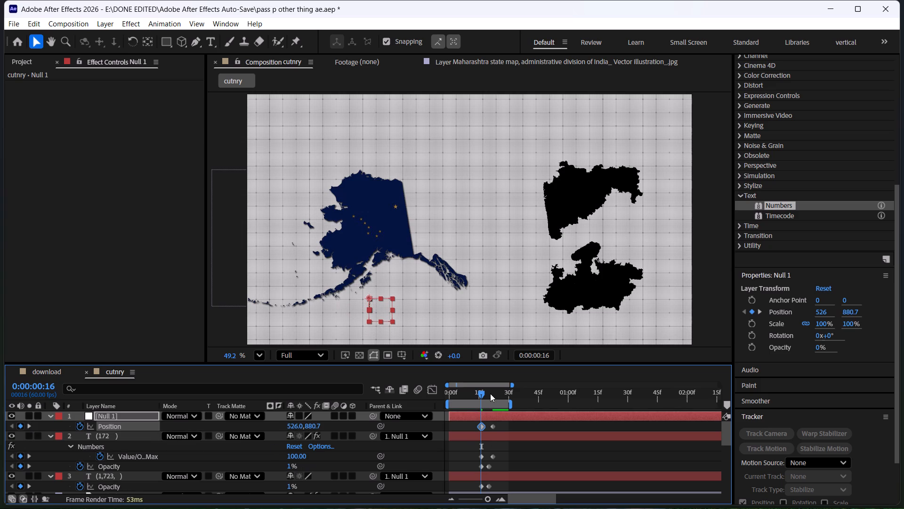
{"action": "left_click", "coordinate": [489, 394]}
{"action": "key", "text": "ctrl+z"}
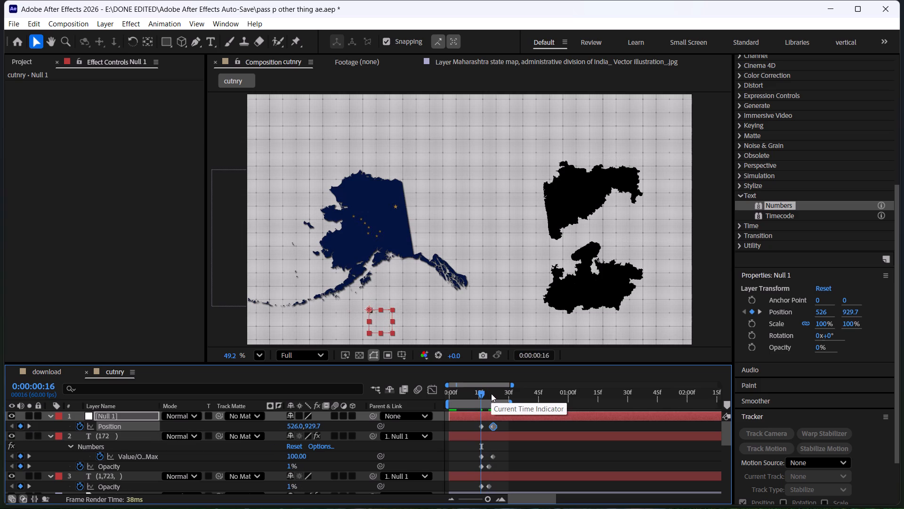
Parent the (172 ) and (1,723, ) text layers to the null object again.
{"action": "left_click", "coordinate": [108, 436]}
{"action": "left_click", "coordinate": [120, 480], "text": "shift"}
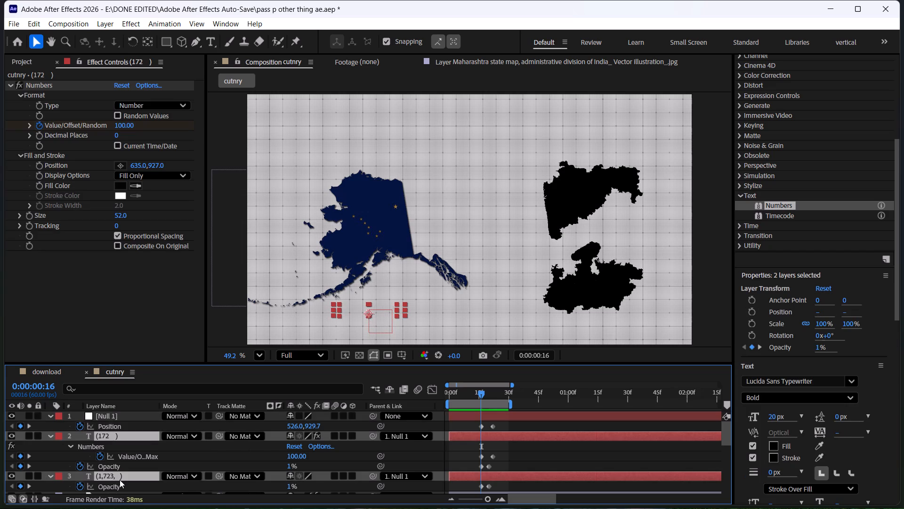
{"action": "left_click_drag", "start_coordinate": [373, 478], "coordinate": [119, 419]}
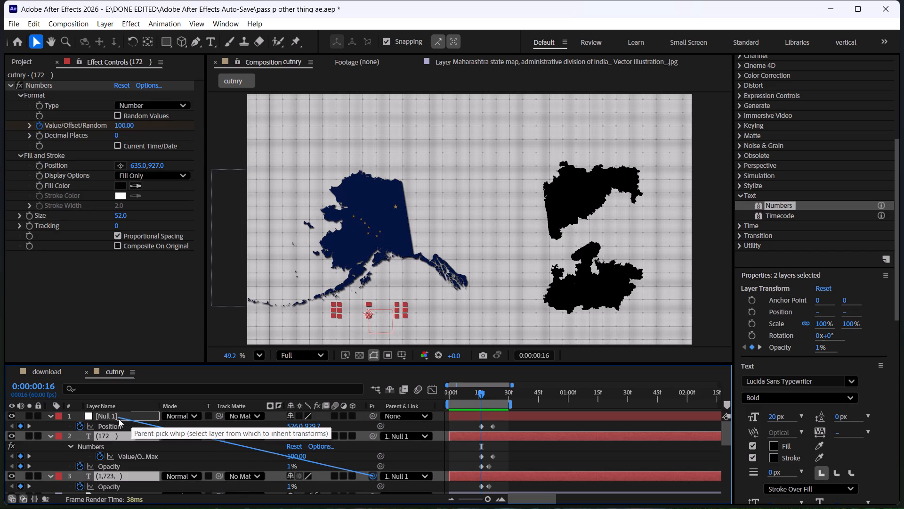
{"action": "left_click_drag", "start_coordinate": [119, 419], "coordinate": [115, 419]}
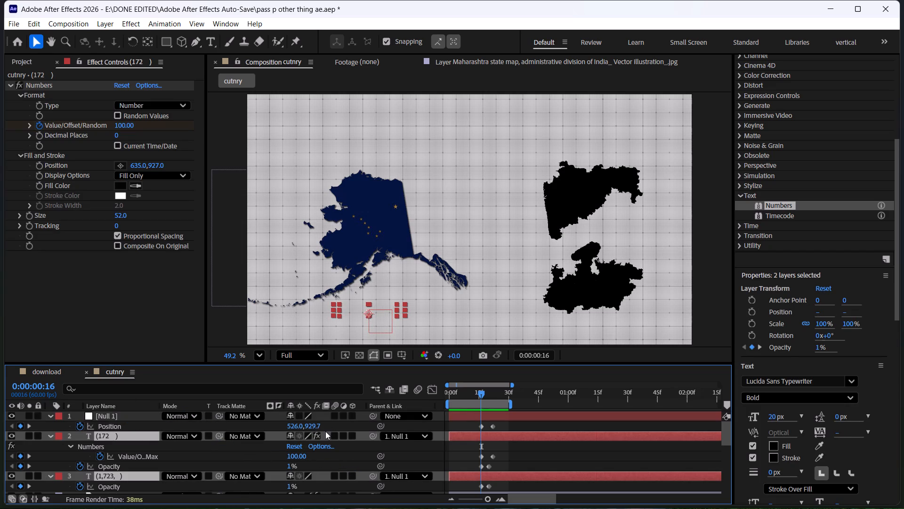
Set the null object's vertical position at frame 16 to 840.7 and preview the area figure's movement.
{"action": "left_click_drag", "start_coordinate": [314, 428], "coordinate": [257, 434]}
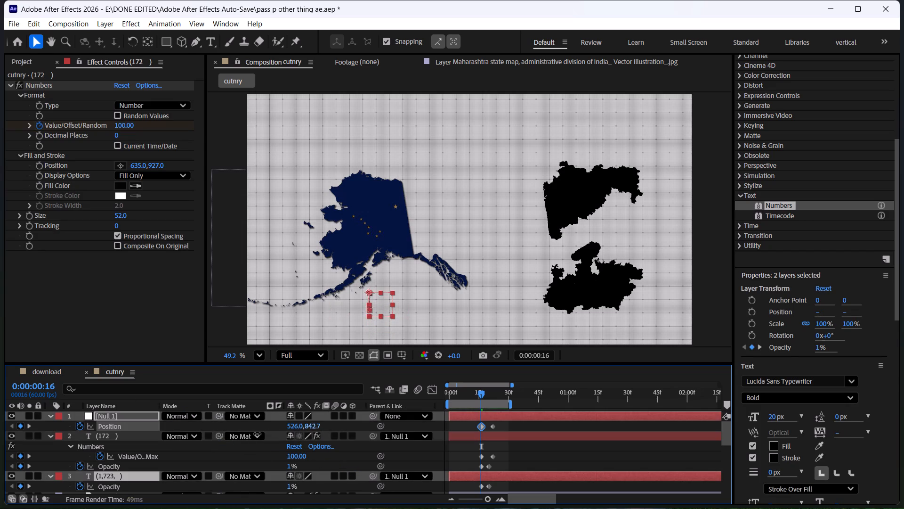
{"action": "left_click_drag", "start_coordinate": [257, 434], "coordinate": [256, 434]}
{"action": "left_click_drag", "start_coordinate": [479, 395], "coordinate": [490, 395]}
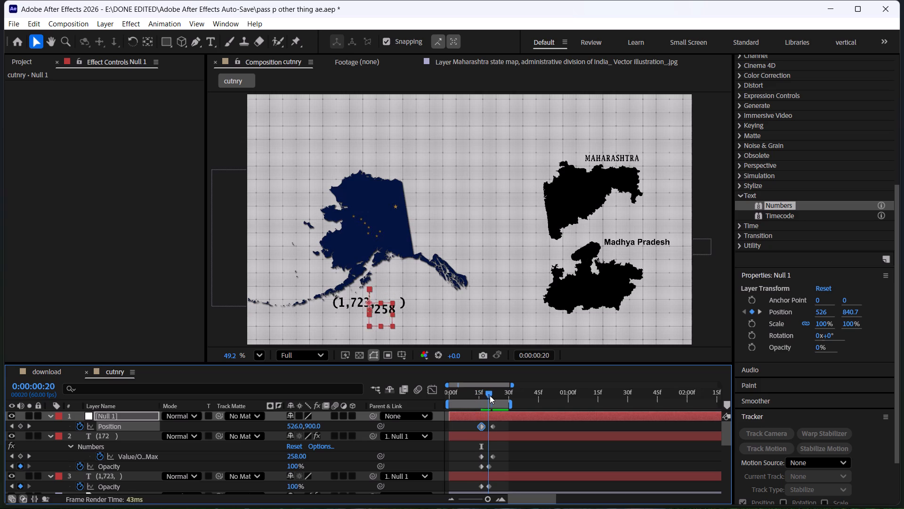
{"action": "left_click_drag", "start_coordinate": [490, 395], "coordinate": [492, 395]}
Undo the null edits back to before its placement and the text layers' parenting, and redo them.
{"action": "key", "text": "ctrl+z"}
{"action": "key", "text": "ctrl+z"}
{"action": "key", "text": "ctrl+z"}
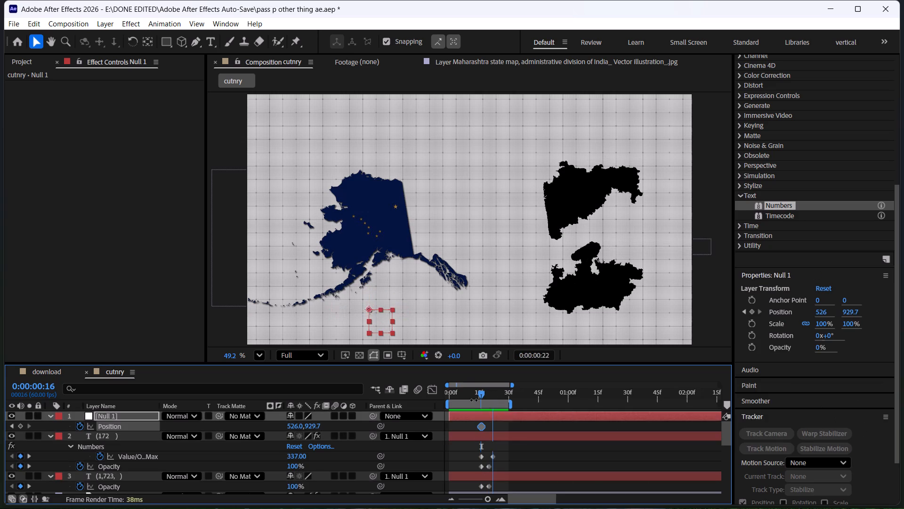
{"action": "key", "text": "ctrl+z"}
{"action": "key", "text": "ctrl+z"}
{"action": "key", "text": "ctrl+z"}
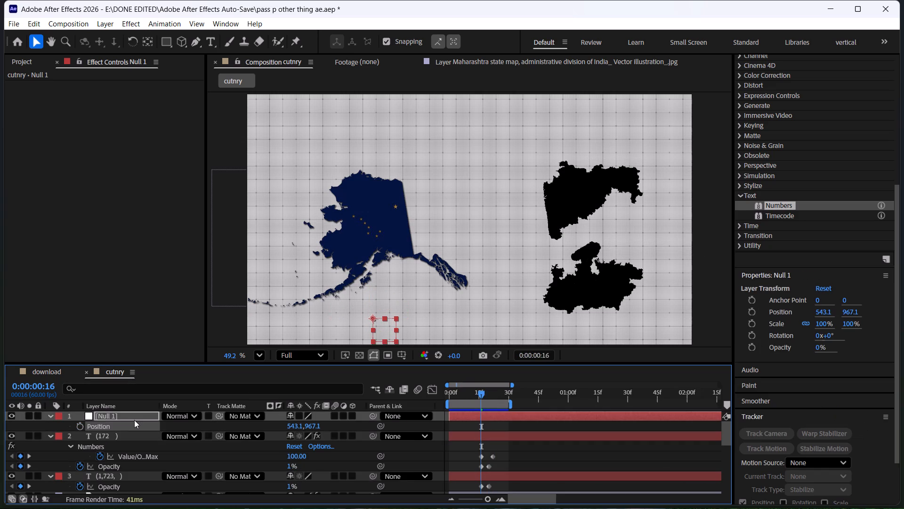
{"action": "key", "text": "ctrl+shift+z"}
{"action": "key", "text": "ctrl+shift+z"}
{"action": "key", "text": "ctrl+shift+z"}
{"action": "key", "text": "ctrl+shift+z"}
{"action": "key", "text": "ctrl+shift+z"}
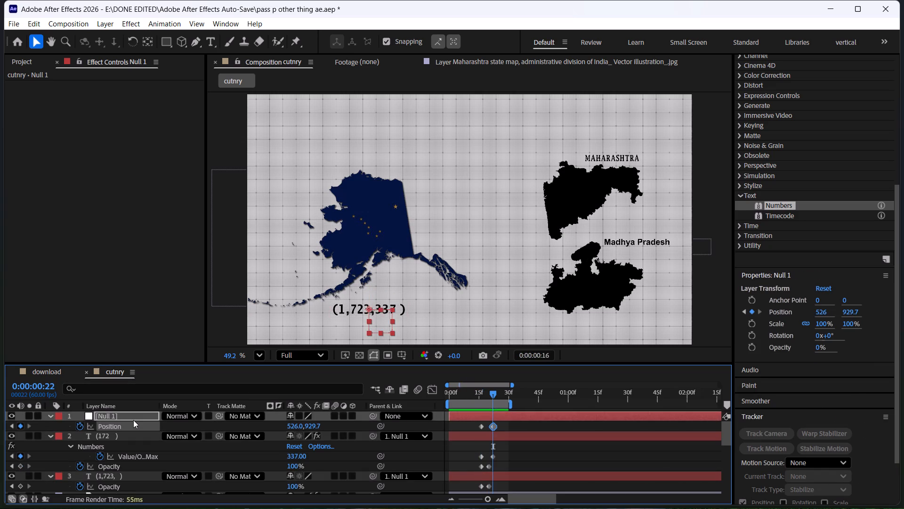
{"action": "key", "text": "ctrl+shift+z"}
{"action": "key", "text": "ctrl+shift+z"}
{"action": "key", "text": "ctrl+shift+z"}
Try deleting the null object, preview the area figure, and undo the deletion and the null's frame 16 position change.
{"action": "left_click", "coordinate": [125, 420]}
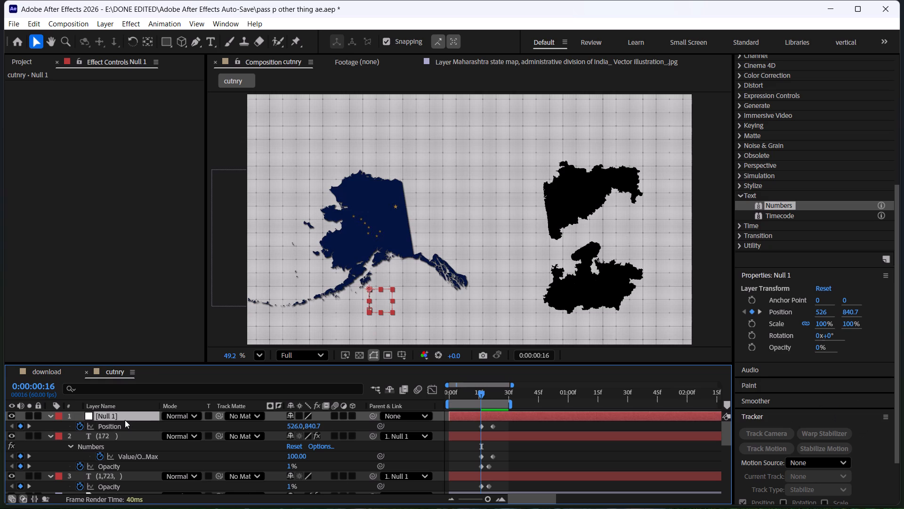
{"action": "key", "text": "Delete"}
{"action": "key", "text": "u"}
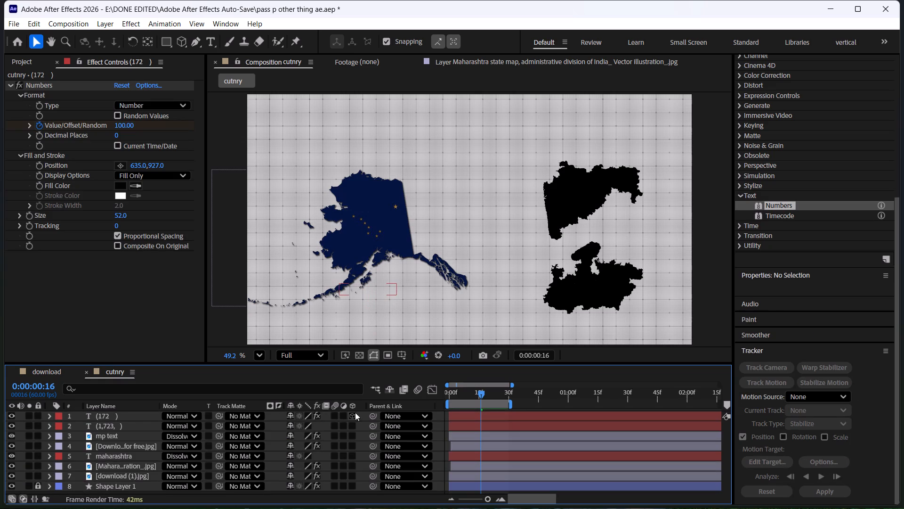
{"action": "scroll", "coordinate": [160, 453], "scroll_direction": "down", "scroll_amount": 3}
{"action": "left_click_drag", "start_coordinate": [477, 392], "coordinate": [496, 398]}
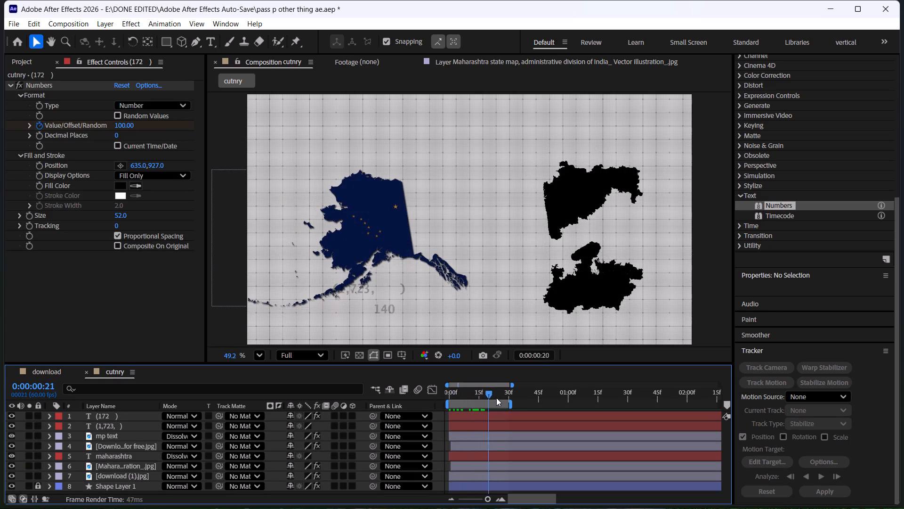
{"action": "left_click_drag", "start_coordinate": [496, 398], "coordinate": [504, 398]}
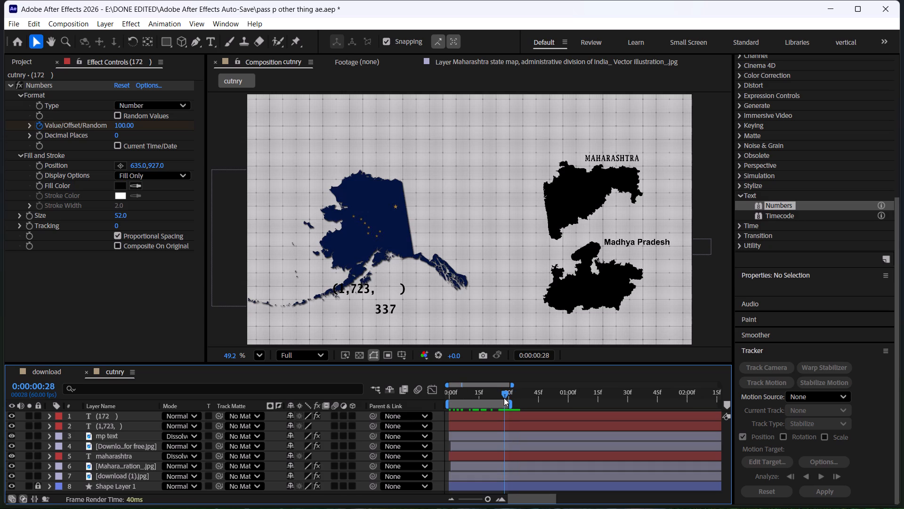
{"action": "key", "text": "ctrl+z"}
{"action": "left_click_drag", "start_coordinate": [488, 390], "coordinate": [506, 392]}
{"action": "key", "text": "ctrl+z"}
Delete the null object with the playhead at frame 24, and check the area figure across its fade-in.
{"action": "left_click_drag", "start_coordinate": [489, 392], "coordinate": [491, 395]}
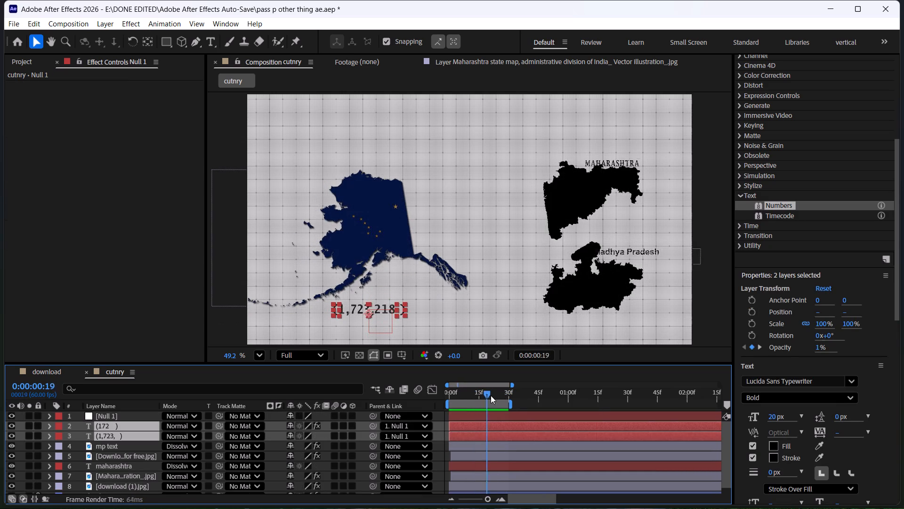
{"action": "left_click_drag", "start_coordinate": [491, 395], "coordinate": [495, 400]}
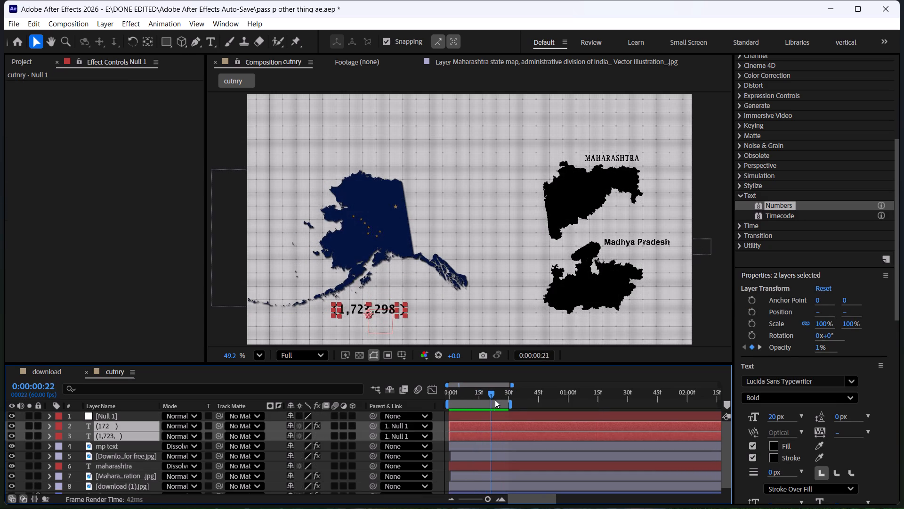
{"action": "left_click_drag", "start_coordinate": [495, 400], "coordinate": [497, 402]}
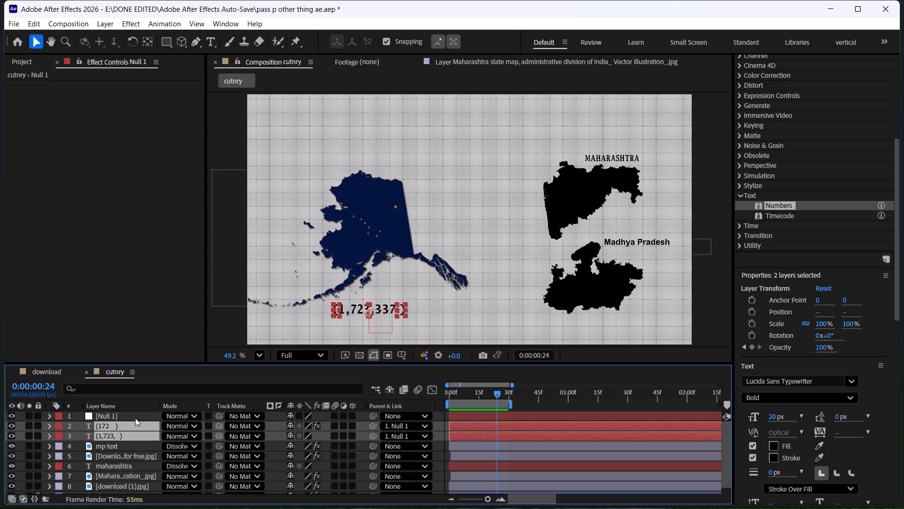
{"action": "left_click", "coordinate": [135, 418]}
{"action": "key", "text": "Delete"}
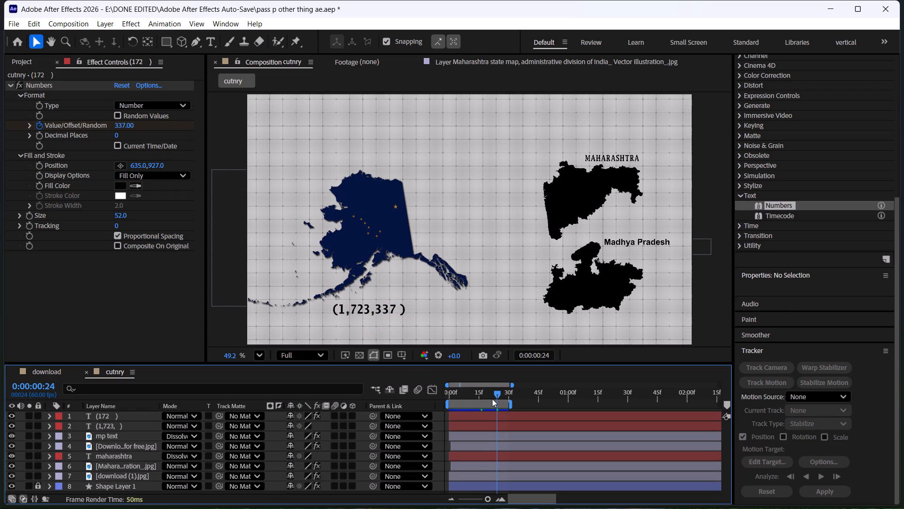
{"action": "left_click_drag", "start_coordinate": [497, 389], "coordinate": [480, 393]}
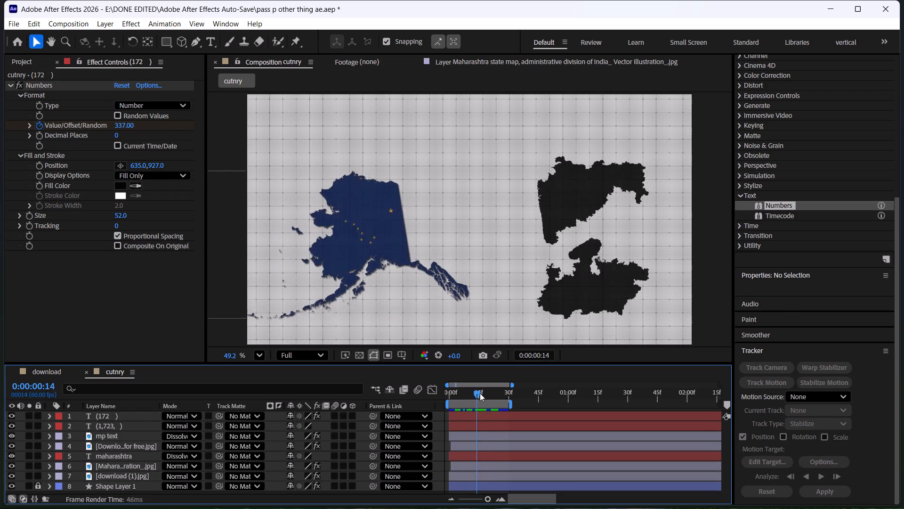
{"action": "left_click_drag", "start_coordinate": [480, 393], "coordinate": [502, 397]}
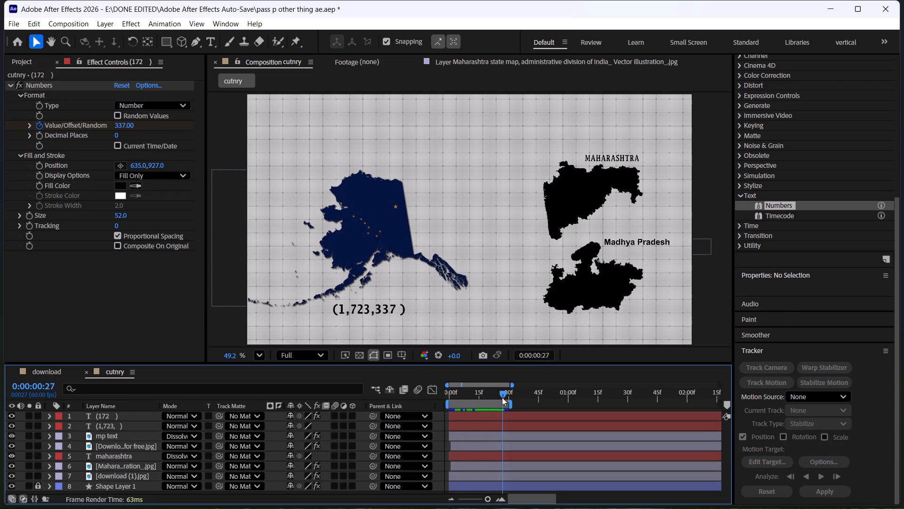
{"action": "left_click_drag", "start_coordinate": [502, 397], "coordinate": [500, 399]}
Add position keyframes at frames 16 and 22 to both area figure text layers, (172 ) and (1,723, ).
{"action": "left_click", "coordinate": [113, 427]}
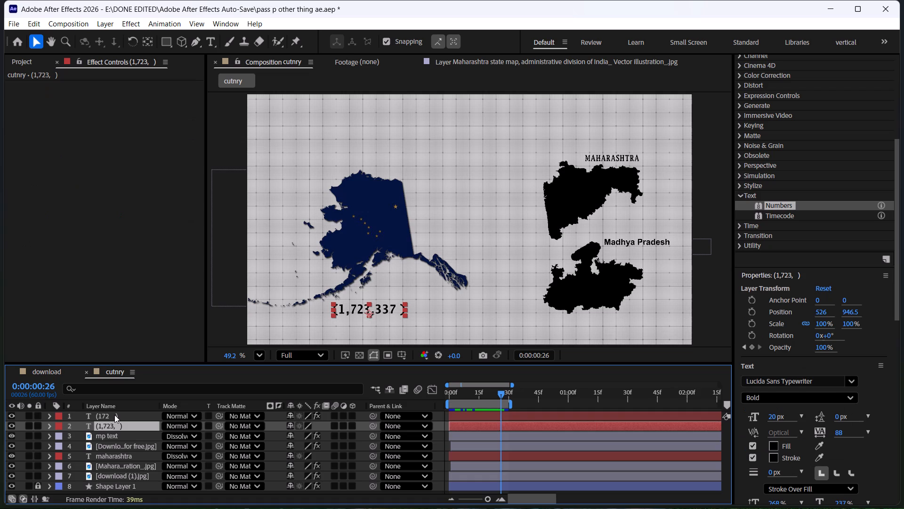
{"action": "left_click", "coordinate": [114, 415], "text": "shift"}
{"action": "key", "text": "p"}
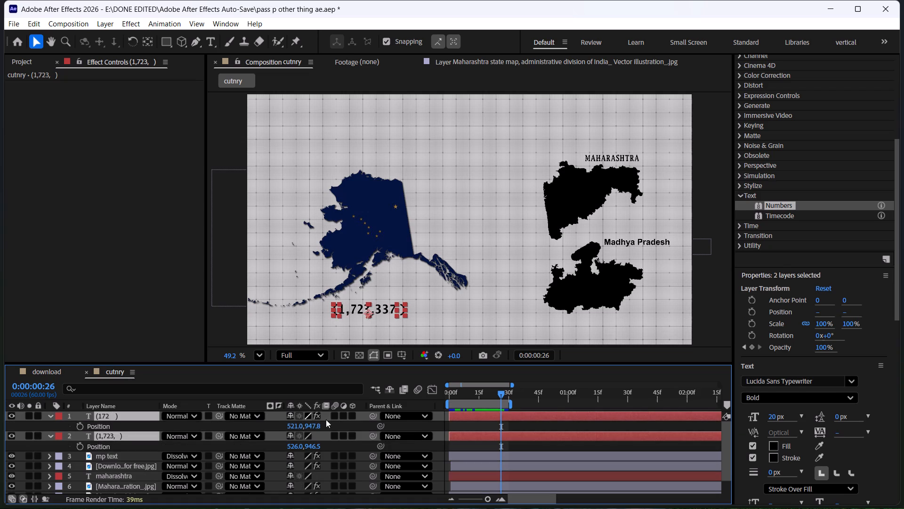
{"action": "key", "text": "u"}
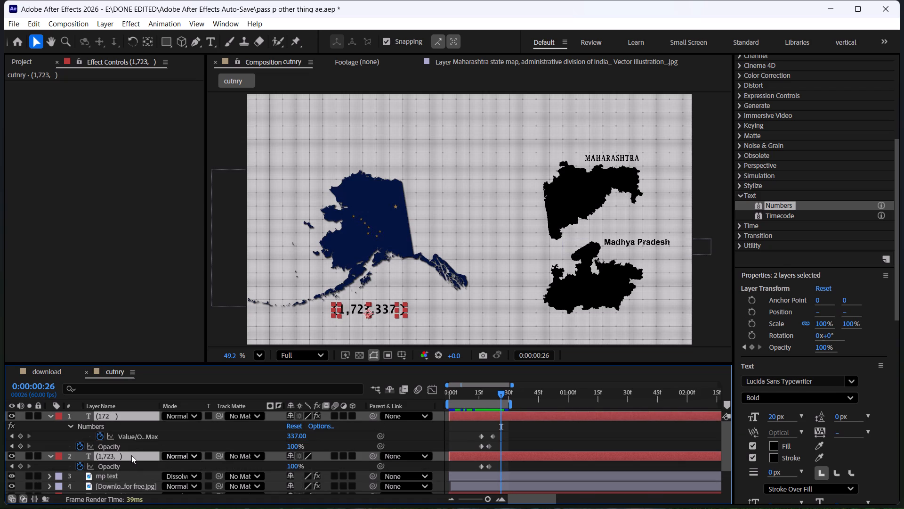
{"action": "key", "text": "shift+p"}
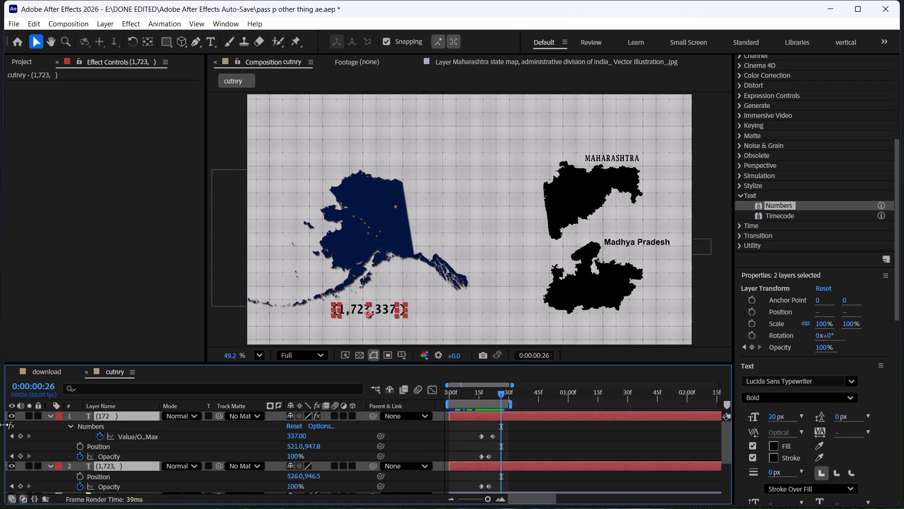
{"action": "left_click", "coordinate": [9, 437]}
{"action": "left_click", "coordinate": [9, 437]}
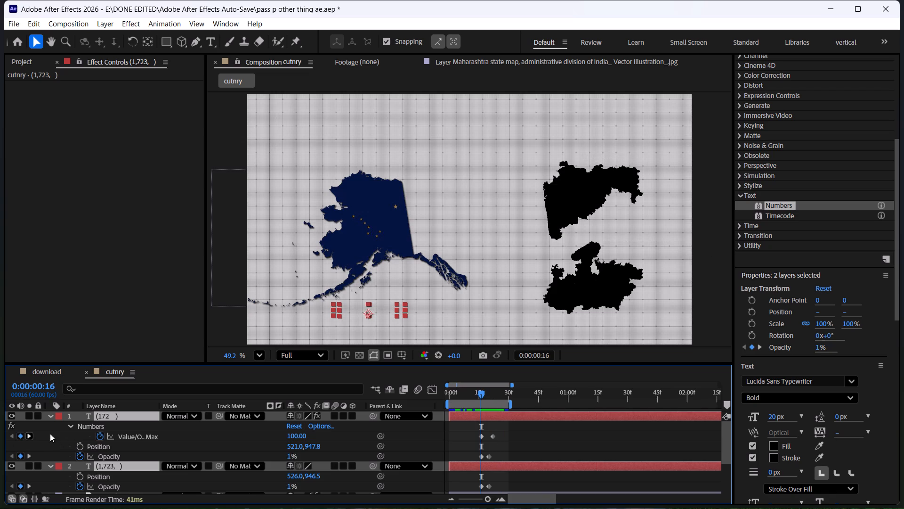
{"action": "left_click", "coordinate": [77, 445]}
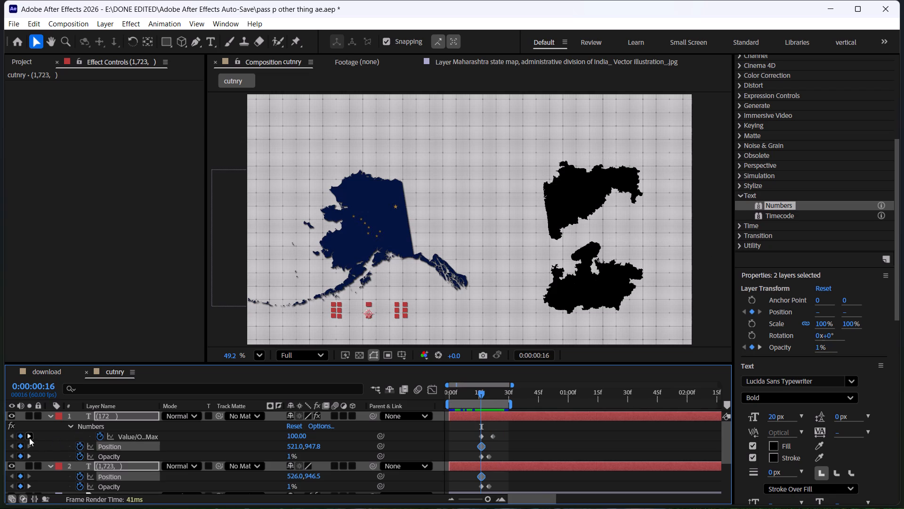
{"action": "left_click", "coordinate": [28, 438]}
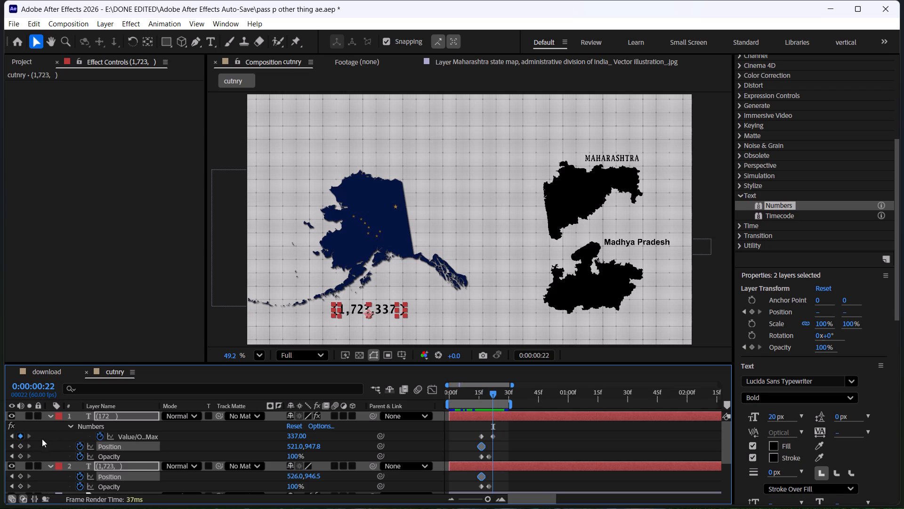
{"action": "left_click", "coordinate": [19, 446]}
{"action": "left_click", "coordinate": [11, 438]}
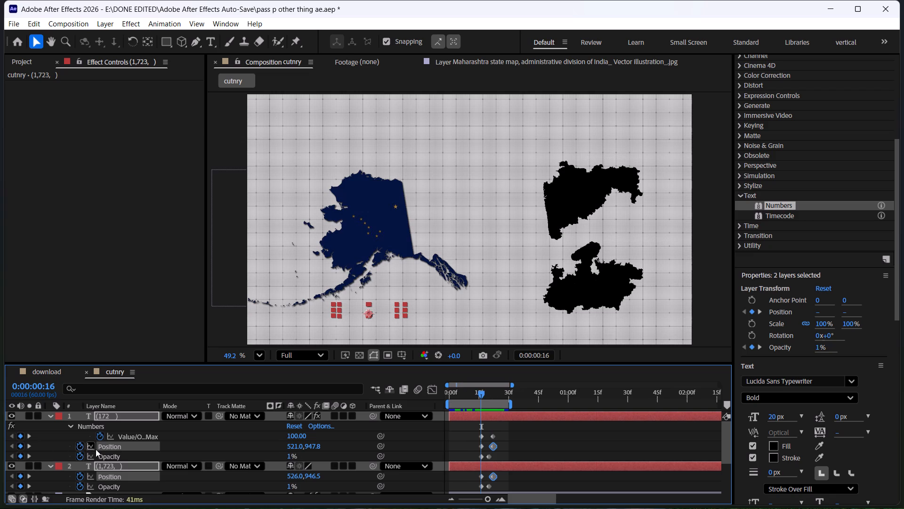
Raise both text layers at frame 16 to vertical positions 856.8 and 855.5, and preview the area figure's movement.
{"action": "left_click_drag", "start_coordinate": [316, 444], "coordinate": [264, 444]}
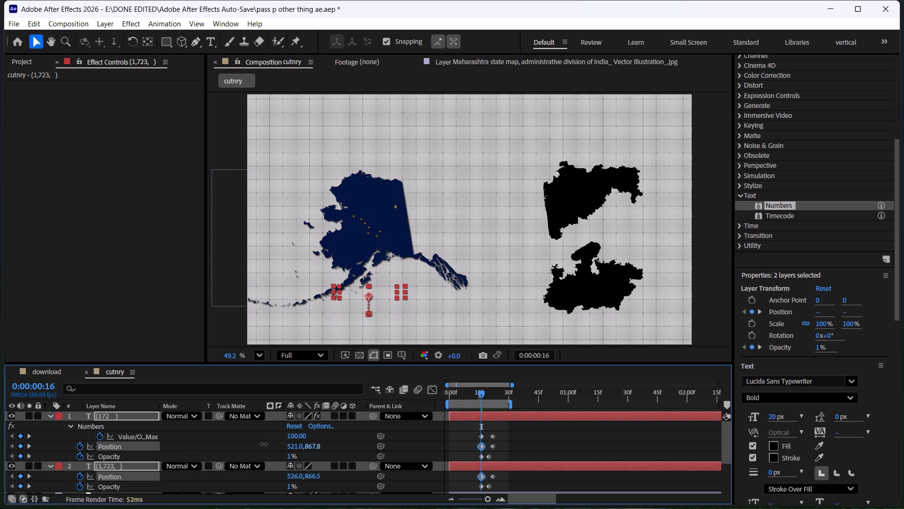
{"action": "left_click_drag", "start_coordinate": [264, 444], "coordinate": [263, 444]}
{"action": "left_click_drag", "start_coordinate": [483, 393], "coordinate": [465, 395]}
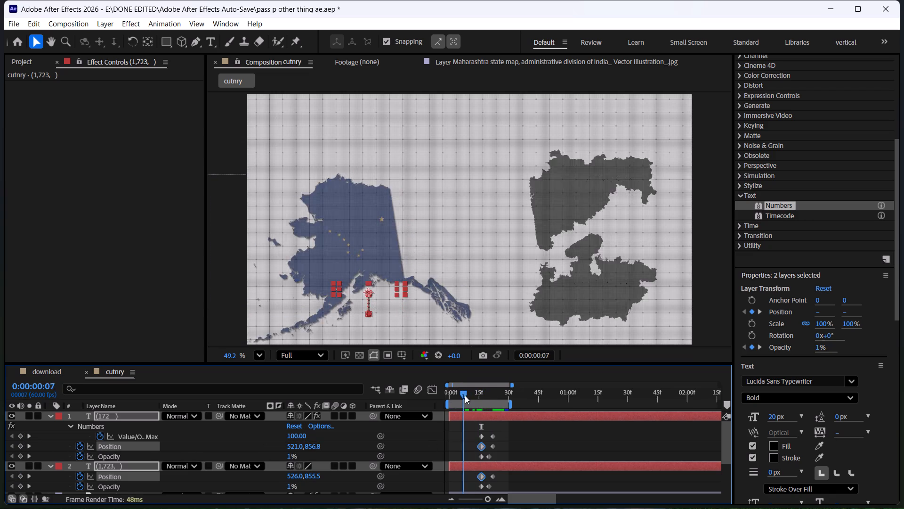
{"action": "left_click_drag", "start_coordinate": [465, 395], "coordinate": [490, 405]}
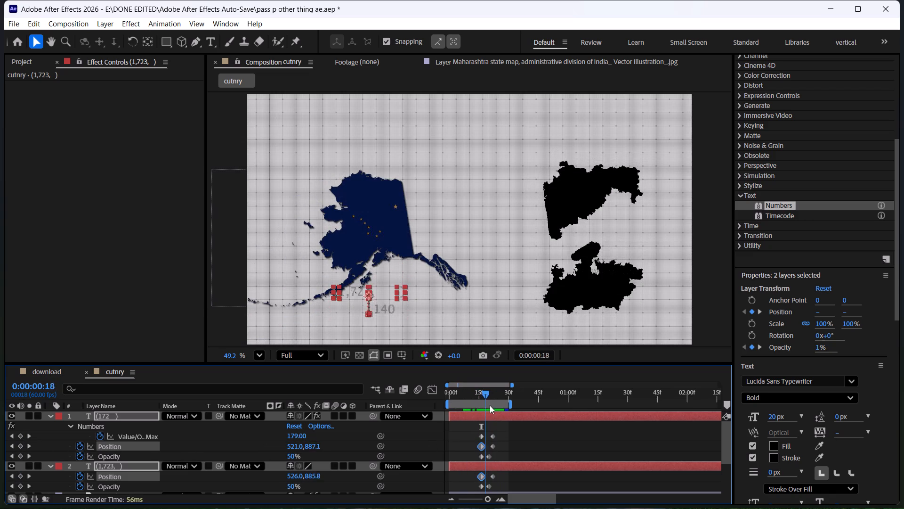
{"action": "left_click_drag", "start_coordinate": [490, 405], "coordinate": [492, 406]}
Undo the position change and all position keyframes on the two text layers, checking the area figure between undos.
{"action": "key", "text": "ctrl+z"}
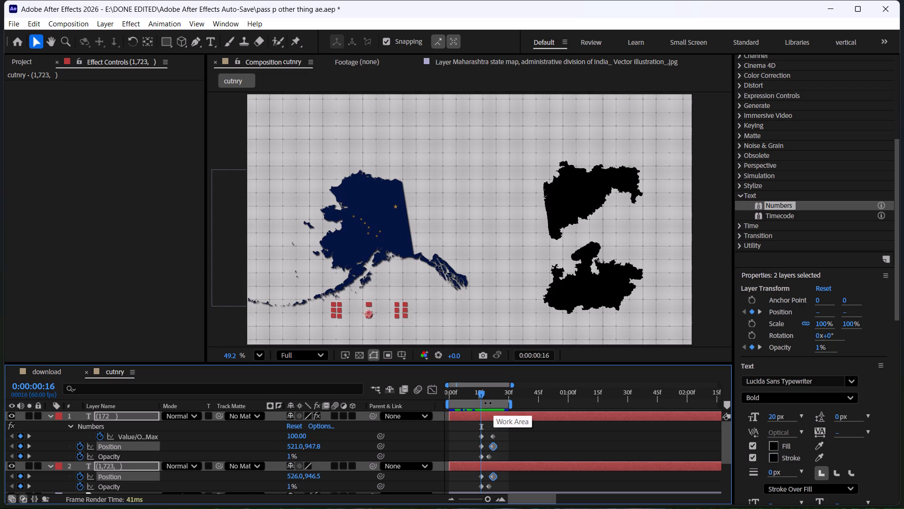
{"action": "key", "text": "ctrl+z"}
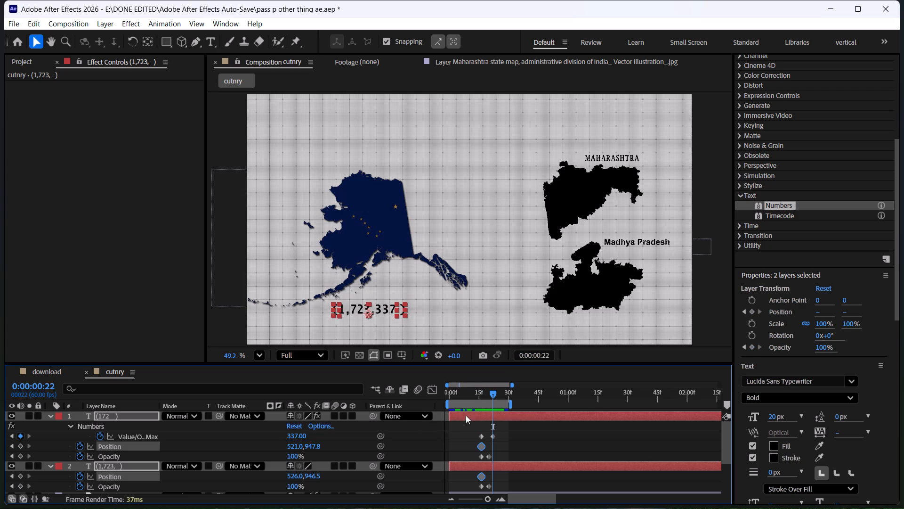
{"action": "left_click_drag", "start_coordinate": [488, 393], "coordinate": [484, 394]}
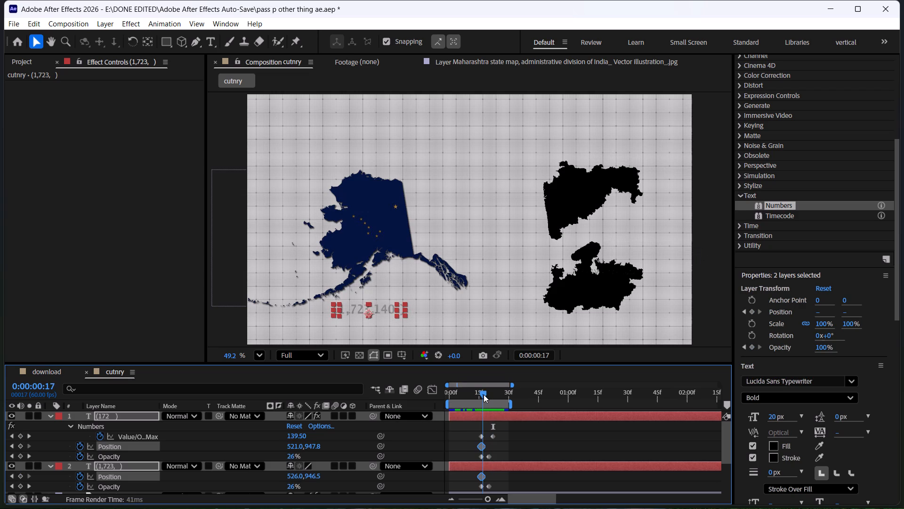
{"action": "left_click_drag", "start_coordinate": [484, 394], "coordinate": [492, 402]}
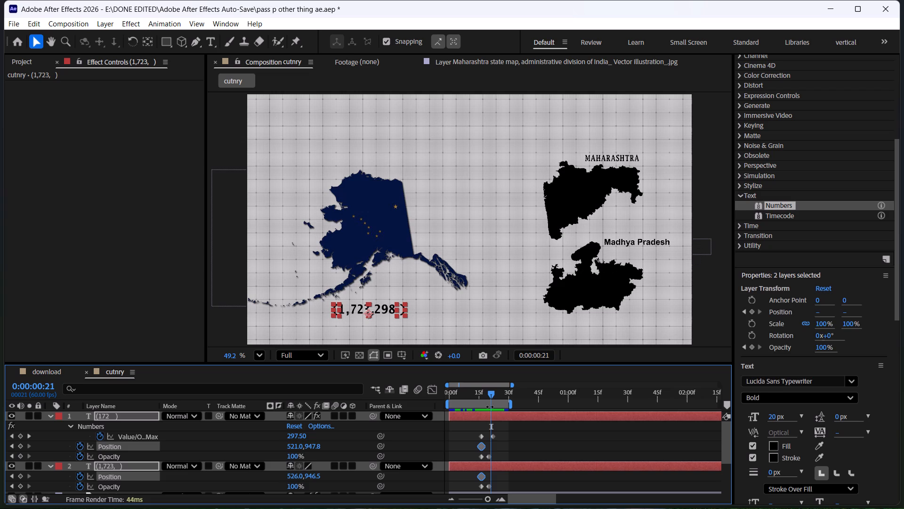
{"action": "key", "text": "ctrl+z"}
Examine the area figure's fade-in and counting between frames 16 and 24, with the layer properties collapsed.
{"action": "left_click_drag", "start_coordinate": [481, 393], "coordinate": [484, 393]}
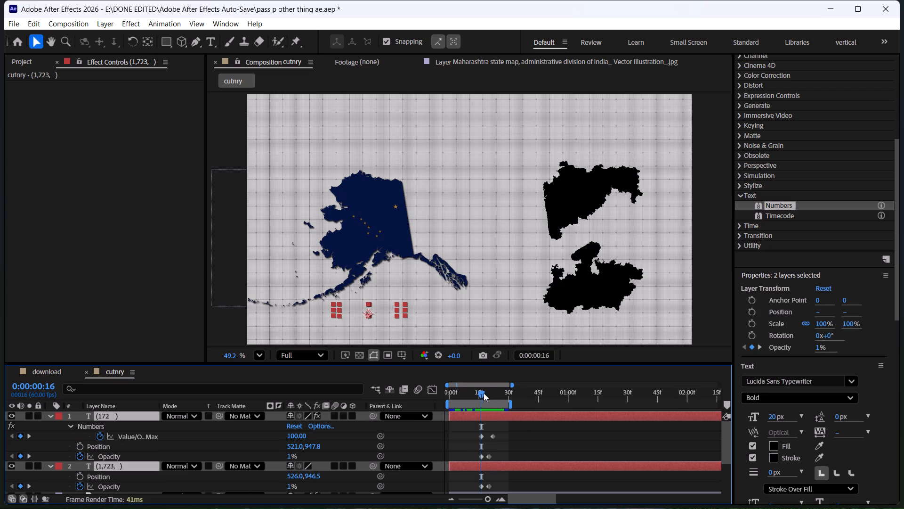
{"action": "left_click_drag", "start_coordinate": [484, 393], "coordinate": [489, 398]}
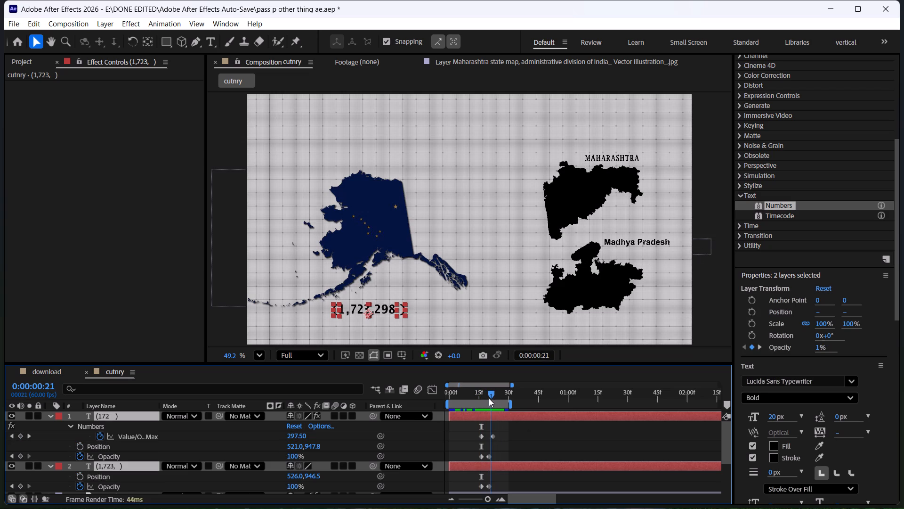
{"action": "left_click_drag", "start_coordinate": [489, 398], "coordinate": [487, 400]}
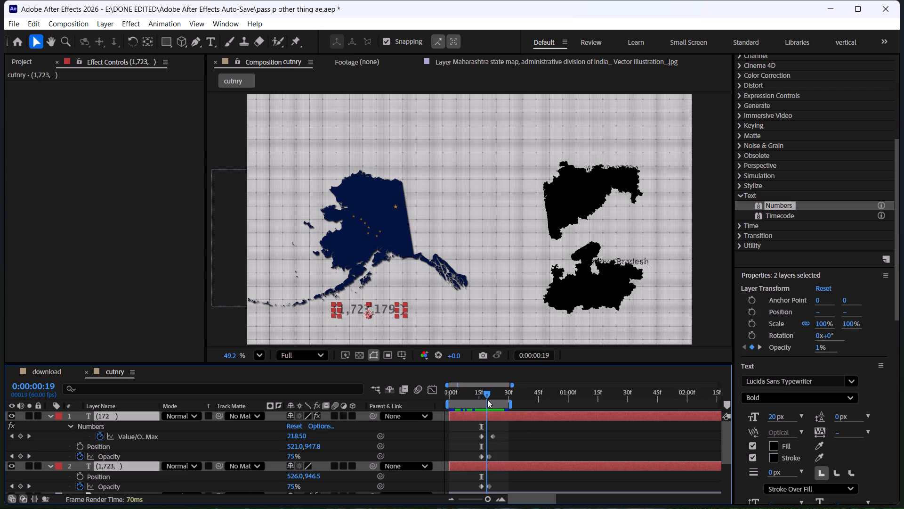
{"action": "left_click_drag", "start_coordinate": [487, 400], "coordinate": [492, 401]}
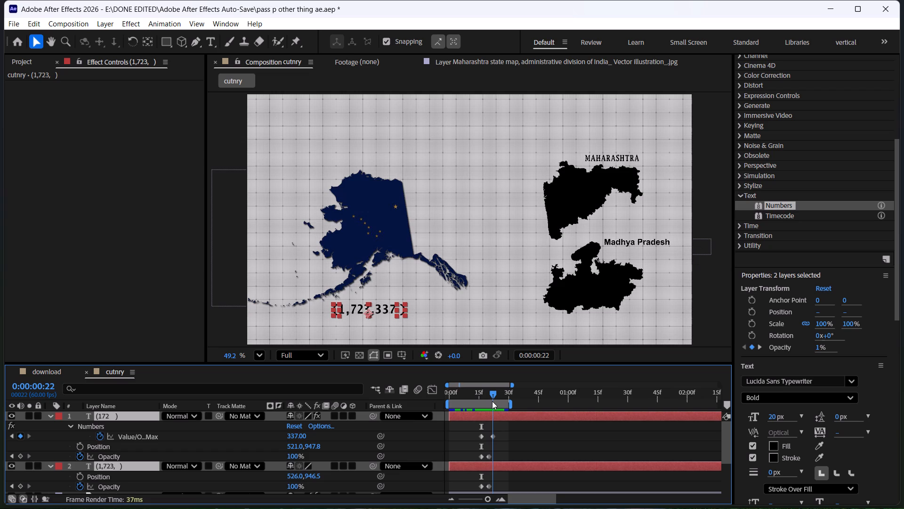
{"action": "left_click_drag", "start_coordinate": [492, 401], "coordinate": [484, 401]}
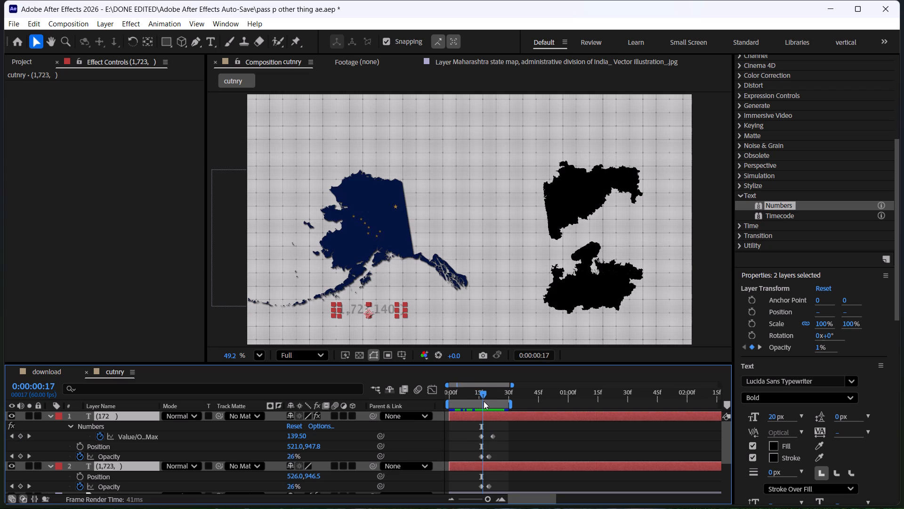
{"action": "left_click_drag", "start_coordinate": [484, 401], "coordinate": [486, 401]}
{"action": "left_click", "coordinate": [537, 440]}
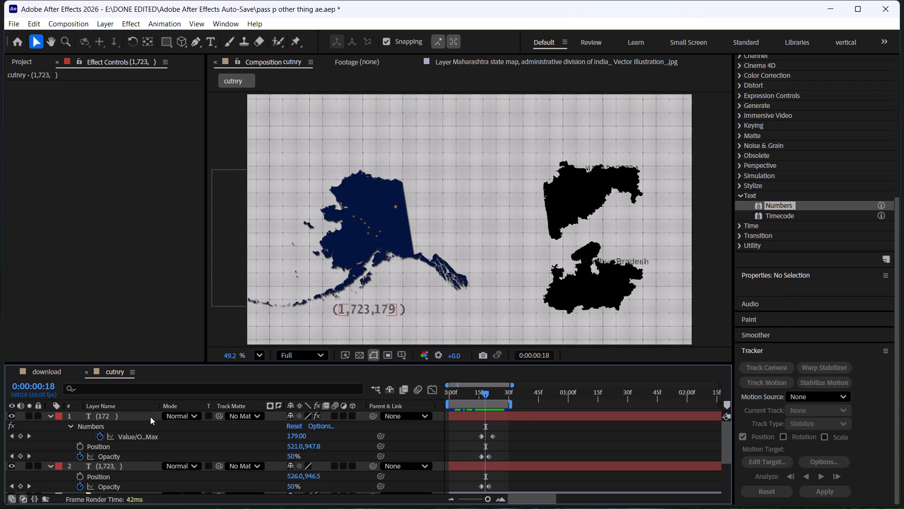
{"action": "key", "text": "u"}
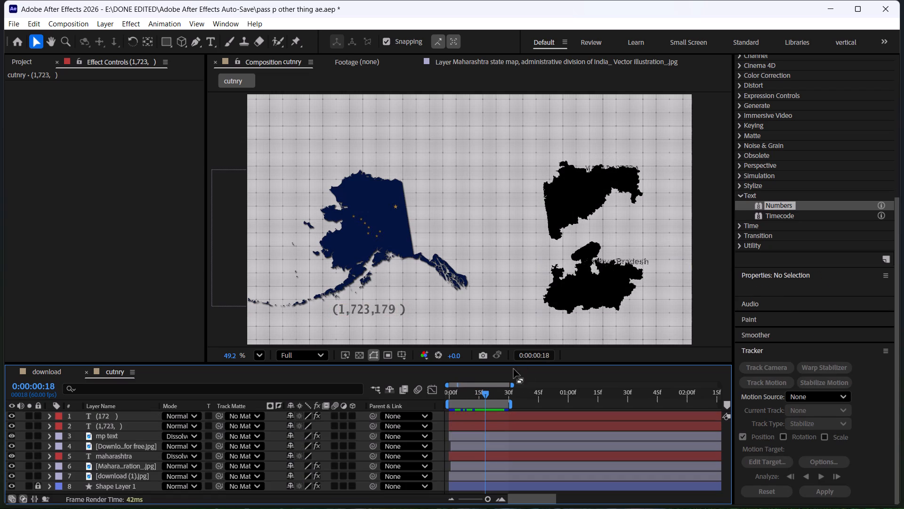
{"action": "left_click_drag", "start_coordinate": [484, 394], "coordinate": [497, 395]}
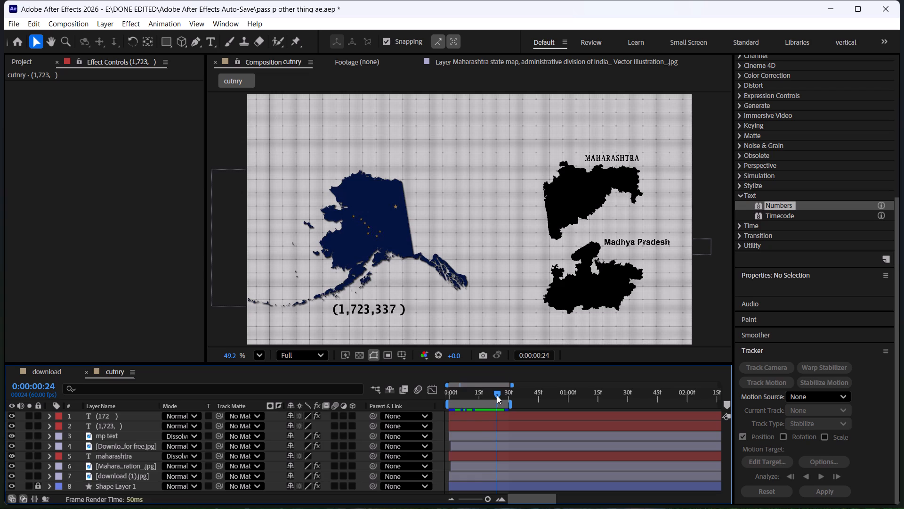
{"action": "left_click_drag", "start_coordinate": [497, 395], "coordinate": [498, 395]}
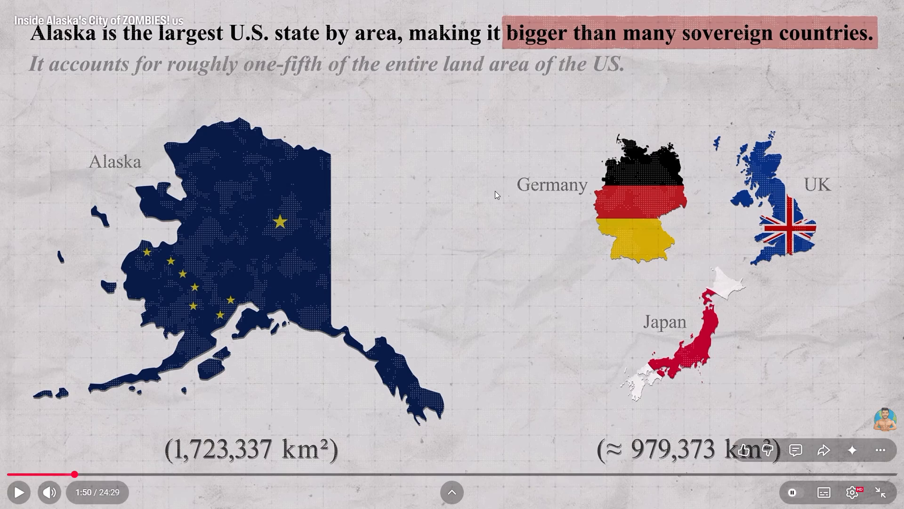
Switch to Brave, leave the full-screen reference video and open the Pixabay site in a new tab.
{"action": "double_click", "coordinate": [495, 191]}
{"action": "left_click", "coordinate": [589, 10]}
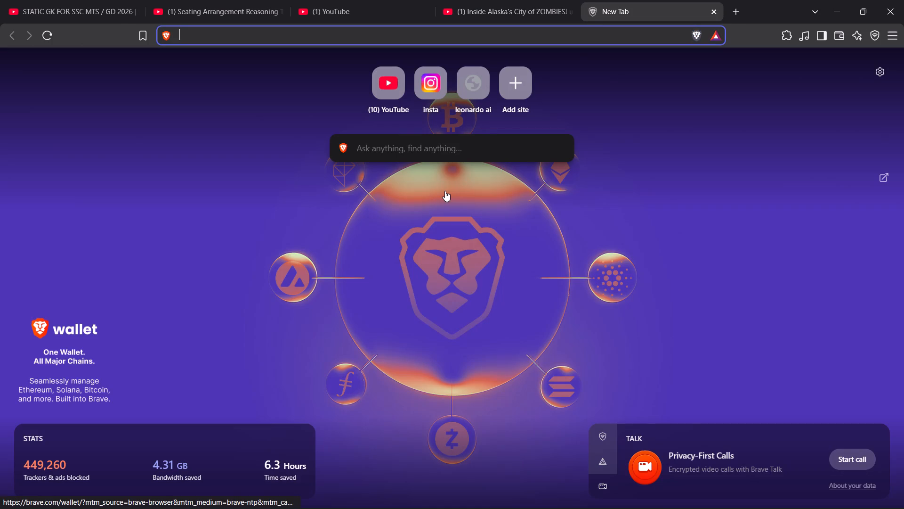
{"action": "type", "text": "pixabay"}
{"action": "key", "text": "Return"}
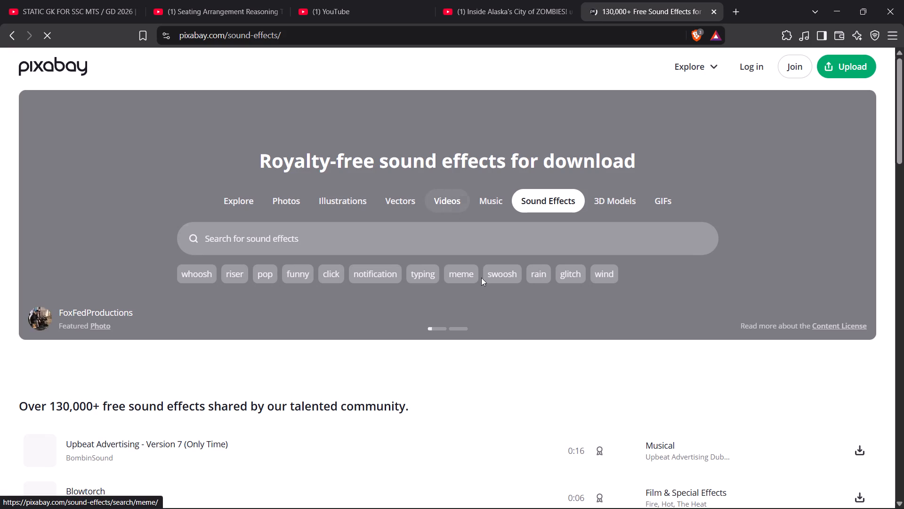
Search Pixabay for "background", switch the results to photos and browse them.
{"action": "left_click", "coordinate": [402, 238]}
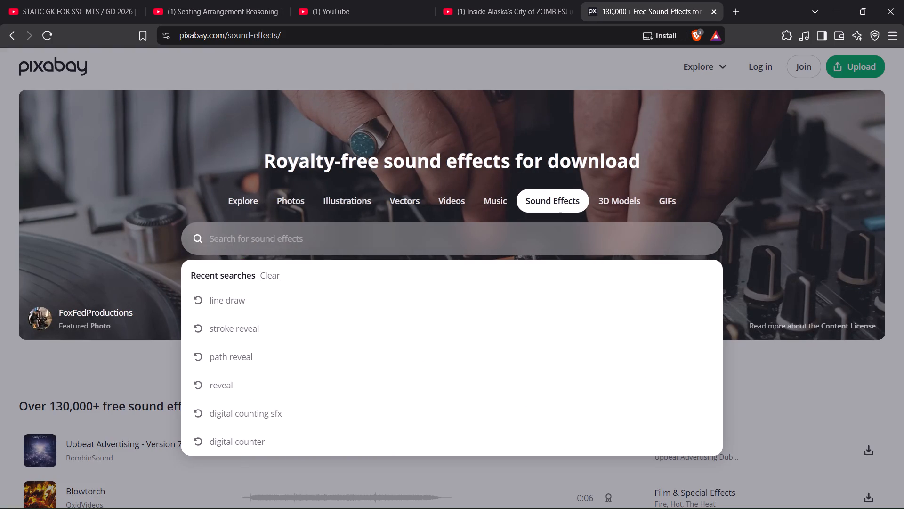
{"action": "type", "text": "bg"}
{"action": "key", "text": "BackSpace"}
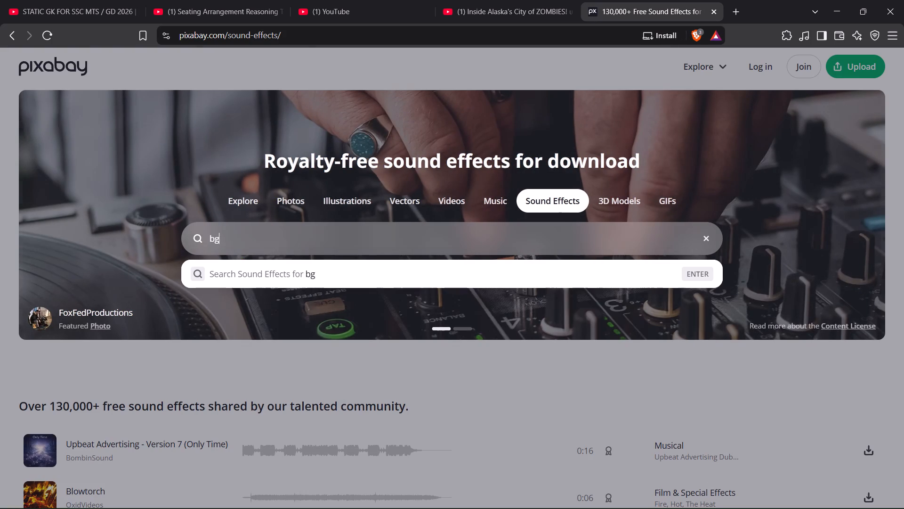
{"action": "key", "text": "a"}
{"action": "type", "text": "cl"}
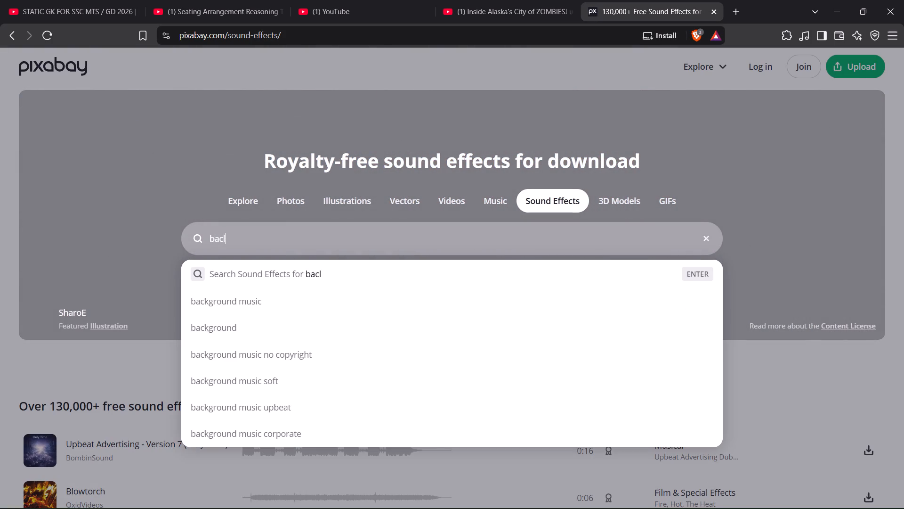
{"action": "key", "text": "BackSpace"}
{"action": "type", "text": "kground"}
{"action": "key", "text": "Return"}
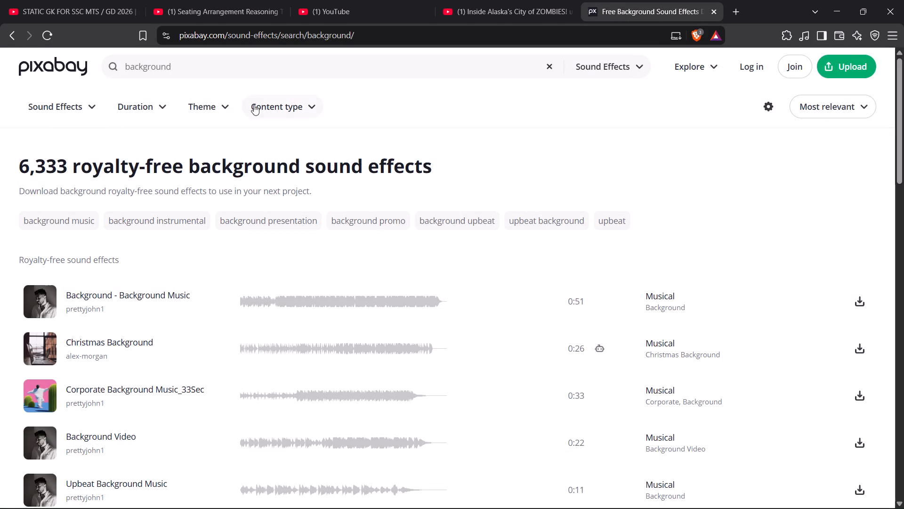
{"action": "left_click", "coordinate": [622, 63]}
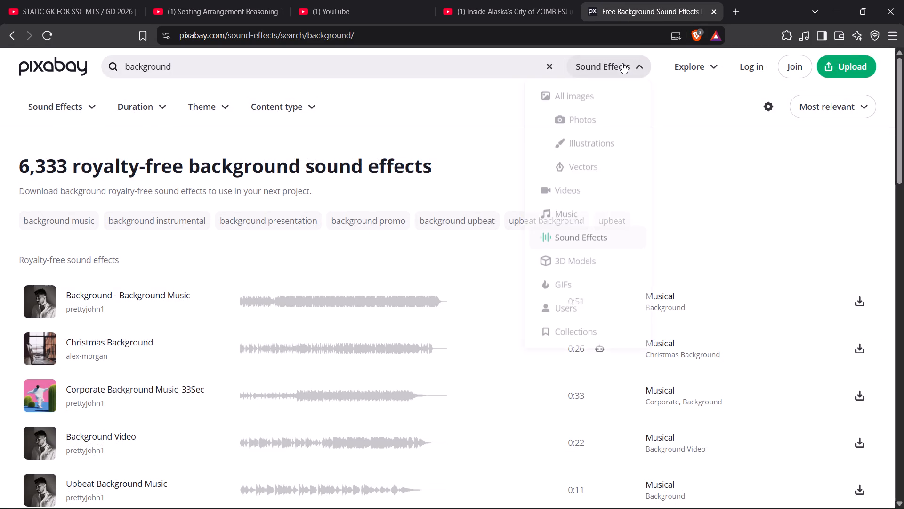
{"action": "left_click", "coordinate": [605, 117]}
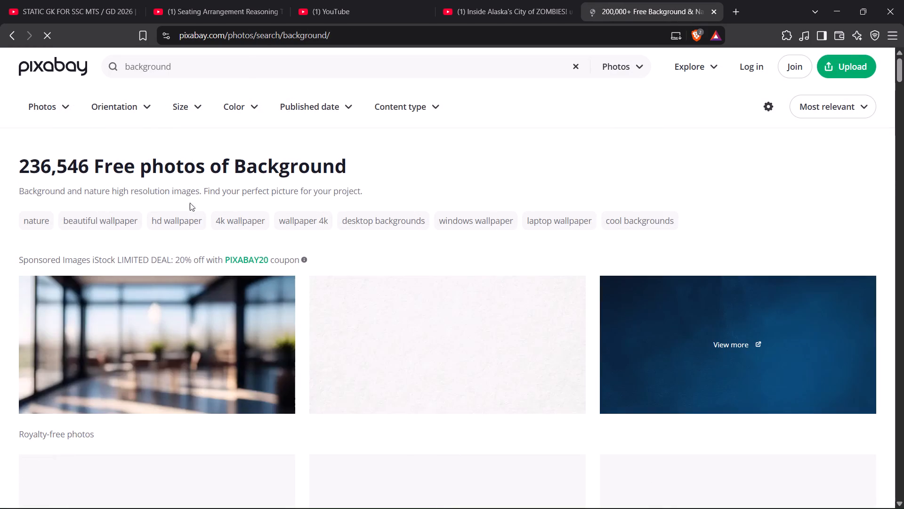
{"action": "scroll", "coordinate": [362, 197], "scroll_direction": "down", "scroll_amount": 3}
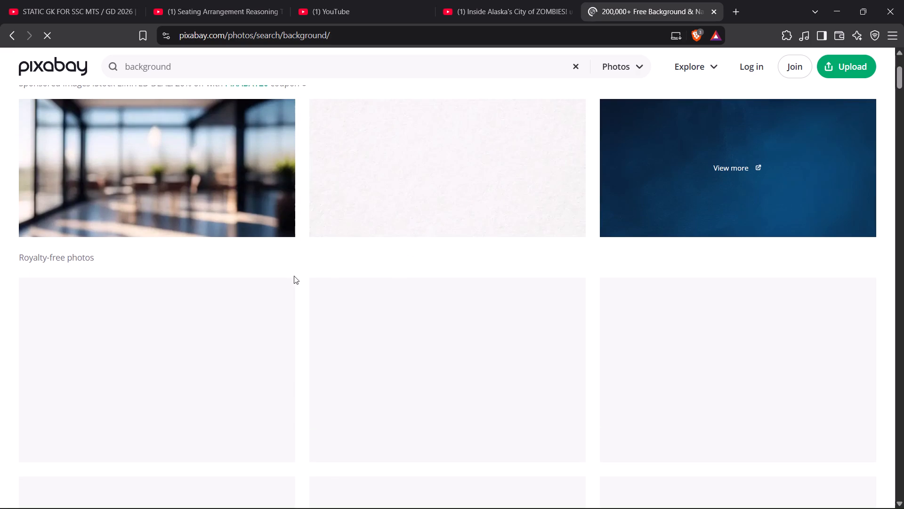
{"action": "scroll", "coordinate": [273, 270], "scroll_direction": "down", "scroll_amount": 4}
{"action": "scroll", "coordinate": [299, 299], "scroll_direction": "up", "scroll_amount": 5}
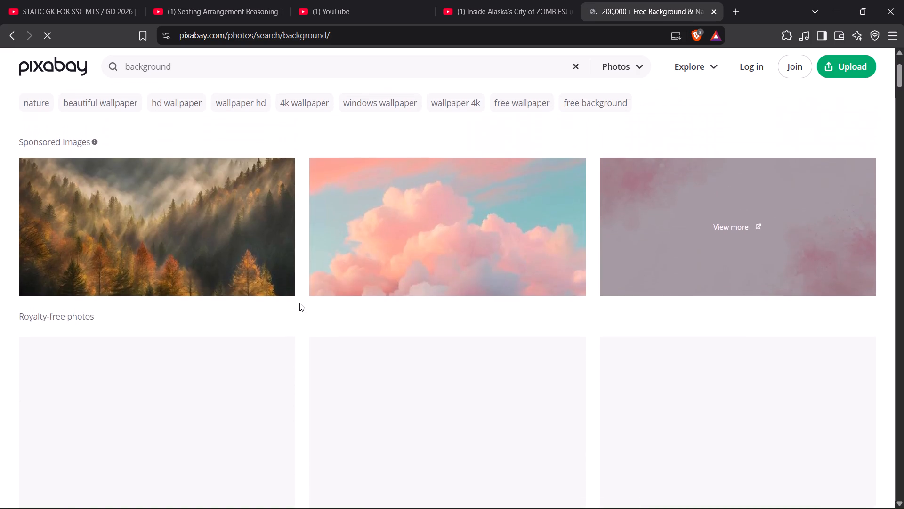
{"action": "scroll", "coordinate": [299, 303], "scroll_direction": "up", "scroll_amount": 4}
Search Pixabay photos for "background dot dot" and browse the first royalty-free results.
{"action": "left_click", "coordinate": [309, 70]}
{"action": "key", "text": "space"}
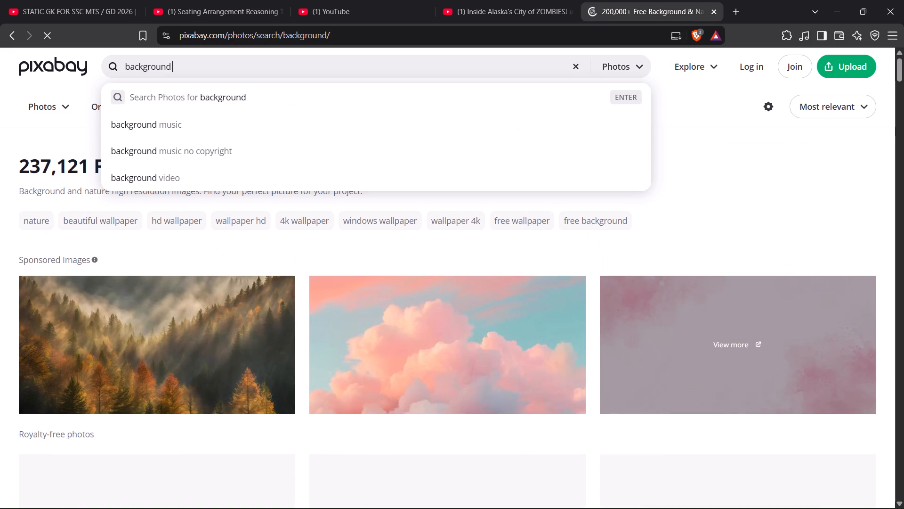
{"action": "type", "text": "dot dp"}
{"action": "key", "text": "BackSpace"}
{"action": "type", "text": "ot"}
{"action": "key", "text": "Return"}
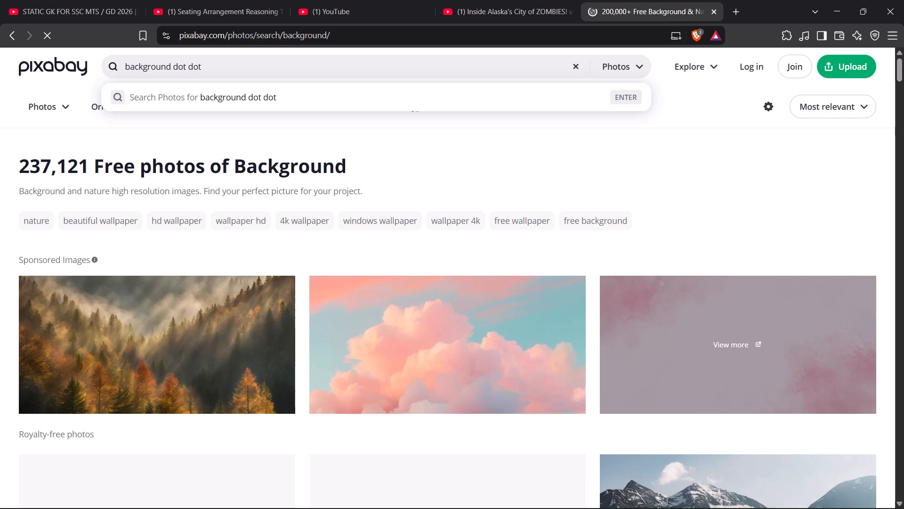
{"action": "scroll", "coordinate": [488, 172], "scroll_direction": "down", "scroll_amount": 2}
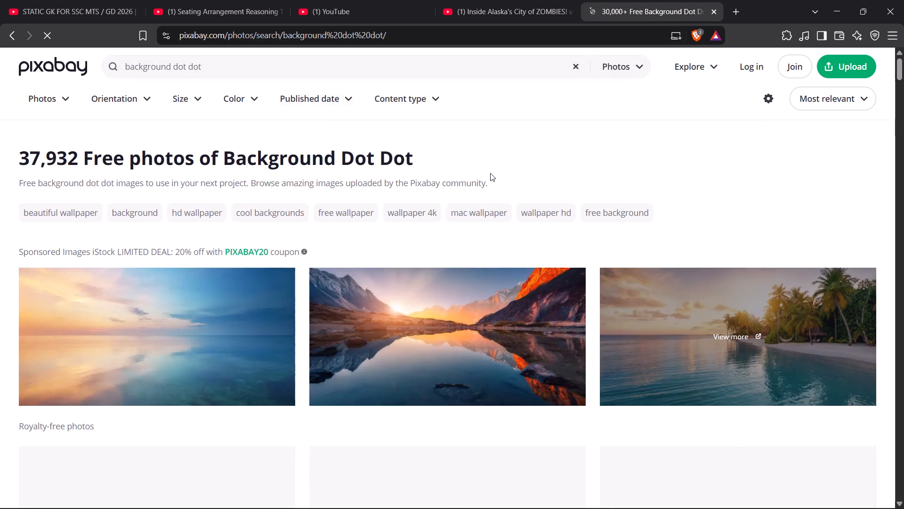
{"action": "scroll", "coordinate": [226, 314], "scroll_direction": "down", "scroll_amount": 3}
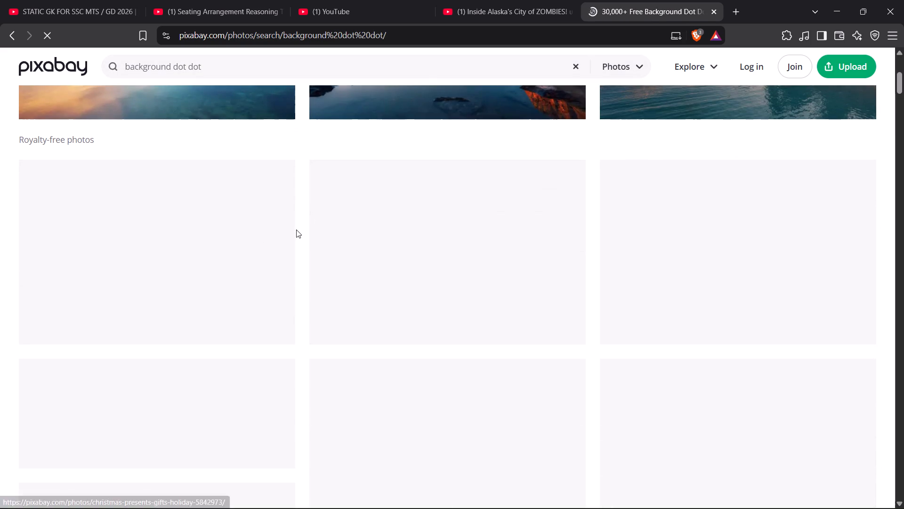
Open the first royalty-free photo, go back to the "background dot dot" results and look through more of them.
{"action": "left_click", "coordinate": [212, 236]}
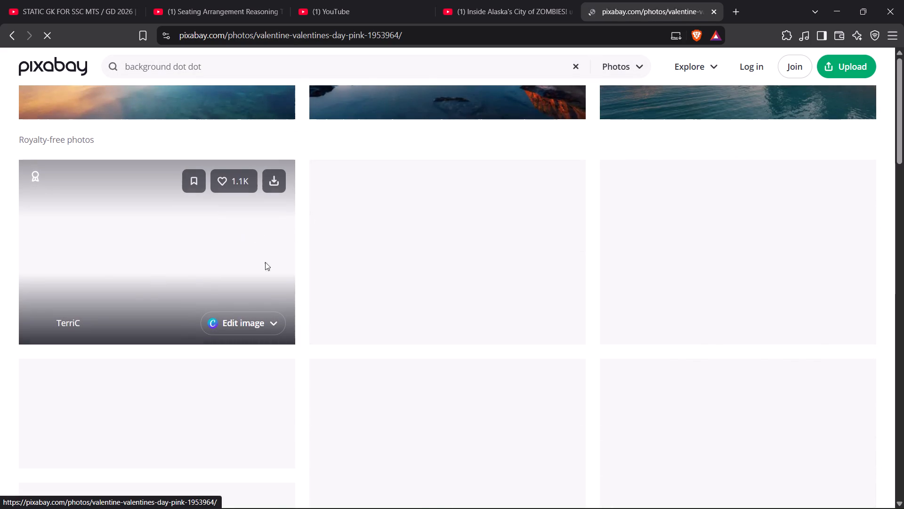
{"action": "scroll", "coordinate": [346, 214], "scroll_direction": "down", "scroll_amount": 4}
{"action": "left_click", "coordinate": [346, 213]}
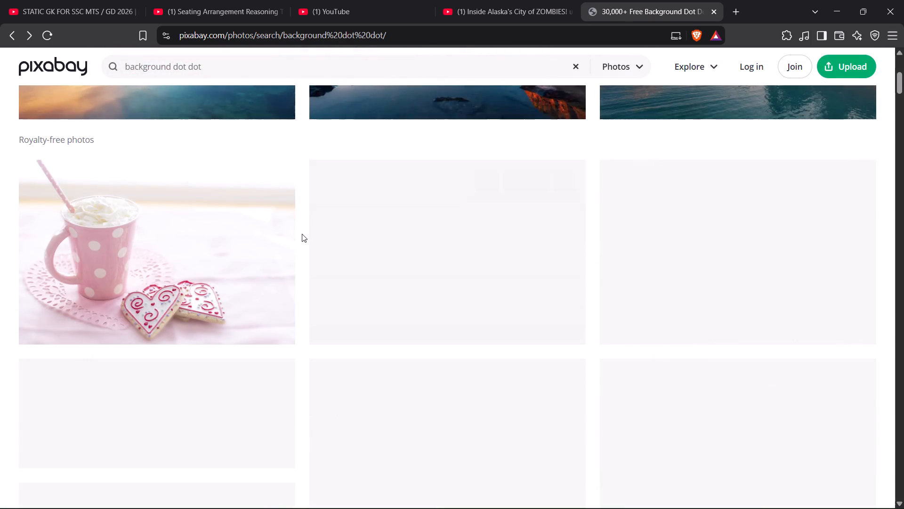
{"action": "scroll", "coordinate": [298, 242], "scroll_direction": "down", "scroll_amount": 14}
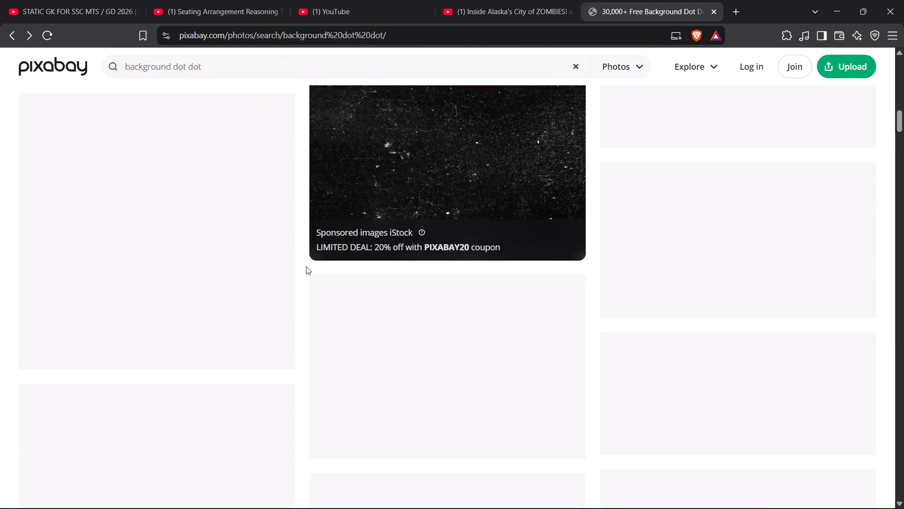
{"action": "scroll", "coordinate": [306, 266], "scroll_direction": "up", "scroll_amount": 10}
Leave Pixabay by going back to the browser's new tab page, ready for a web search.
{"action": "left_click", "coordinate": [306, 266]}
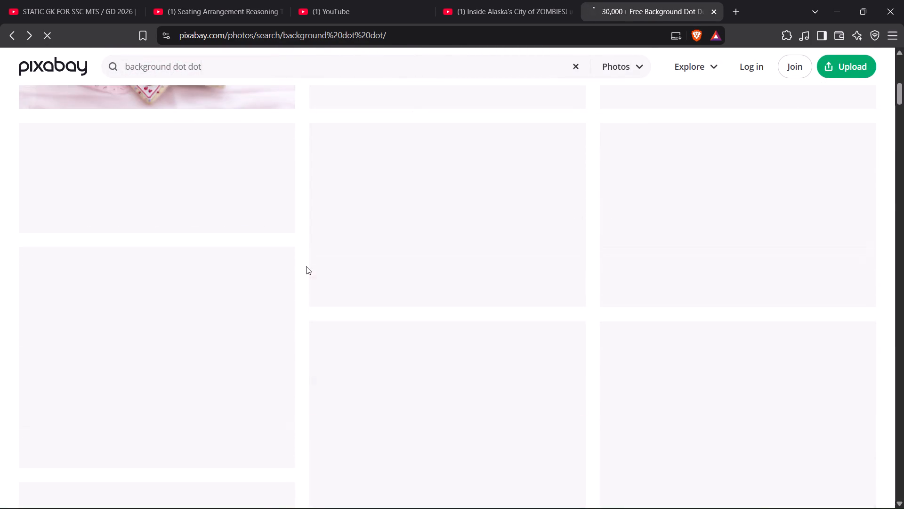
{"action": "triple_click", "coordinate": [306, 266]}
{"action": "left_click", "coordinate": [420, 154]}
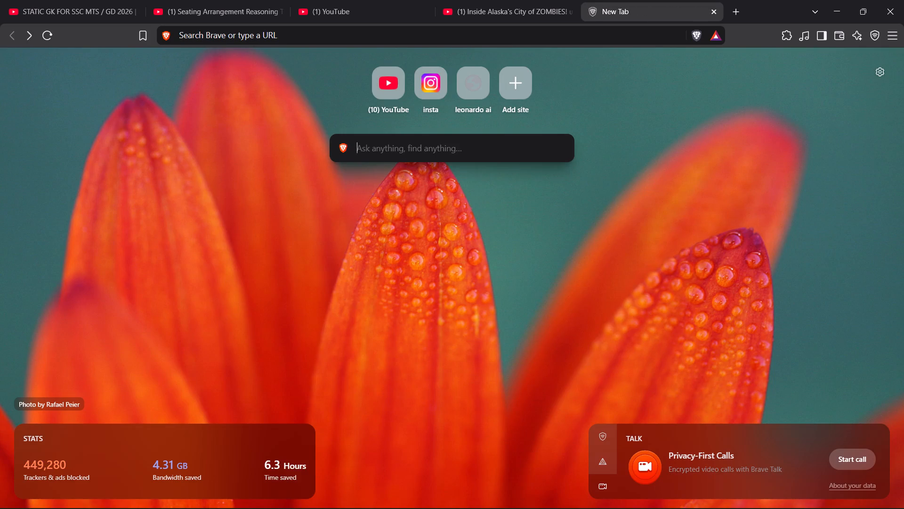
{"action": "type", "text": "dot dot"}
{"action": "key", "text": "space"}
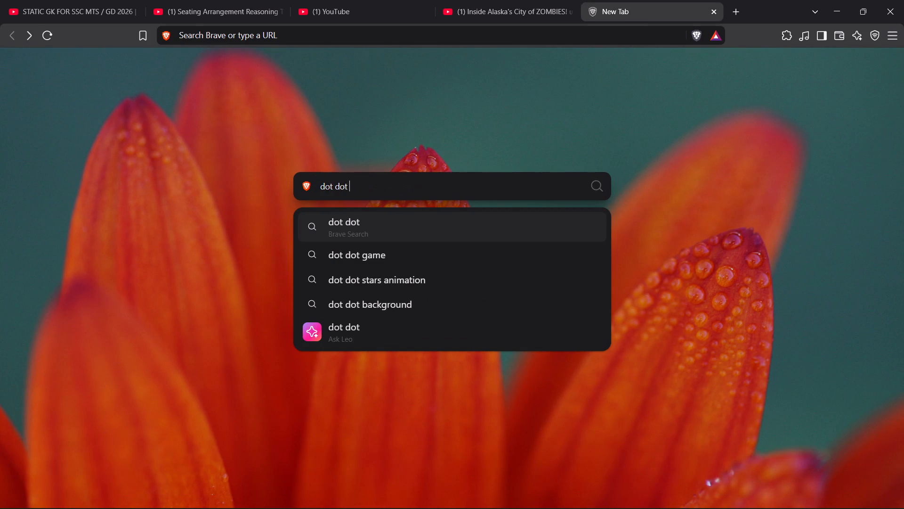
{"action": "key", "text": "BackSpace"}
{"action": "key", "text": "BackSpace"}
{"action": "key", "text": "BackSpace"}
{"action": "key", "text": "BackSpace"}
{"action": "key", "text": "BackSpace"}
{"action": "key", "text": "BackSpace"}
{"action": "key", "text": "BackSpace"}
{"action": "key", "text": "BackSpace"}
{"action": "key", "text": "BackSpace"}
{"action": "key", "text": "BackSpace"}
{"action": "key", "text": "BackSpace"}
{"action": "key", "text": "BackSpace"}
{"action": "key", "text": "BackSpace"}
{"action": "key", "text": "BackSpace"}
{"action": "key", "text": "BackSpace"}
Search the web for "digital dot white paper", switch to the image results and browse them.
{"action": "type", "text": "digital dot white paper"}
{"action": "key", "text": "Return"}
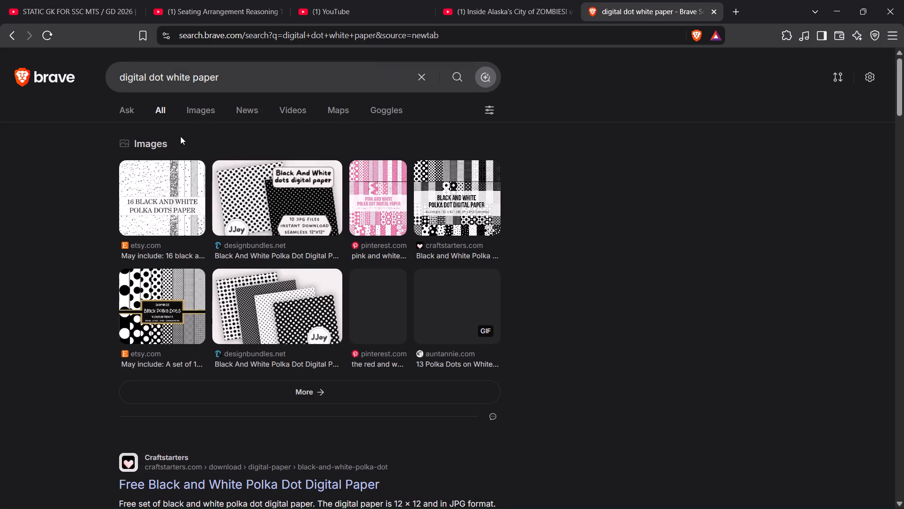
{"action": "left_click", "coordinate": [191, 108]}
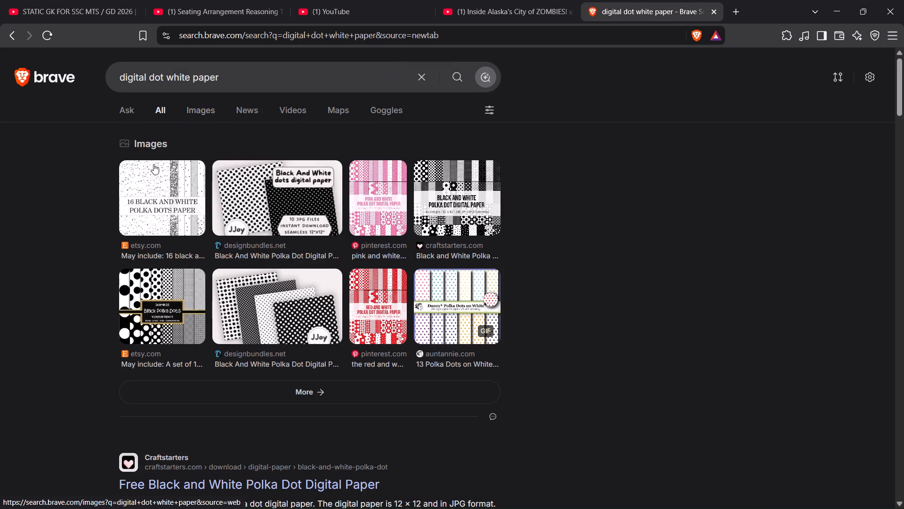
{"action": "scroll", "coordinate": [500, 252], "scroll_direction": "down", "scroll_amount": 4}
{"action": "scroll", "coordinate": [420, 261], "scroll_direction": "down", "scroll_amount": 1}
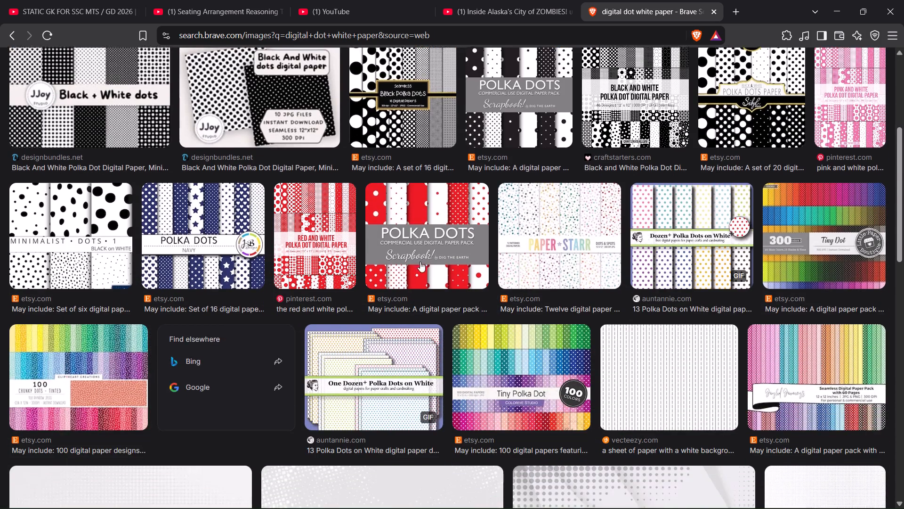
{"action": "scroll", "coordinate": [420, 262], "scroll_direction": "down", "scroll_amount": 5}
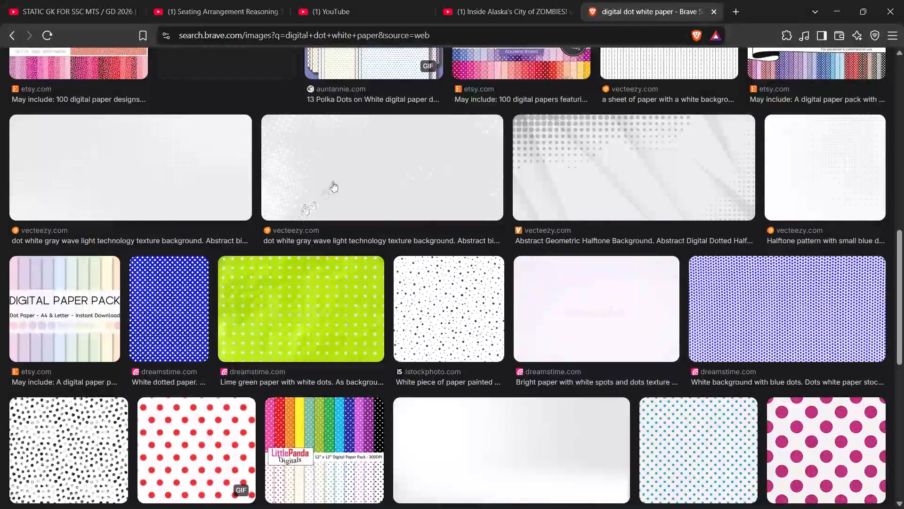
Preview the white-on-gray dot wave texture, browse the Vecteezy white dots vectors it links to and return to the image results.
{"action": "left_click", "coordinate": [332, 181]}
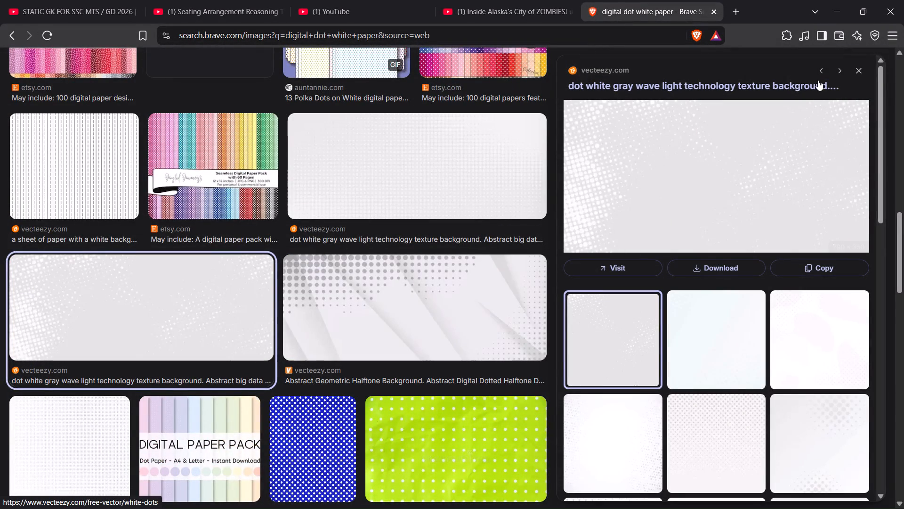
{"action": "left_click", "coordinate": [735, 81]}
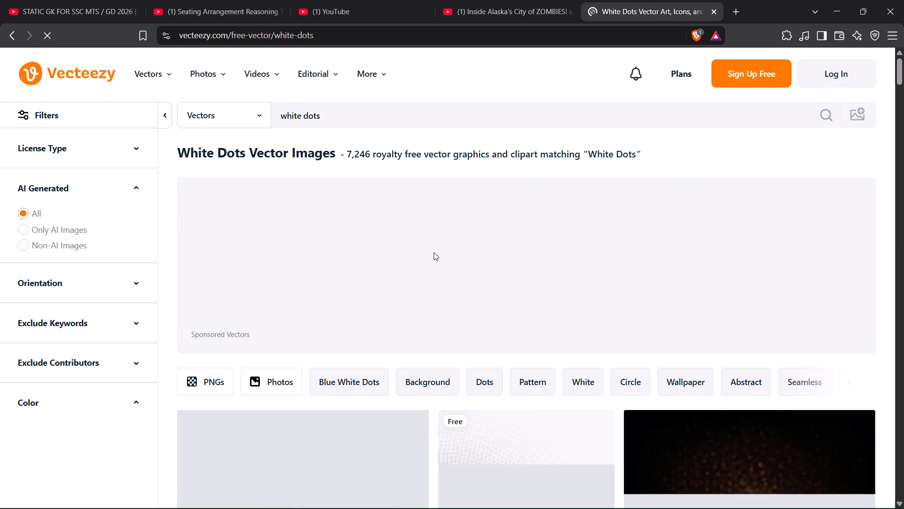
{"action": "scroll", "coordinate": [434, 252], "scroll_direction": "down", "scroll_amount": 3}
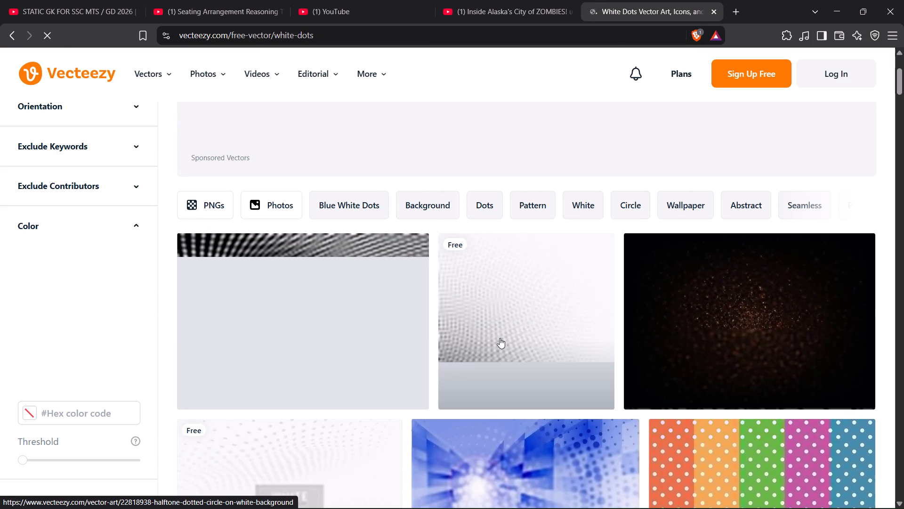
{"action": "scroll", "coordinate": [500, 338], "scroll_direction": "down", "scroll_amount": 4}
{"action": "scroll", "coordinate": [410, 343], "scroll_direction": "up", "scroll_amount": 5}
{"action": "scroll", "coordinate": [489, 268], "scroll_direction": "up", "scroll_amount": 4}
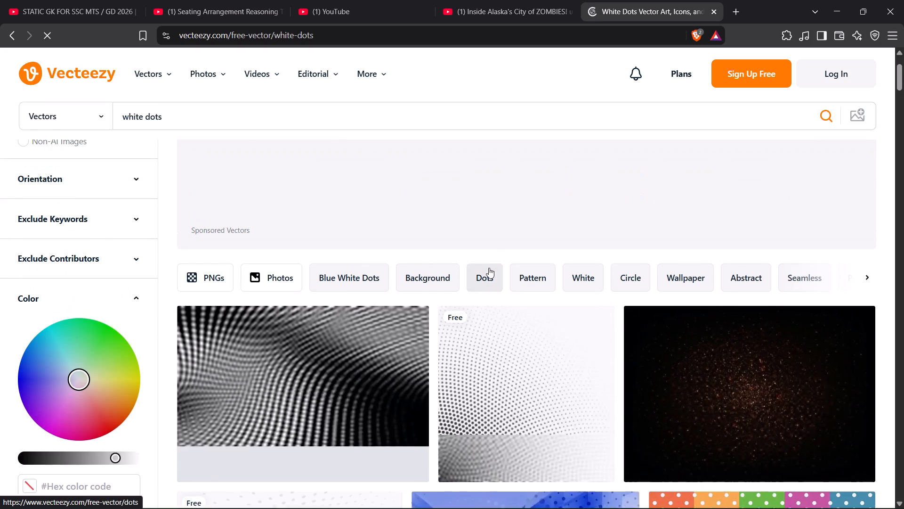
{"action": "scroll", "coordinate": [489, 268], "scroll_direction": "up", "scroll_amount": 1}
{"action": "left_click", "coordinate": [338, 286]}
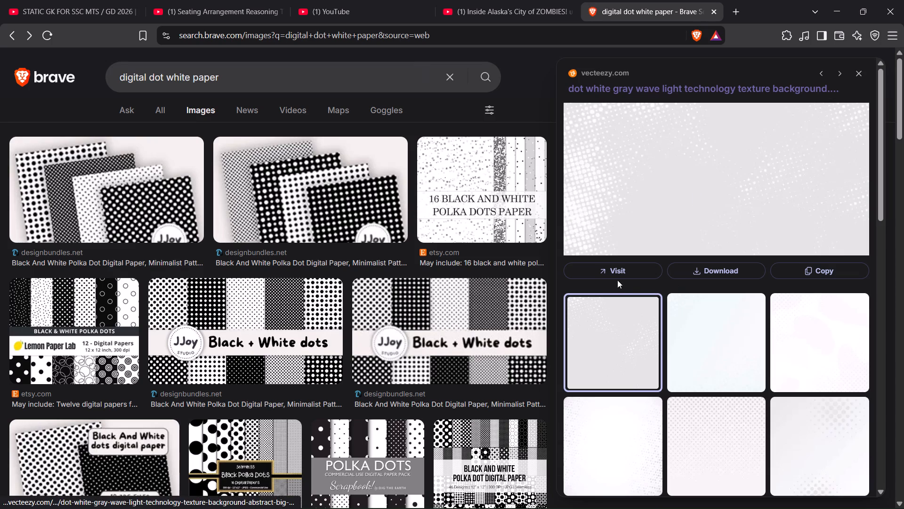
Open the dot texture's Vecteezy source page in a separate tab and return to the image search tab.
{"action": "left_click", "coordinate": [609, 273]}
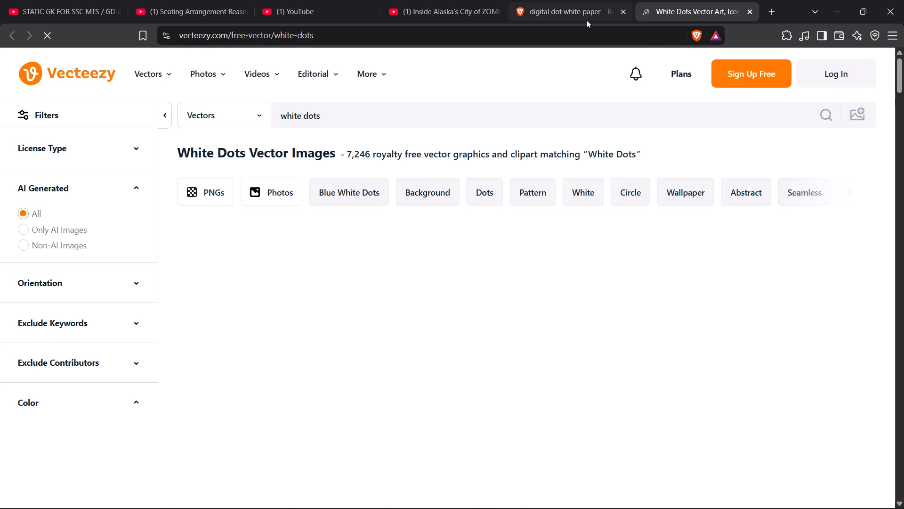
{"action": "left_click", "coordinate": [591, 0]}
Browse further through the "digital dot white paper" image results for a suitable dotted background.
{"action": "left_click_drag", "start_coordinate": [249, 263], "coordinate": [254, 263]}
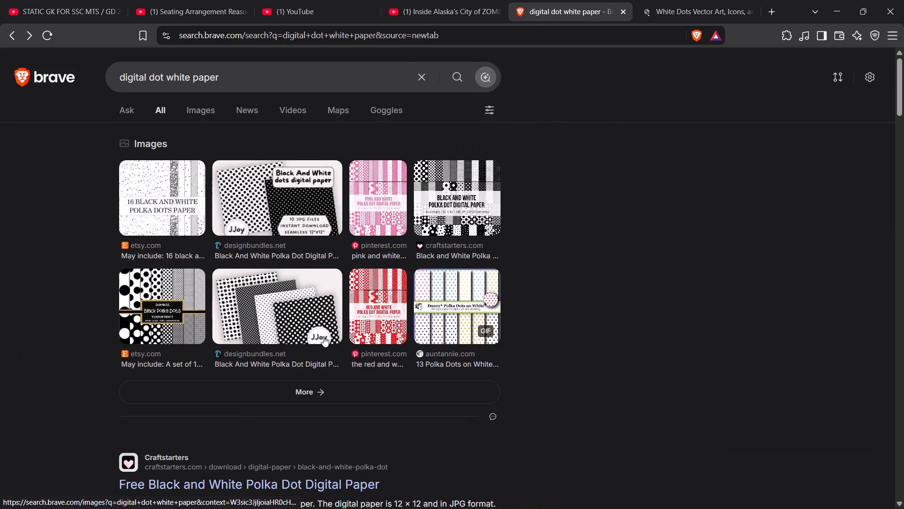
{"action": "left_click_drag", "start_coordinate": [310, 328], "coordinate": [306, 328]}
{"action": "scroll", "coordinate": [432, 217], "scroll_direction": "down", "scroll_amount": 4}
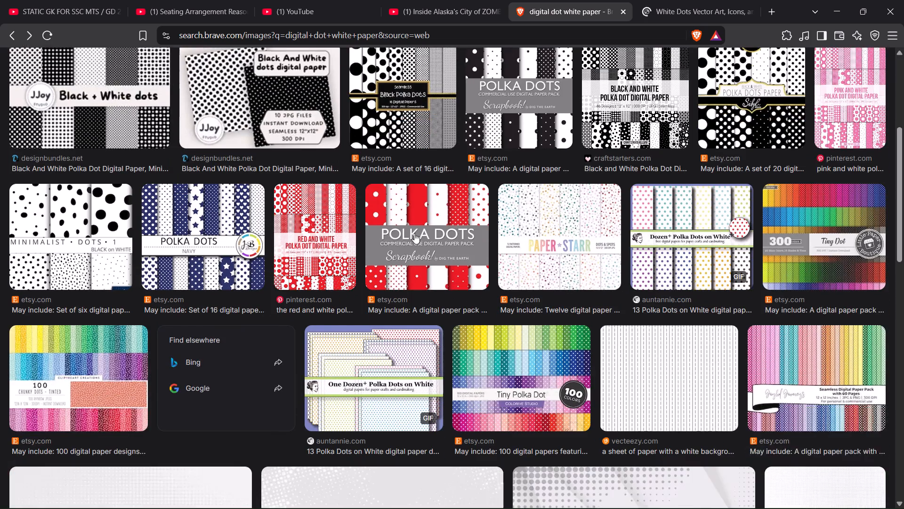
{"action": "scroll", "coordinate": [387, 243], "scroll_direction": "down", "scroll_amount": 7}
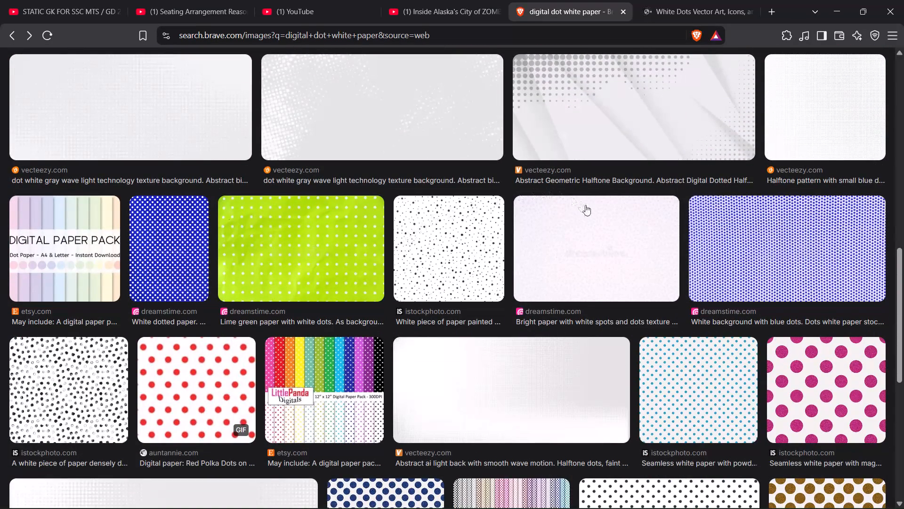
{"action": "scroll", "coordinate": [589, 218], "scroll_direction": "down", "scroll_amount": 3}
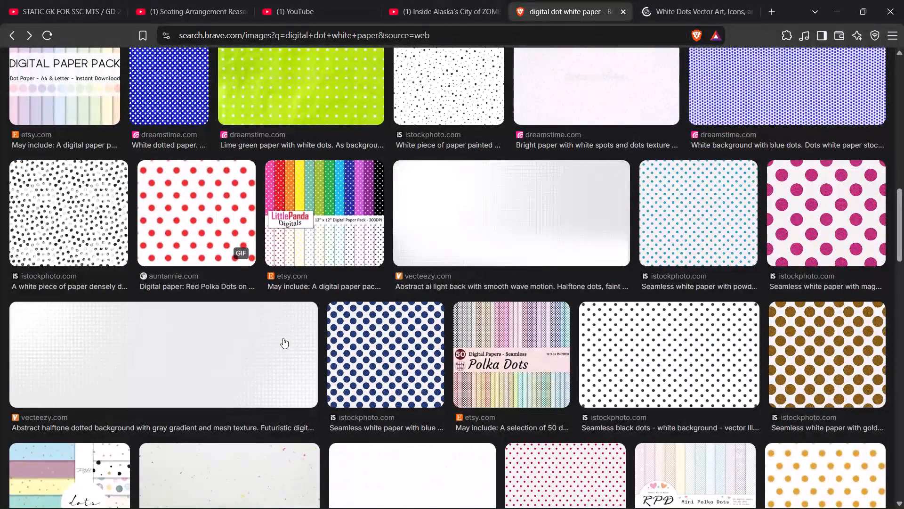
{"action": "scroll", "coordinate": [282, 332], "scroll_direction": "down", "scroll_amount": 4}
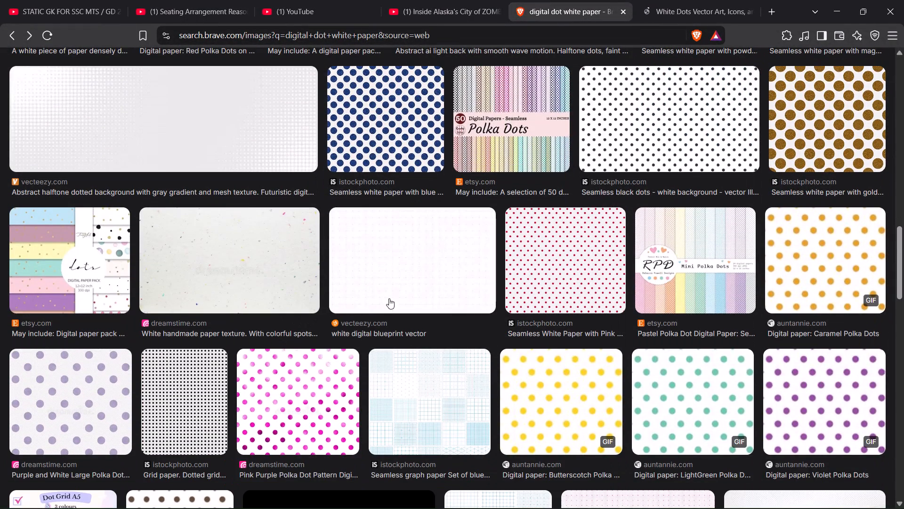
{"action": "scroll", "coordinate": [429, 287], "scroll_direction": "down", "scroll_amount": 6}
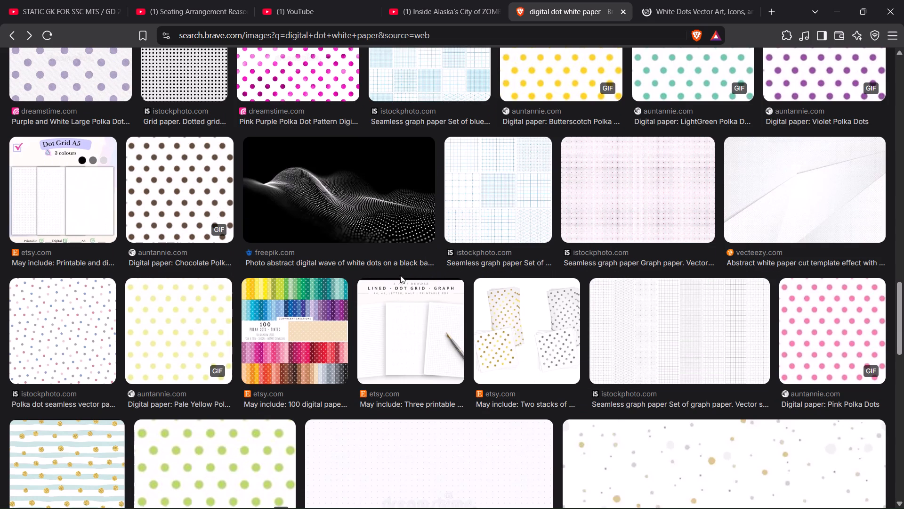
{"action": "scroll", "coordinate": [323, 208], "scroll_direction": "down", "scroll_amount": 2}
{"action": "scroll", "coordinate": [347, 122], "scroll_direction": "up", "scroll_amount": 1}
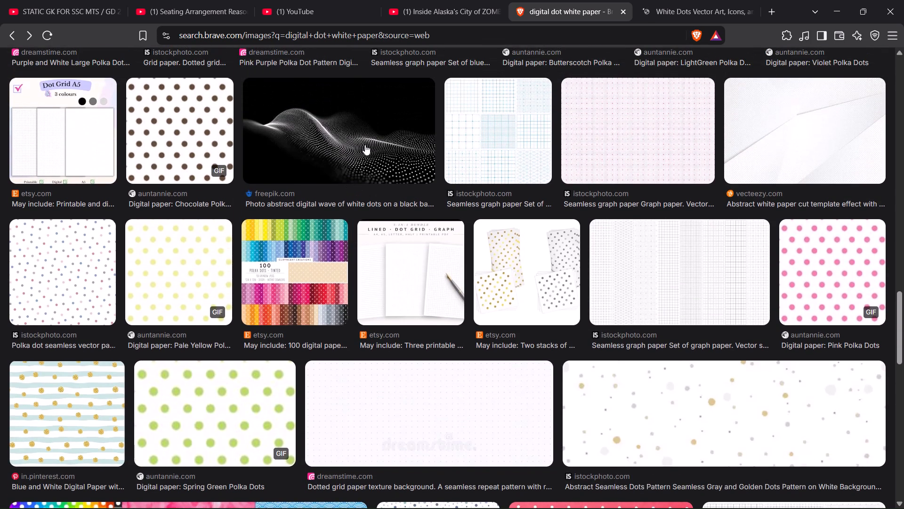
{"action": "scroll", "coordinate": [365, 145], "scroll_direction": "down", "scroll_amount": 8}
{"action": "scroll", "coordinate": [217, 209], "scroll_direction": "down", "scroll_amount": 3}
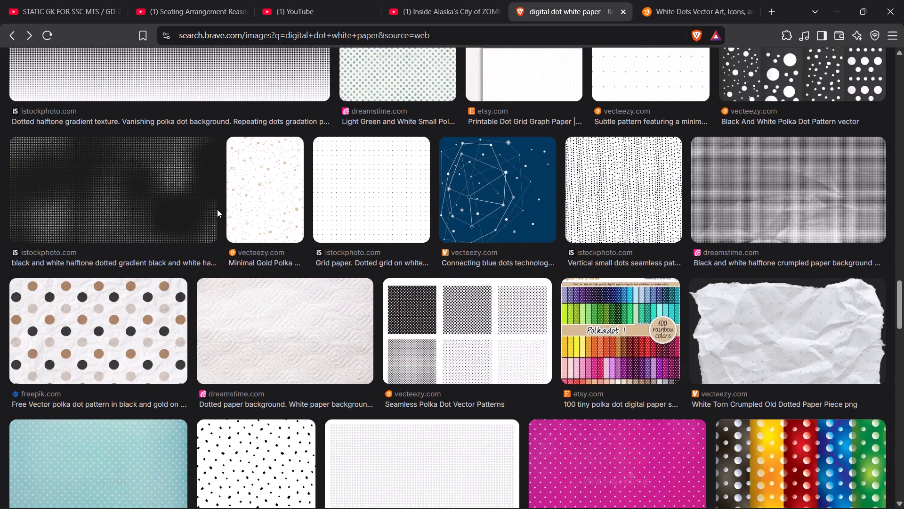
{"action": "scroll", "coordinate": [217, 209], "scroll_direction": "down", "scroll_amount": 2}
{"action": "scroll", "coordinate": [217, 209], "scroll_direction": "up", "scroll_amount": 2}
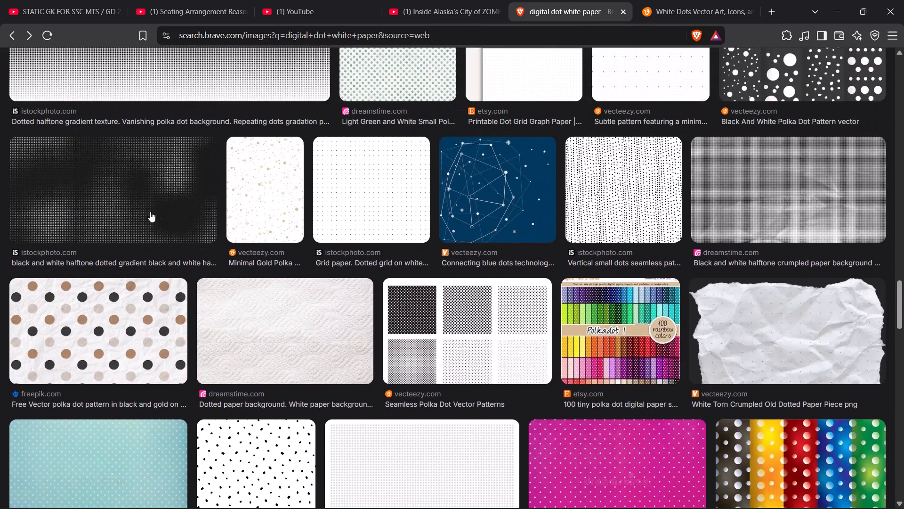
Preview the black and white halftone dotted gradient from iStockphoto, then go back to the general search results.
{"action": "left_click", "coordinate": [150, 213]}
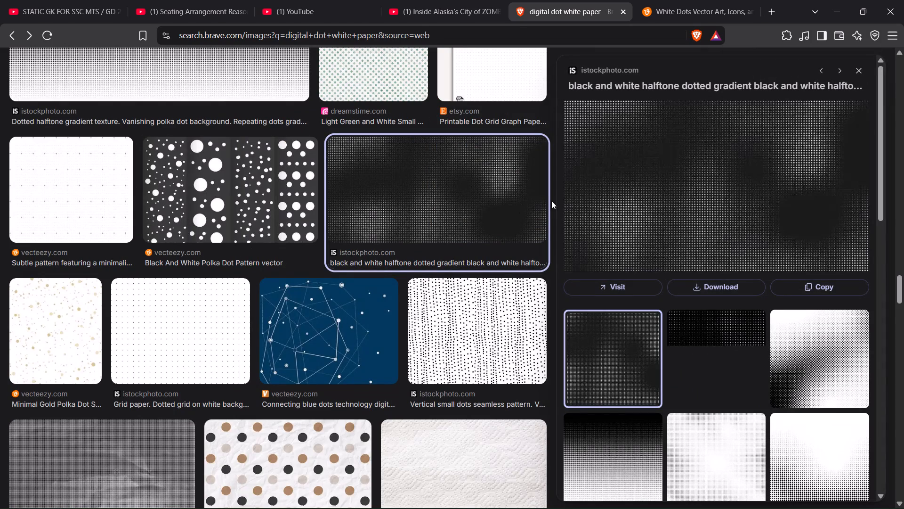
{"action": "left_click", "coordinate": [551, 201]}
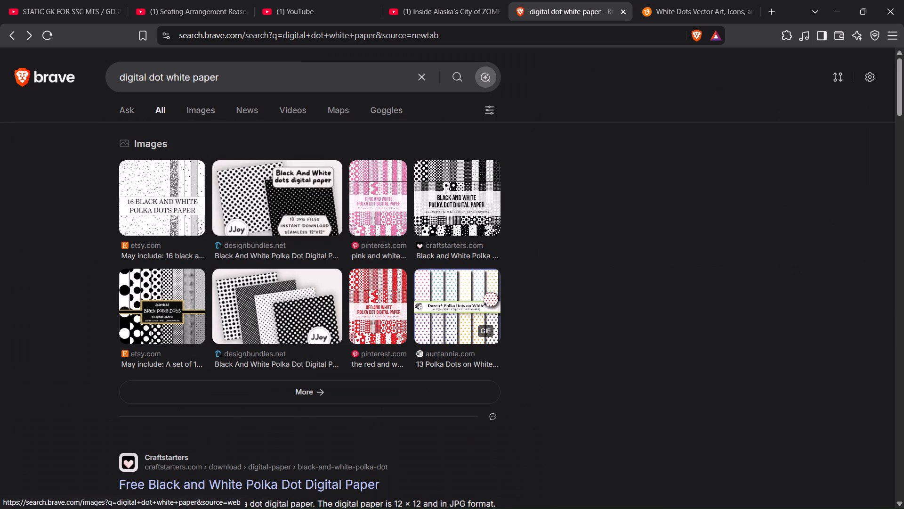
Copy the heading "White Dots Vector Images" from the Vecteezy page and run a web search for it.
{"action": "left_click", "coordinate": [700, 0]}
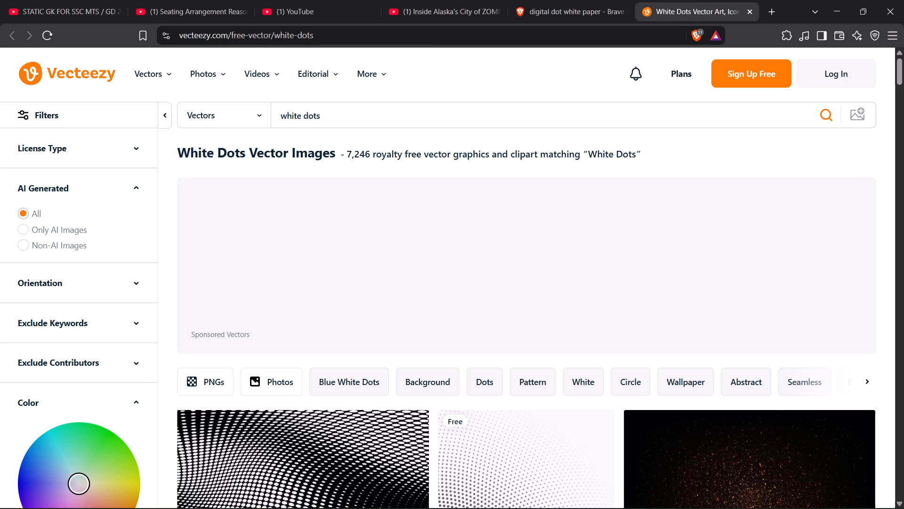
{"action": "left_click", "coordinate": [585, 0]}
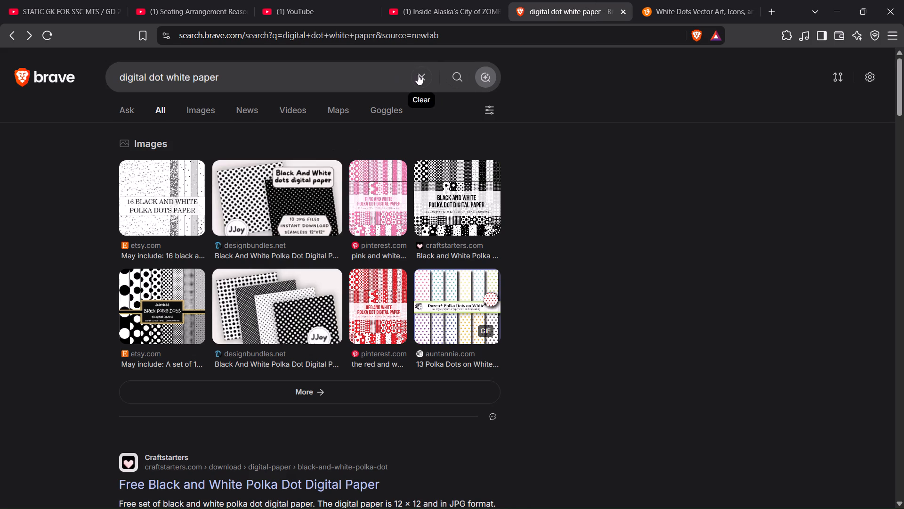
{"action": "left_click", "coordinate": [662, 0]}
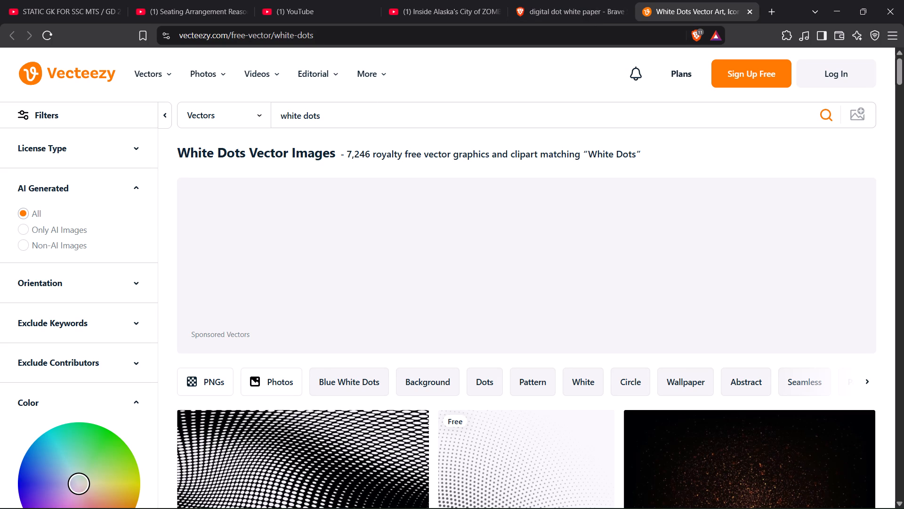
{"action": "left_click_drag", "start_coordinate": [334, 154], "coordinate": [175, 149]}
{"action": "key", "text": "ctrl+c"}
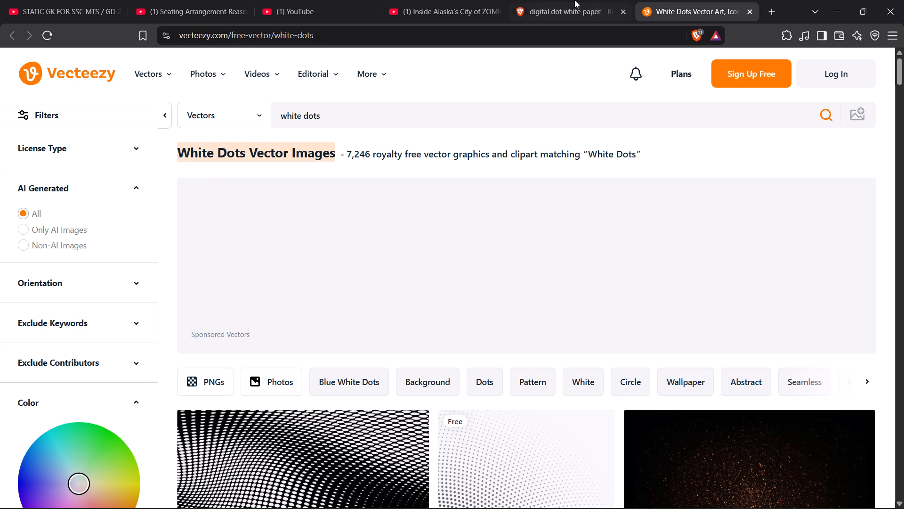
{"action": "left_click", "coordinate": [574, 0]}
{"action": "left_click", "coordinate": [413, 77]}
{"action": "key", "text": "ctrl+v"}
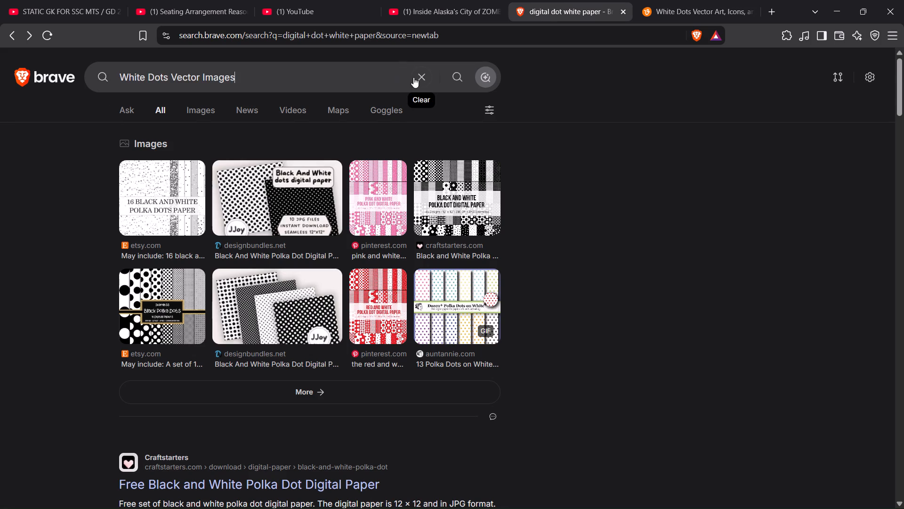
{"action": "key", "text": "Return"}
Open the Pngtree white dots result and complete its human verification with the displayed code.
{"action": "scroll", "coordinate": [72, 256], "scroll_direction": "down", "scroll_amount": 13}
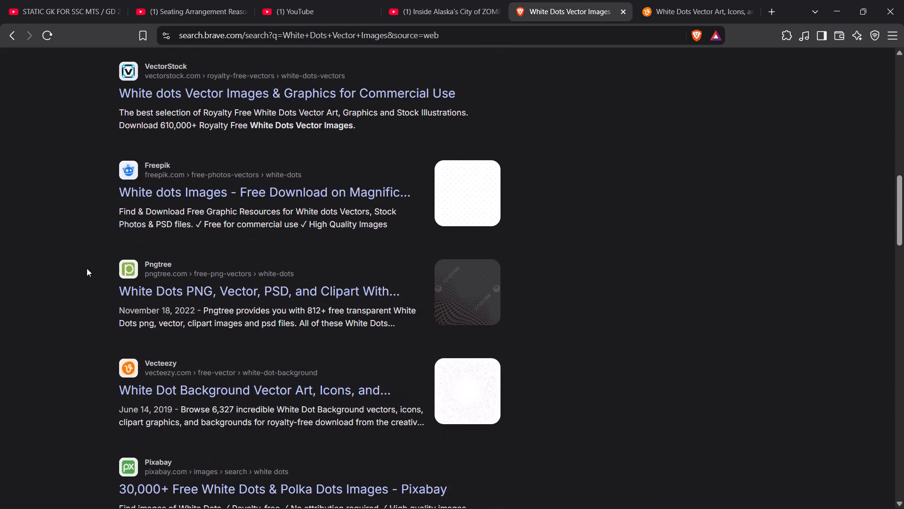
{"action": "left_click", "coordinate": [222, 272]}
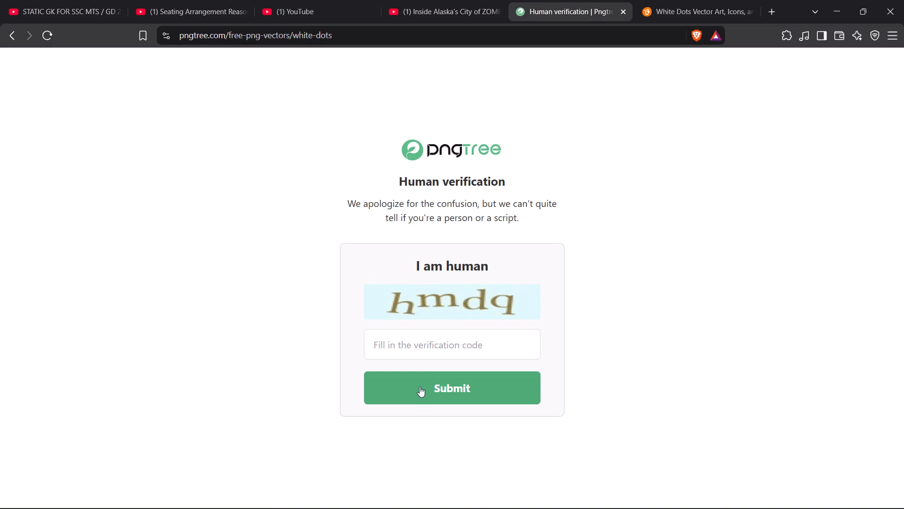
{"action": "left_click", "coordinate": [451, 351]}
{"action": "type", "text": "hmdq"}
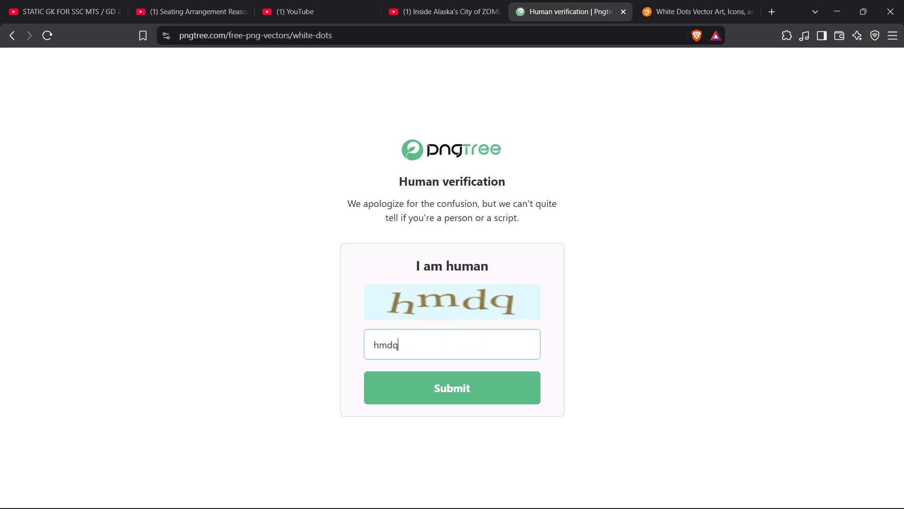
{"action": "key", "text": "Return"}
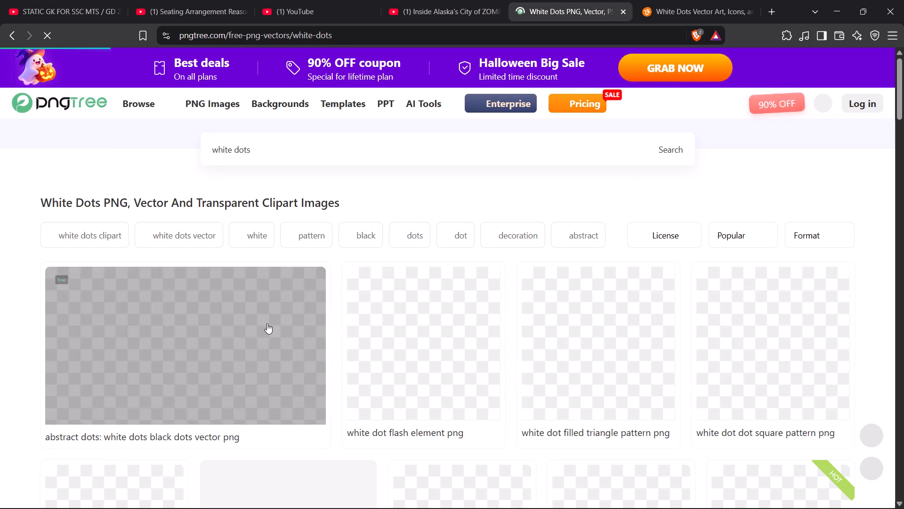
Browse Pngtree's white dots images for a suitable dotted background, and return to the web search results.
{"action": "scroll", "coordinate": [433, 189], "scroll_direction": "down", "scroll_amount": 1}
{"action": "scroll", "coordinate": [500, 156], "scroll_direction": "down", "scroll_amount": 3}
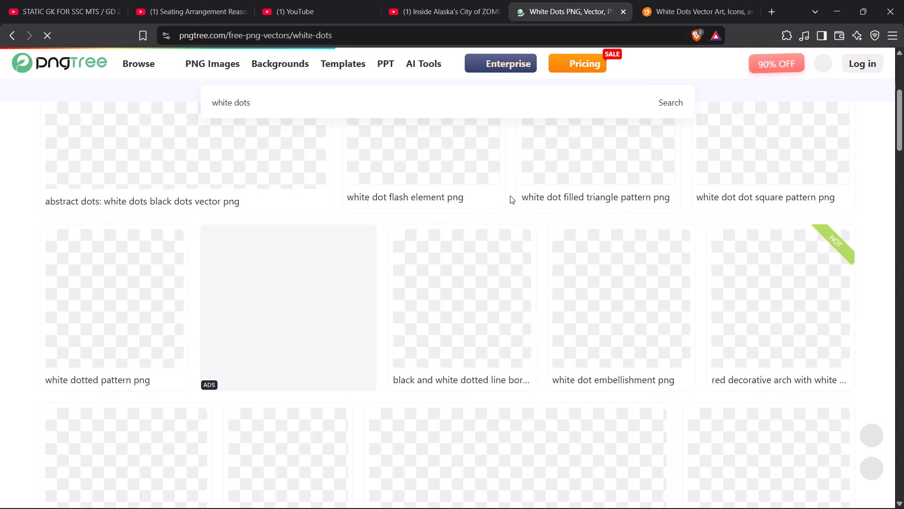
{"action": "scroll", "coordinate": [510, 197], "scroll_direction": "up", "scroll_amount": 3}
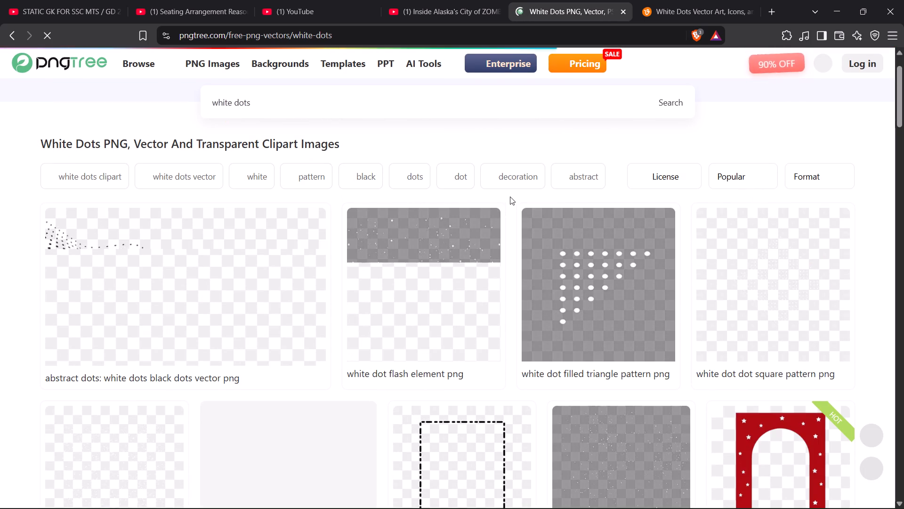
{"action": "scroll", "coordinate": [510, 197], "scroll_direction": "down", "scroll_amount": 3}
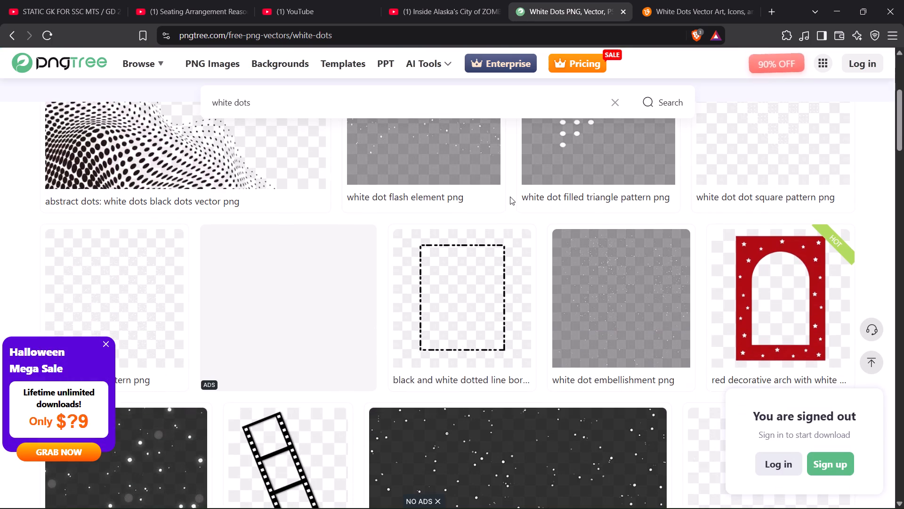
{"action": "scroll", "coordinate": [510, 197], "scroll_direction": "down", "scroll_amount": 8}
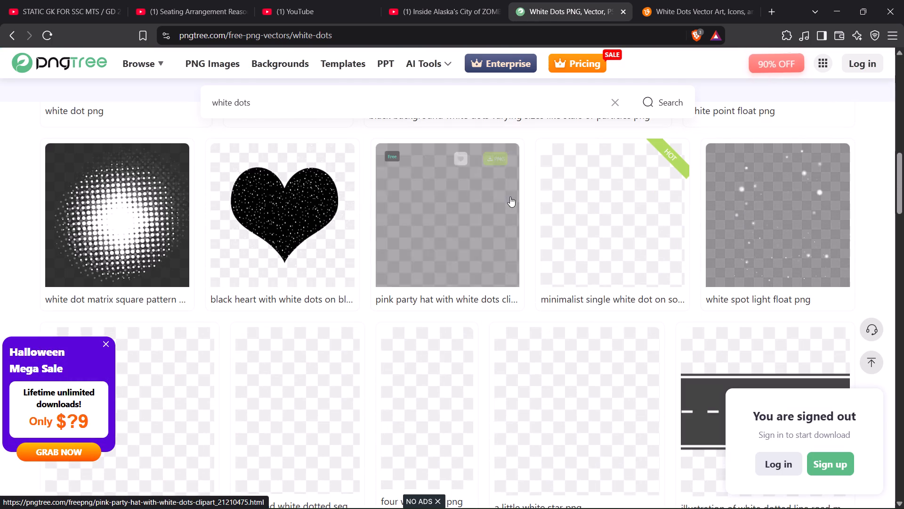
{"action": "scroll", "coordinate": [467, 289], "scroll_direction": "down", "scroll_amount": 3}
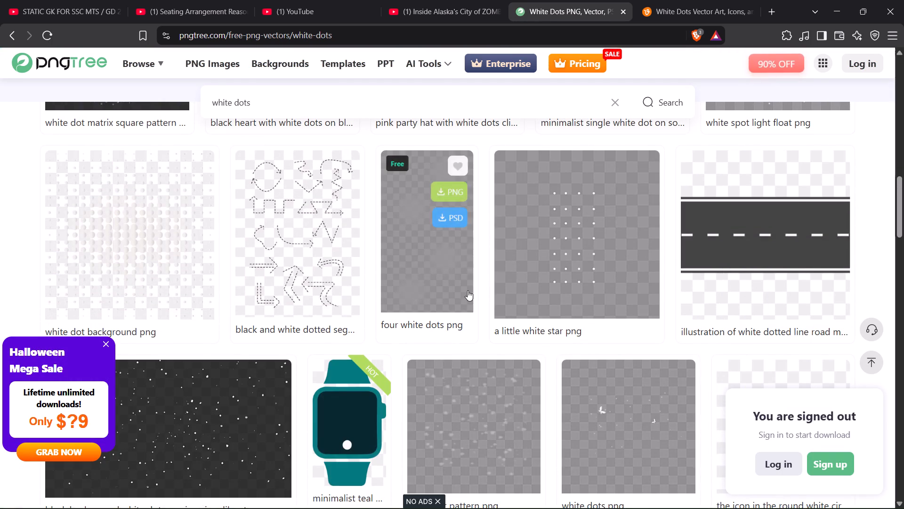
{"action": "scroll", "coordinate": [483, 323], "scroll_direction": "down", "scroll_amount": 4}
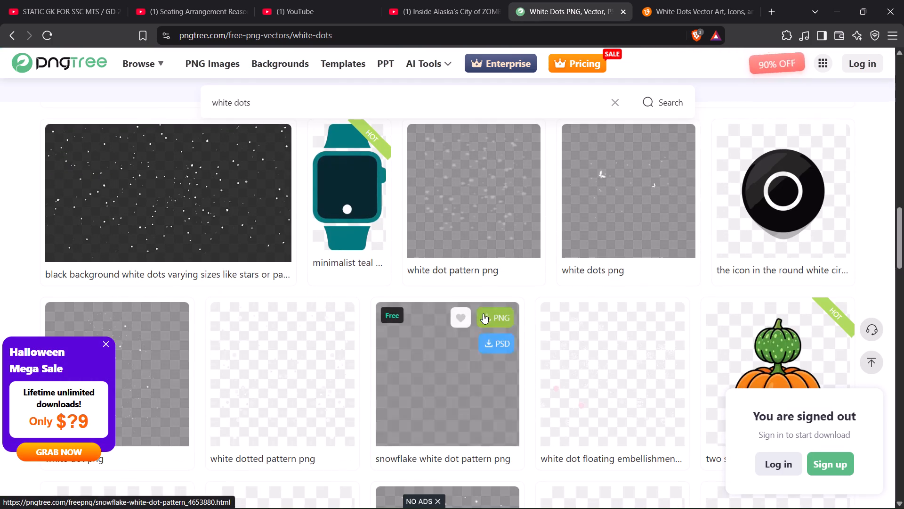
{"action": "scroll", "coordinate": [477, 279], "scroll_direction": "down", "scroll_amount": 5}
{"action": "left_click", "coordinate": [477, 279]}
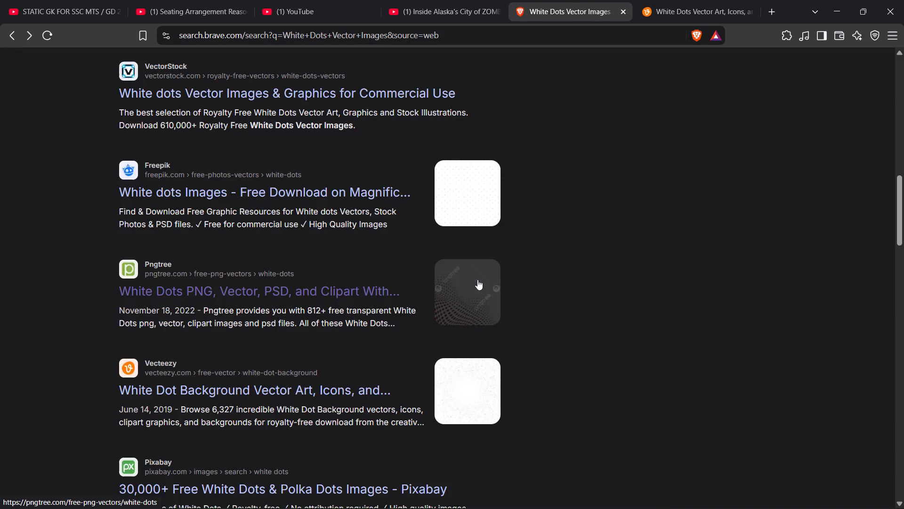
Open the Pixabay free white dots and polka dots images result.
{"action": "scroll", "coordinate": [297, 366], "scroll_direction": "down", "scroll_amount": 4}
{"action": "left_click", "coordinate": [245, 247]}
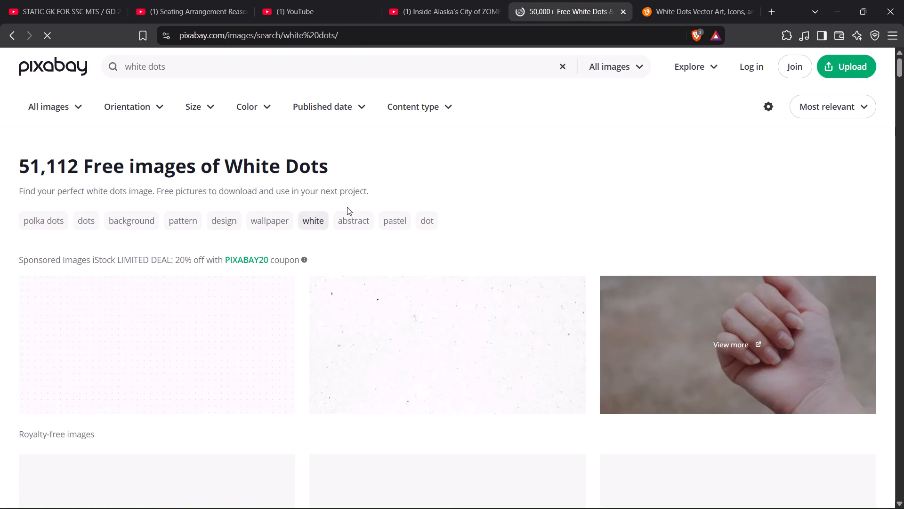
View the sponsored dotted grid paper image on iStock, and close both the Vecteezy and iStock tabs.
{"action": "scroll", "coordinate": [310, 240], "scroll_direction": "down", "scroll_amount": 1}
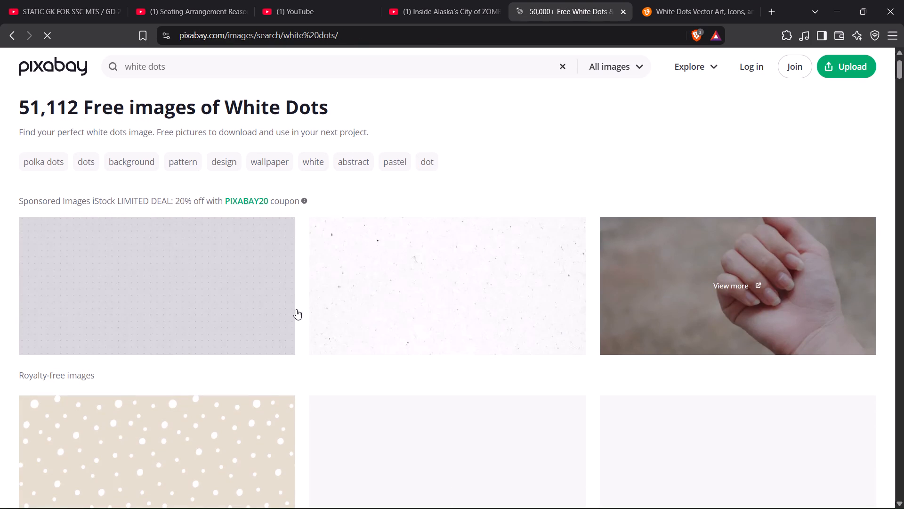
{"action": "scroll", "coordinate": [302, 326], "scroll_direction": "down", "scroll_amount": 3}
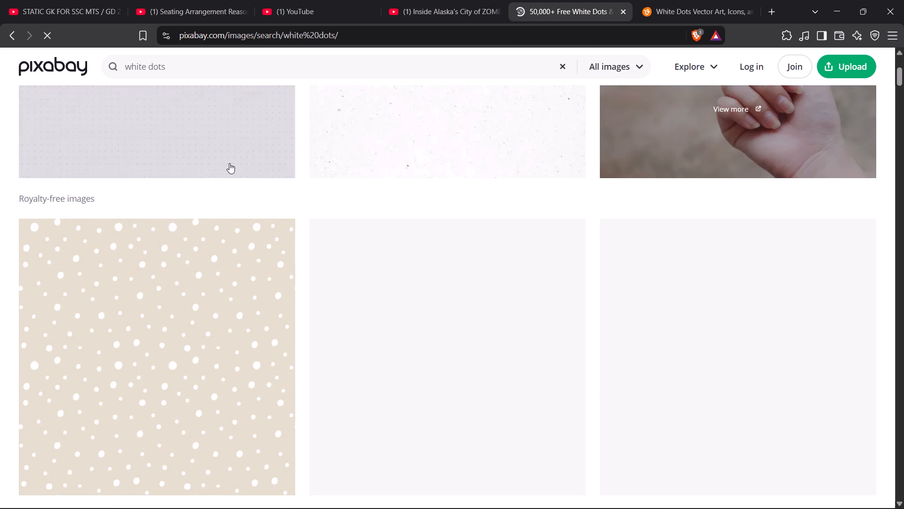
{"action": "left_click", "coordinate": [229, 149]}
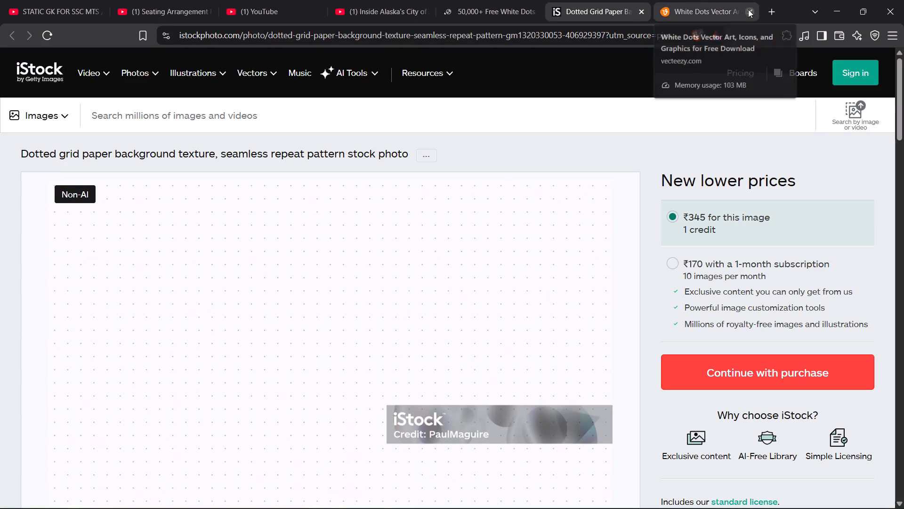
{"action": "left_click", "coordinate": [748, 9]}
{"action": "scroll", "coordinate": [489, 254], "scroll_direction": "down", "scroll_amount": 1}
{"action": "left_click", "coordinate": [643, 206]}
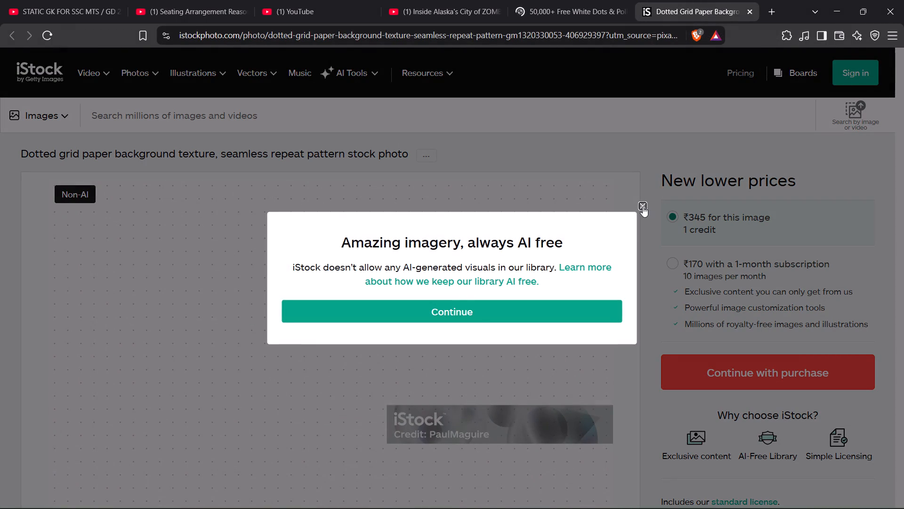
{"action": "left_click", "coordinate": [639, 206]}
{"action": "left_click", "coordinate": [753, 7]}
Browse Pixabay's "white dots" results for a white dotted background, ending back at the beginning of the results.
{"action": "scroll", "coordinate": [383, 225], "scroll_direction": "up", "scroll_amount": 5}
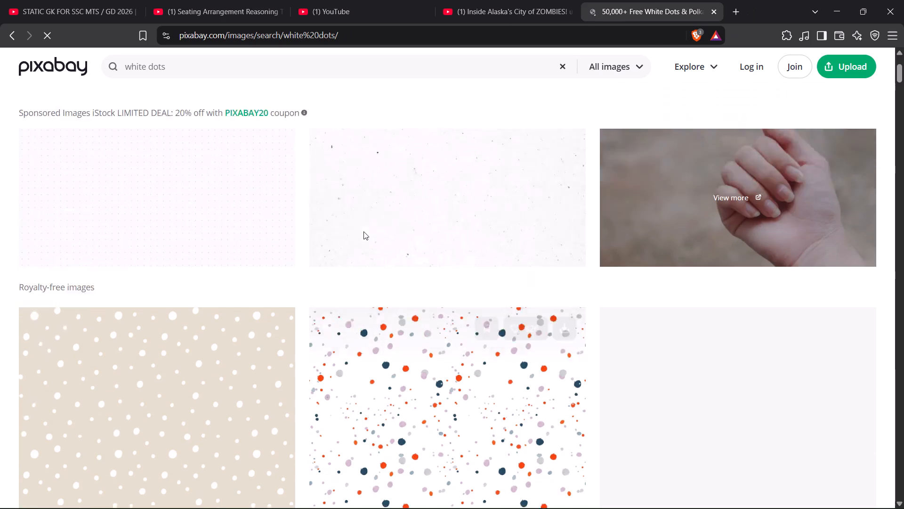
{"action": "scroll", "coordinate": [377, 215], "scroll_direction": "up", "scroll_amount": 3}
{"action": "scroll", "coordinate": [550, 164], "scroll_direction": "down", "scroll_amount": 2}
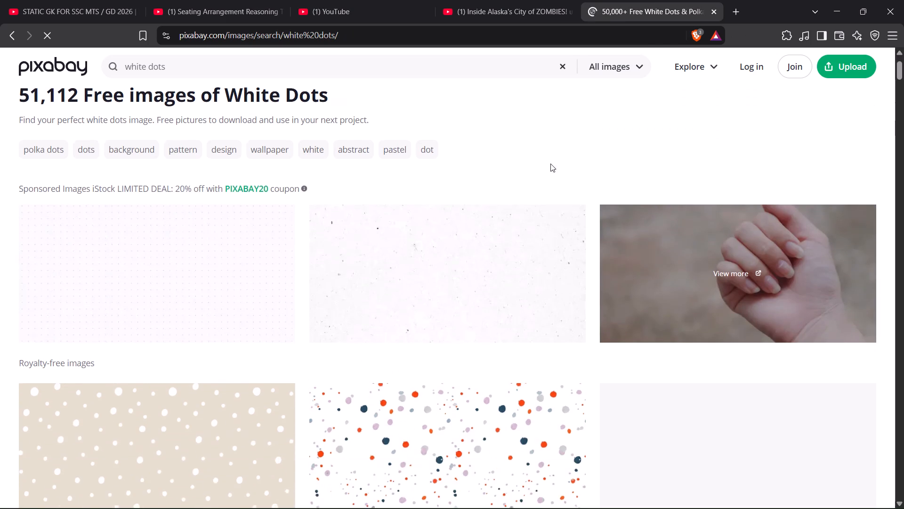
{"action": "scroll", "coordinate": [550, 164], "scroll_direction": "down", "scroll_amount": 4}
{"action": "scroll", "coordinate": [555, 226], "scroll_direction": "down", "scroll_amount": 5}
{"action": "scroll", "coordinate": [390, 272], "scroll_direction": "down", "scroll_amount": 4}
{"action": "scroll", "coordinate": [492, 243], "scroll_direction": "down", "scroll_amount": 4}
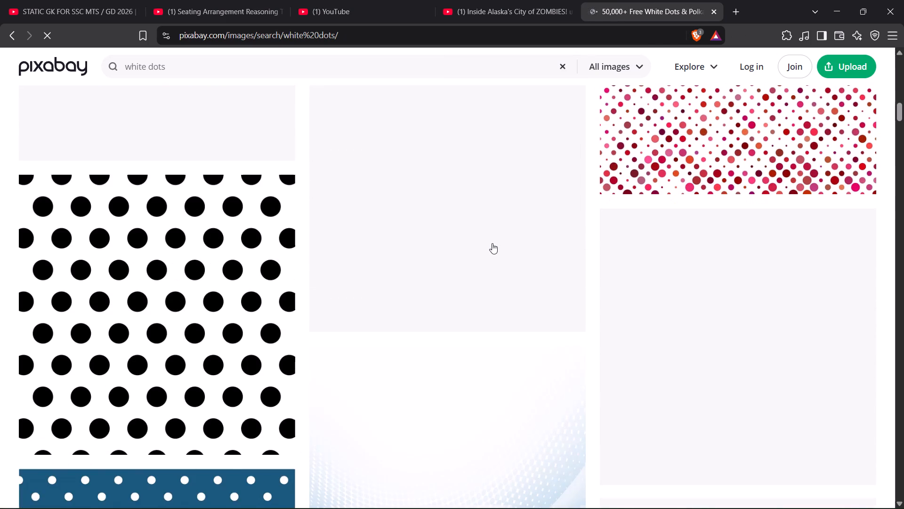
{"action": "scroll", "coordinate": [531, 312], "scroll_direction": "down", "scroll_amount": 3}
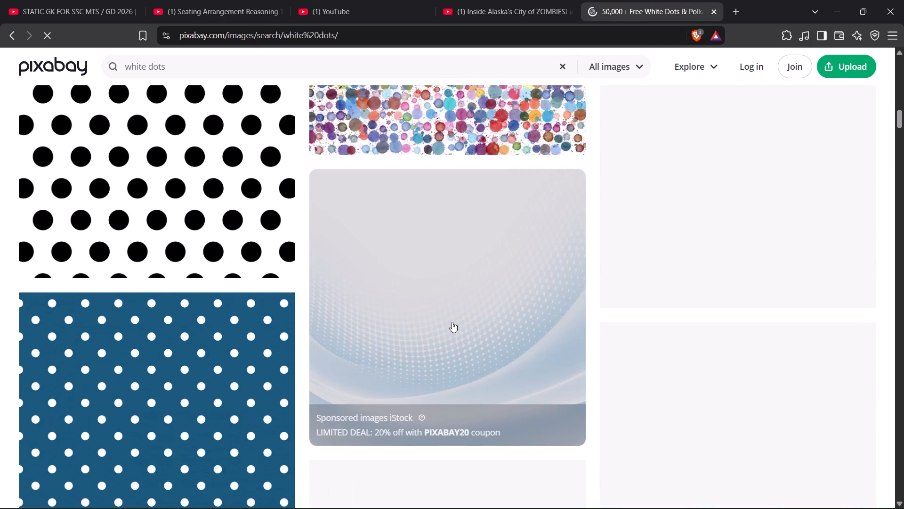
{"action": "scroll", "coordinate": [687, 257], "scroll_direction": "down", "scroll_amount": 6}
{"action": "scroll", "coordinate": [375, 275], "scroll_direction": "down", "scroll_amount": 5}
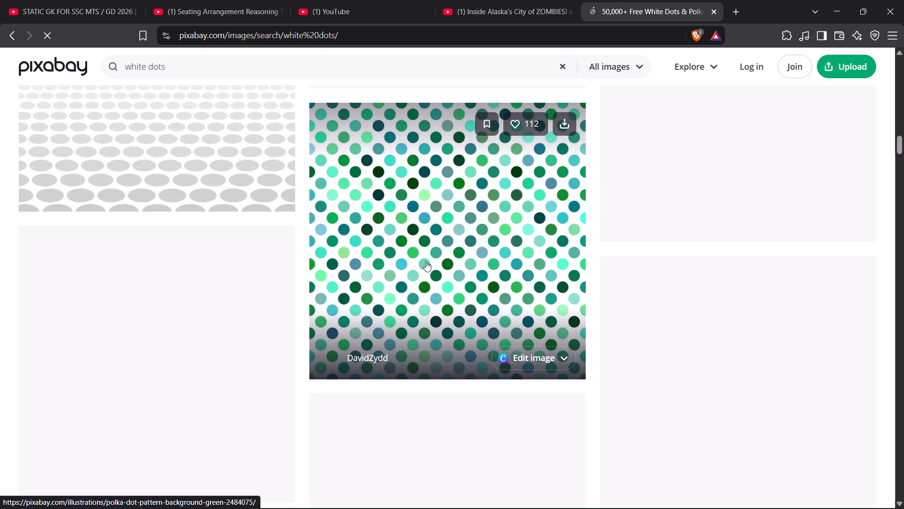
{"action": "scroll", "coordinate": [438, 259], "scroll_direction": "down", "scroll_amount": 4}
{"action": "scroll", "coordinate": [438, 259], "scroll_direction": "up", "scroll_amount": 7}
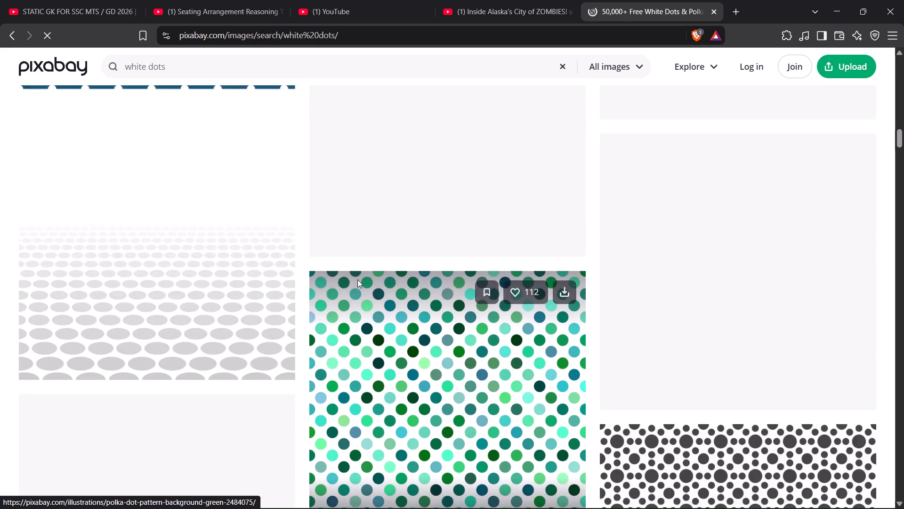
{"action": "middle_click", "coordinate": [300, 339]}
{"action": "middle_click", "coordinate": [300, 145]}
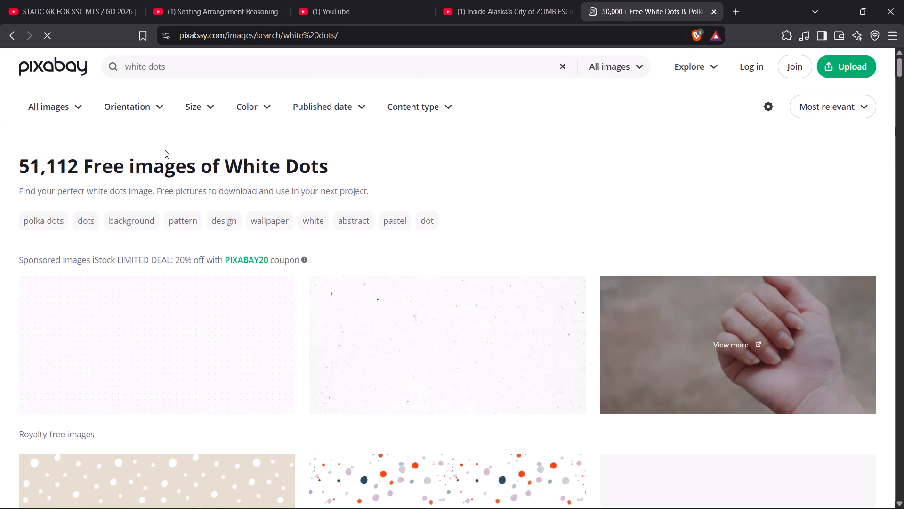
Check Pixabay's related "white" image results and return to the "white dots" results.
{"action": "left_click", "coordinate": [320, 227]}
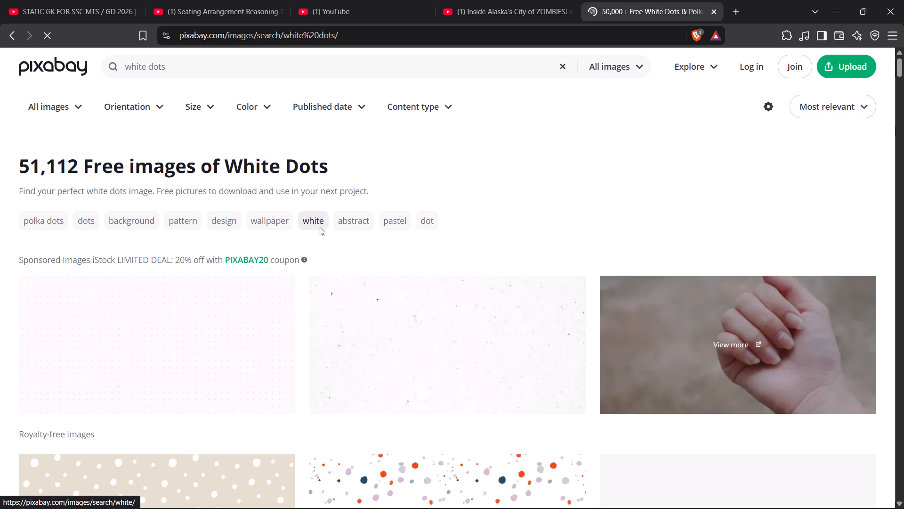
{"action": "scroll", "coordinate": [538, 164], "scroll_direction": "down", "scroll_amount": 3}
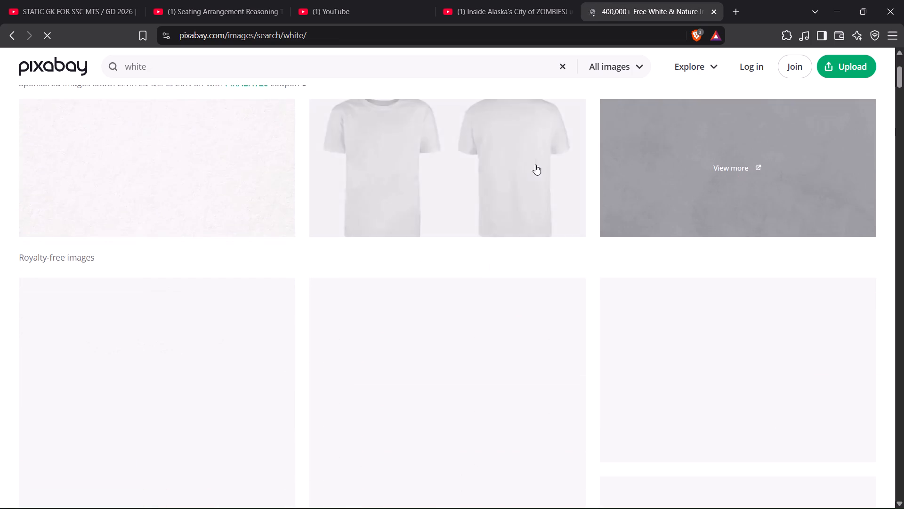
{"action": "left_click", "coordinate": [272, 265]}
Look through Pixabay's royalty-free "white dots" images again for a usable dotted background.
{"action": "scroll", "coordinate": [566, 148], "scroll_direction": "down", "scroll_amount": 2}
{"action": "scroll", "coordinate": [607, 119], "scroll_direction": "down", "scroll_amount": 3}
{"action": "scroll", "coordinate": [605, 182], "scroll_direction": "up", "scroll_amount": 1}
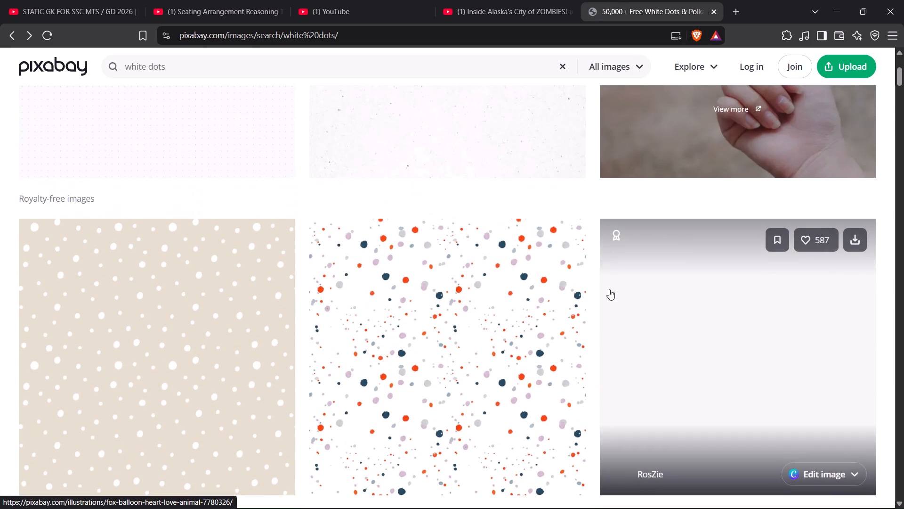
{"action": "scroll", "coordinate": [243, 358], "scroll_direction": "down", "scroll_amount": 2}
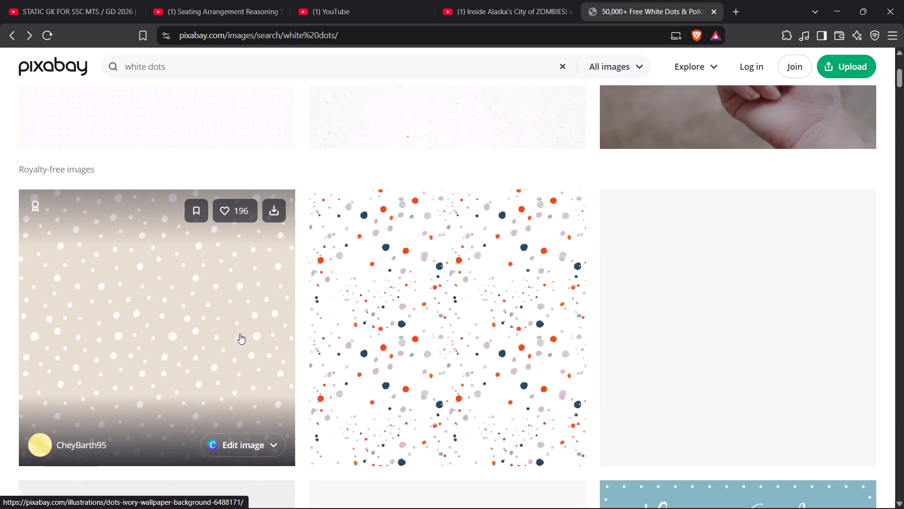
{"action": "scroll", "coordinate": [412, 240], "scroll_direction": "down", "scroll_amount": 4}
{"action": "scroll", "coordinate": [430, 279], "scroll_direction": "down", "scroll_amount": 3}
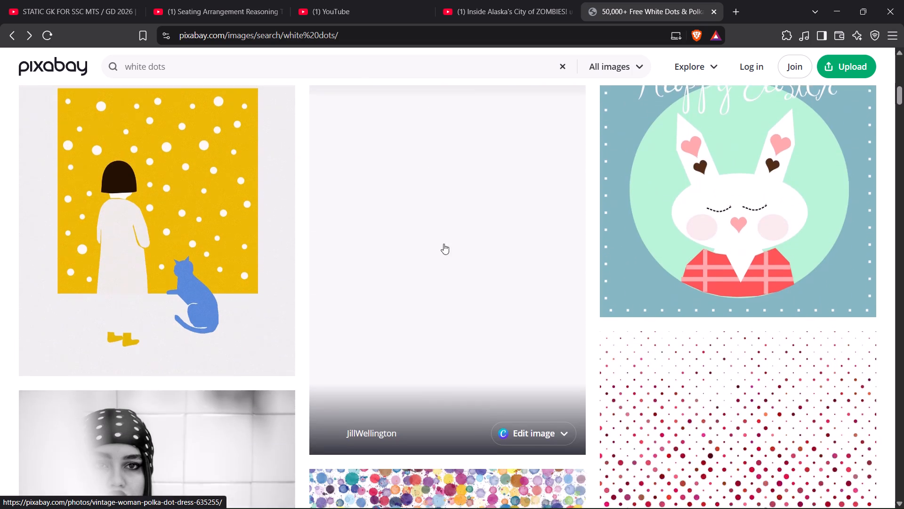
{"action": "scroll", "coordinate": [478, 217], "scroll_direction": "down", "scroll_amount": 2}
{"action": "scroll", "coordinate": [199, 309], "scroll_direction": "down", "scroll_amount": 4}
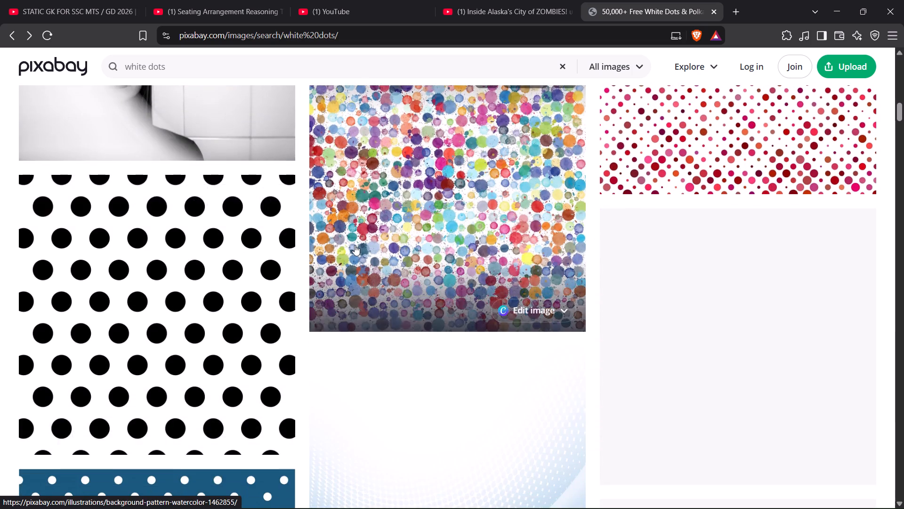
Open the sponsored soft blue abstract wave background on iStock from Pixabay's results and close its tab.
{"action": "scroll", "coordinate": [213, 319], "scroll_direction": "down", "scroll_amount": 5}
{"action": "left_click", "coordinate": [471, 207]}
{"action": "left_click", "coordinate": [471, 207]}
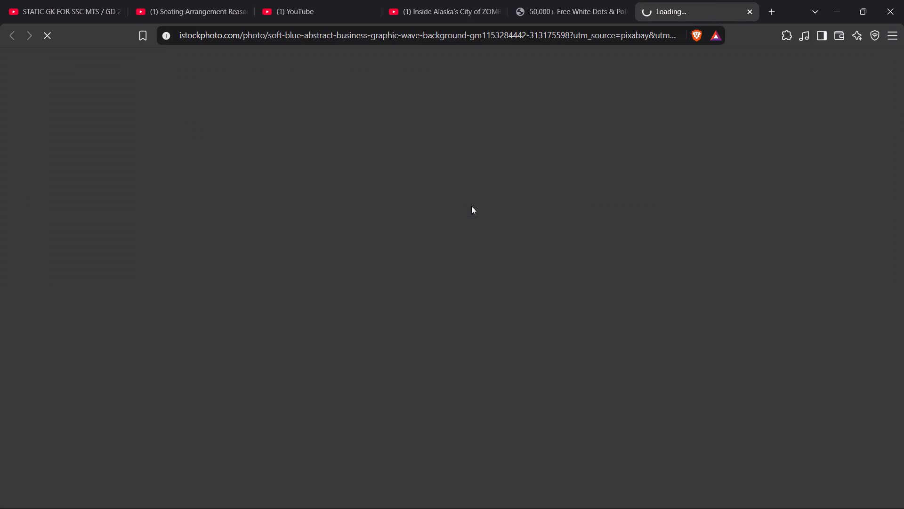
{"action": "left_click", "coordinate": [752, 11]}
Browse further through Pixabay's "white dots" images for a white dotted background, and return to the web search results.
{"action": "scroll", "coordinate": [435, 261], "scroll_direction": "down", "scroll_amount": 4}
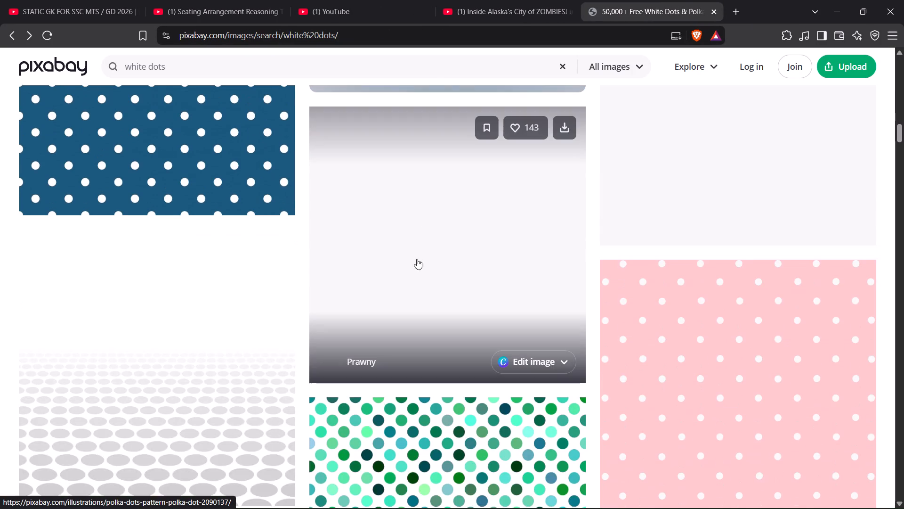
{"action": "scroll", "coordinate": [178, 304], "scroll_direction": "down", "scroll_amount": 4}
{"action": "scroll", "coordinate": [365, 227], "scroll_direction": "down", "scroll_amount": 3}
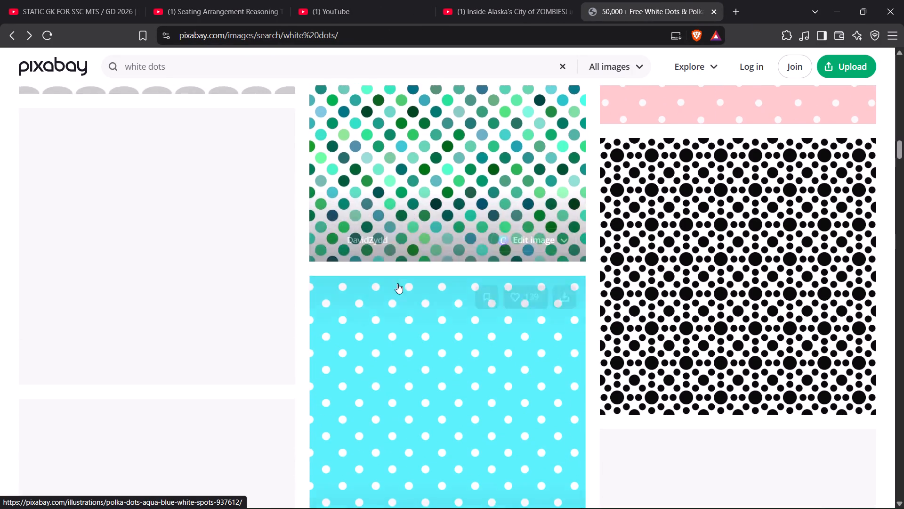
{"action": "scroll", "coordinate": [372, 289], "scroll_direction": "down", "scroll_amount": 5}
{"action": "scroll", "coordinate": [199, 249], "scroll_direction": "up", "scroll_amount": 5}
{"action": "scroll", "coordinate": [195, 243], "scroll_direction": "down", "scroll_amount": 4}
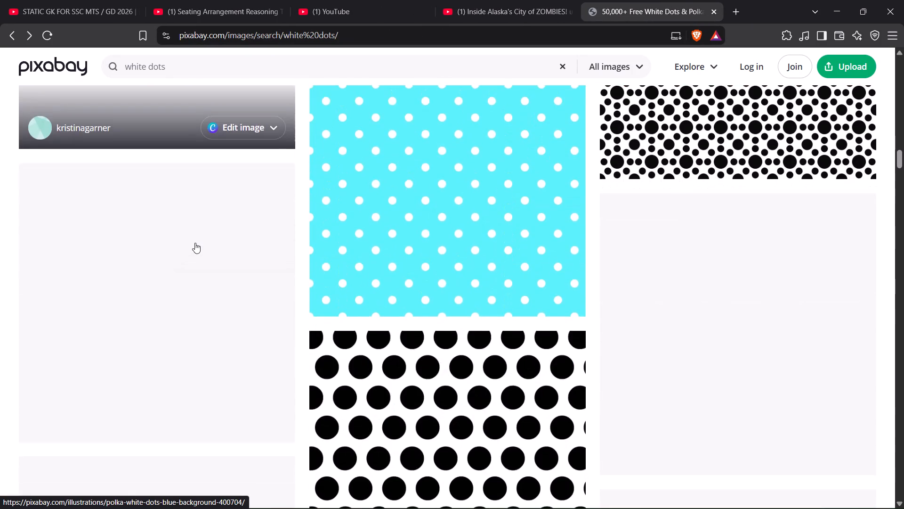
{"action": "scroll", "coordinate": [195, 243], "scroll_direction": "down", "scroll_amount": 4}
{"action": "scroll", "coordinate": [520, 240], "scroll_direction": "down", "scroll_amount": 9}
{"action": "scroll", "coordinate": [464, 249], "scroll_direction": "down", "scroll_amount": 8}
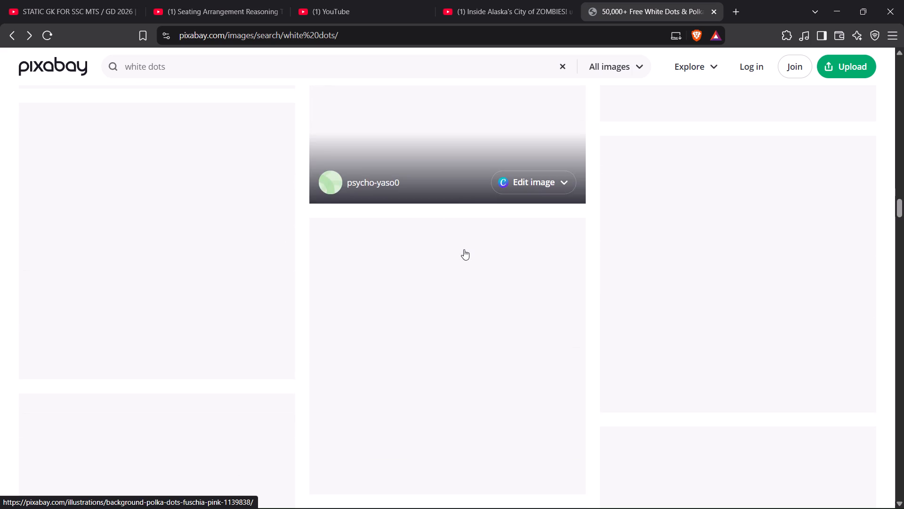
{"action": "scroll", "coordinate": [463, 249], "scroll_direction": "down", "scroll_amount": 3}
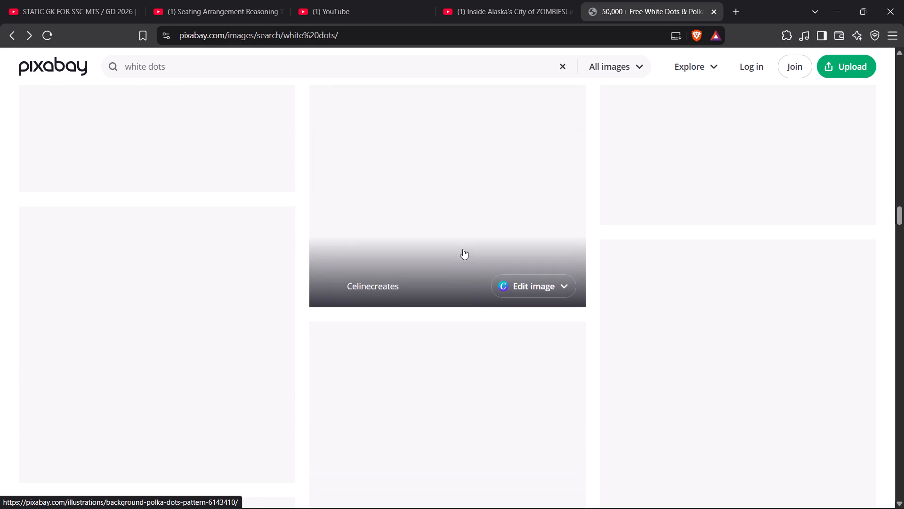
{"action": "scroll", "coordinate": [463, 249], "scroll_direction": "down", "scroll_amount": 5}
{"action": "scroll", "coordinate": [463, 248], "scroll_direction": "up", "scroll_amount": 4}
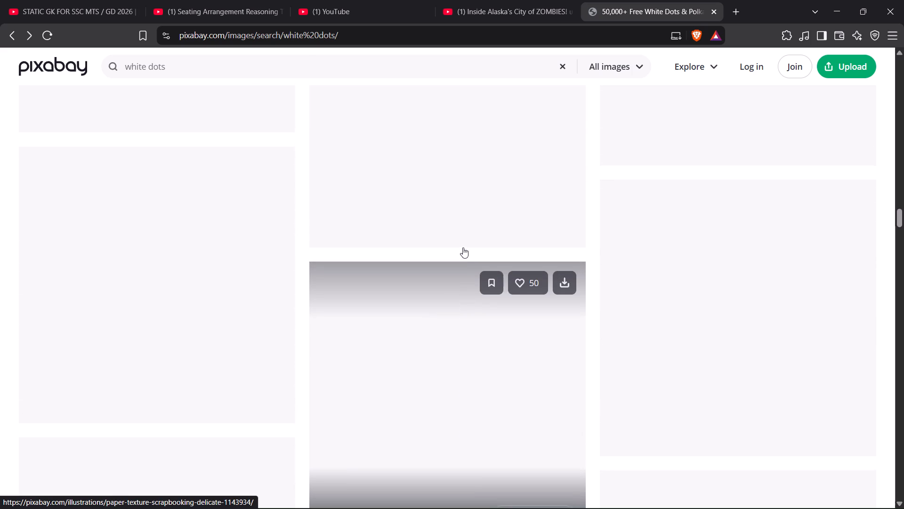
{"action": "scroll", "coordinate": [463, 235], "scroll_direction": "up", "scroll_amount": 15}
{"action": "left_click_drag", "start_coordinate": [334, 235], "coordinate": [333, 235]}
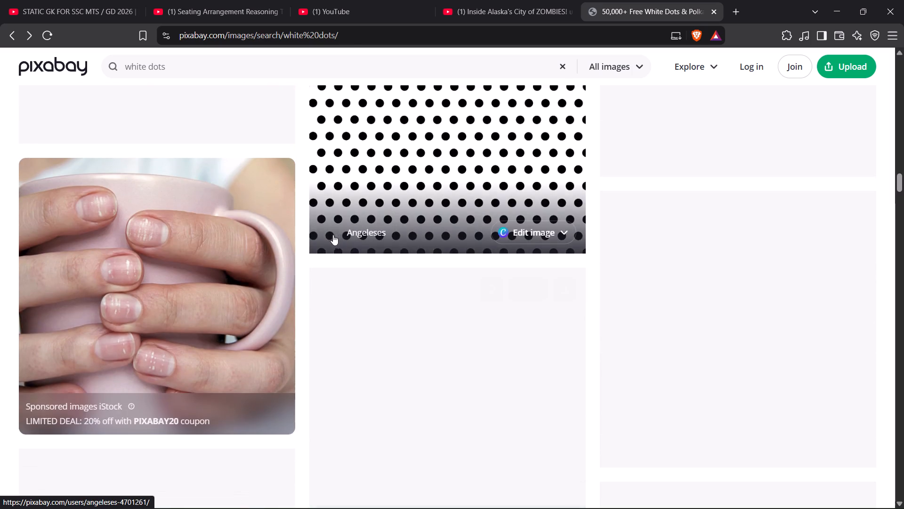
{"action": "left_click_drag", "start_coordinate": [333, 235], "coordinate": [327, 233]}
Open Pixabay's Free White Dots Vector Art page from the web results and examine its first vectors.
{"action": "scroll", "coordinate": [235, 252], "scroll_direction": "down", "scroll_amount": 2}
{"action": "scroll", "coordinate": [467, 336], "scroll_direction": "down", "scroll_amount": 2}
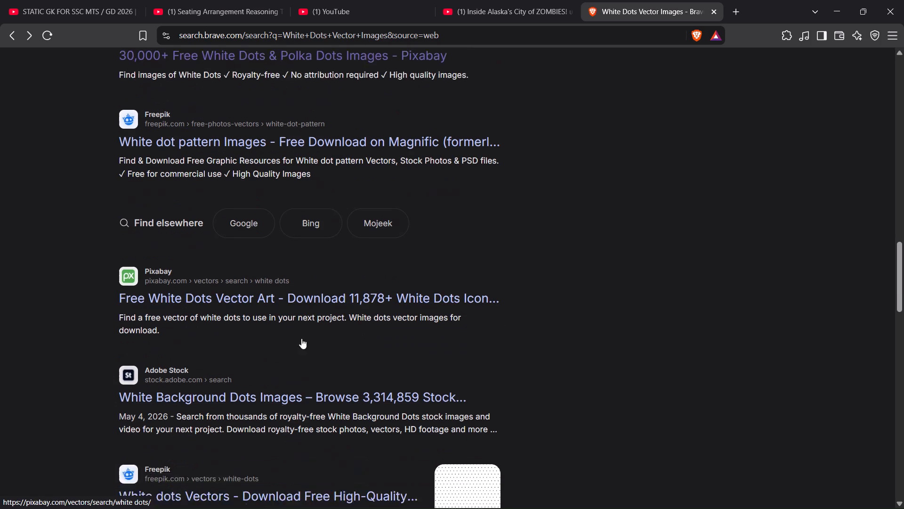
{"action": "left_click", "coordinate": [279, 247]}
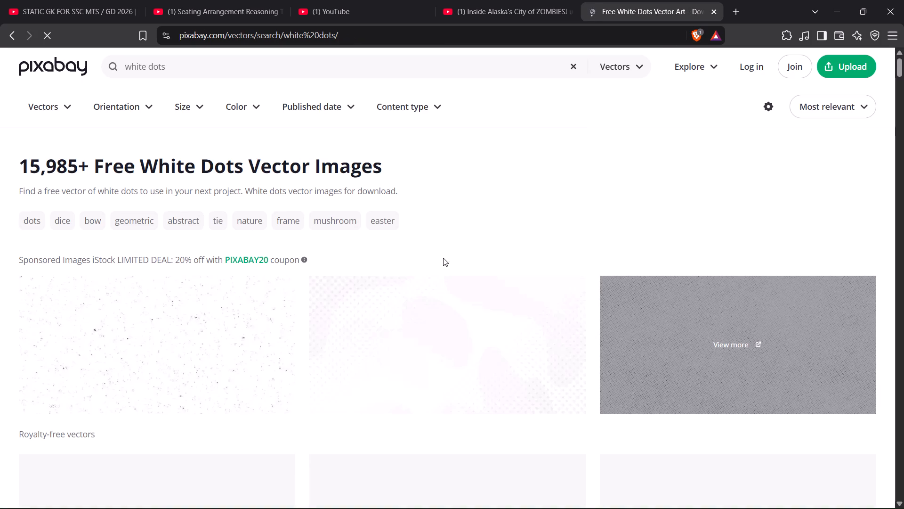
{"action": "scroll", "coordinate": [480, 192], "scroll_direction": "down", "scroll_amount": 2}
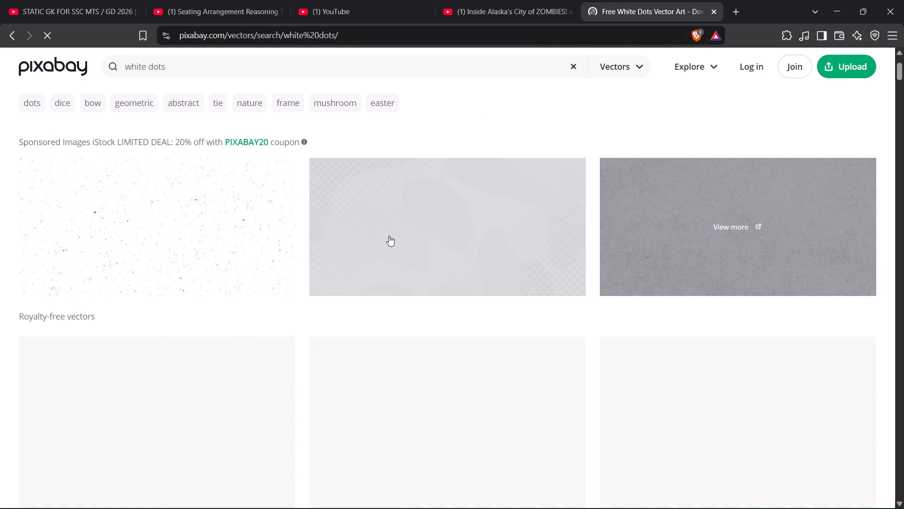
{"action": "left_click", "coordinate": [661, 92]}
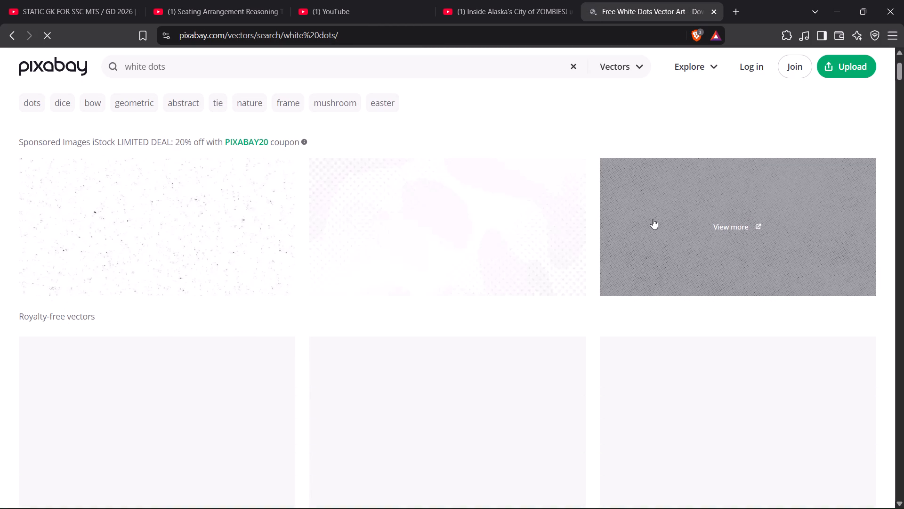
{"action": "scroll", "coordinate": [283, 319], "scroll_direction": "down", "scroll_amount": 4}
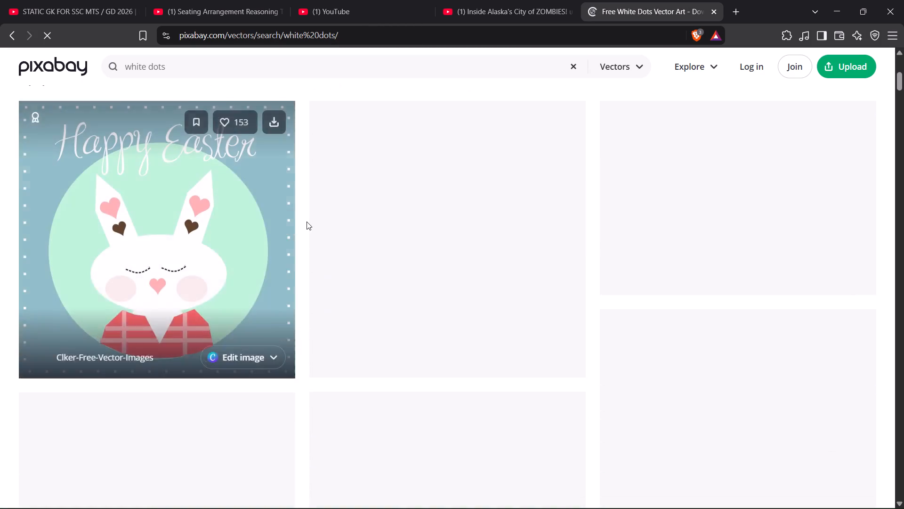
{"action": "scroll", "coordinate": [307, 222], "scroll_direction": "up", "scroll_amount": 2}
{"action": "scroll", "coordinate": [308, 227], "scroll_direction": "down", "scroll_amount": 3}
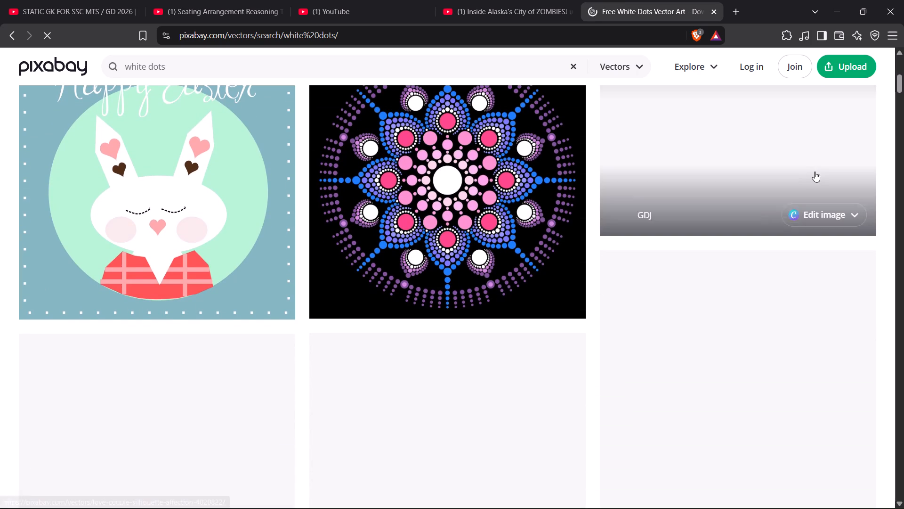
View the page of GDJ's vector in Pixabay's "white dots" results and return to the vector results.
{"action": "left_click", "coordinate": [805, 153]}
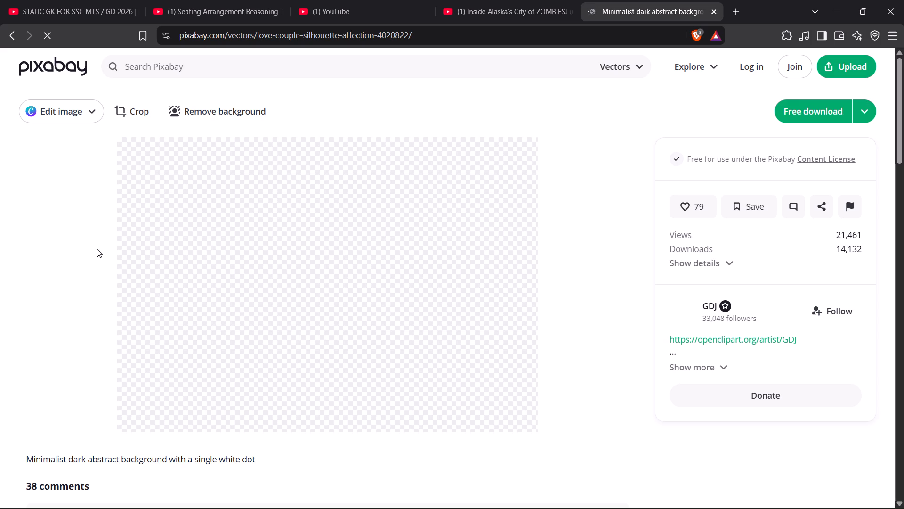
{"action": "left_click", "coordinate": [96, 247]}
Look through Pixabay's "white dots" vector results from the beginning for a usable dotted background.
{"action": "scroll", "coordinate": [470, 219], "scroll_direction": "down", "scroll_amount": 3}
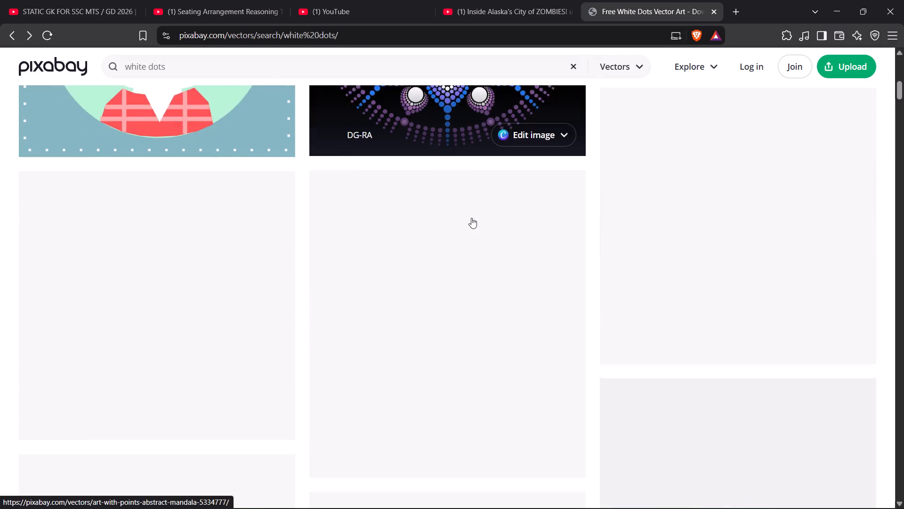
{"action": "scroll", "coordinate": [397, 264], "scroll_direction": "up", "scroll_amount": 3}
{"action": "scroll", "coordinate": [310, 228], "scroll_direction": "up", "scroll_amount": 8}
{"action": "scroll", "coordinate": [299, 197], "scroll_direction": "down", "scroll_amount": 2}
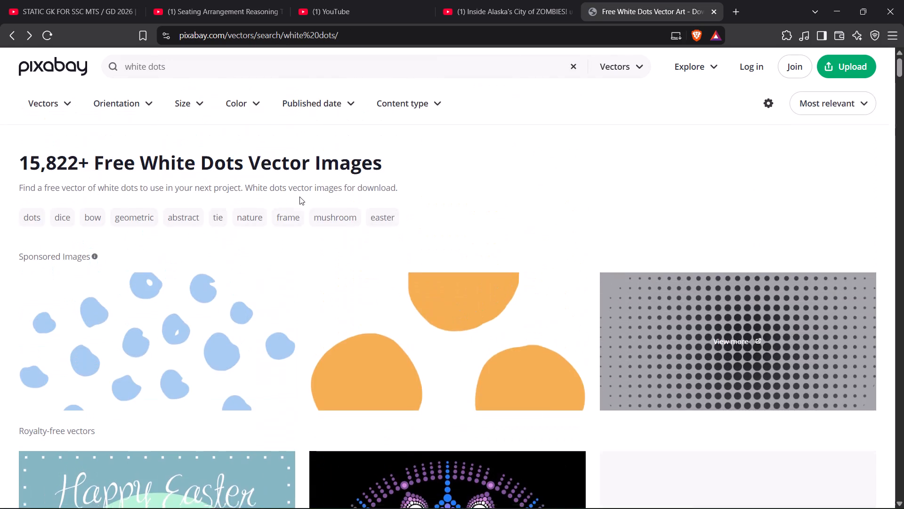
{"action": "scroll", "coordinate": [299, 197], "scroll_direction": "down", "scroll_amount": 14}
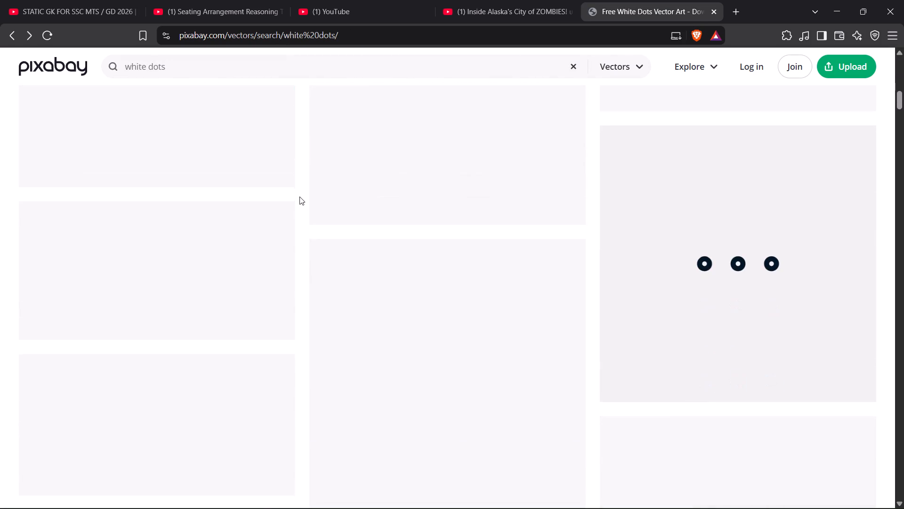
{"action": "scroll", "coordinate": [299, 197], "scroll_direction": "down", "scroll_amount": 14}
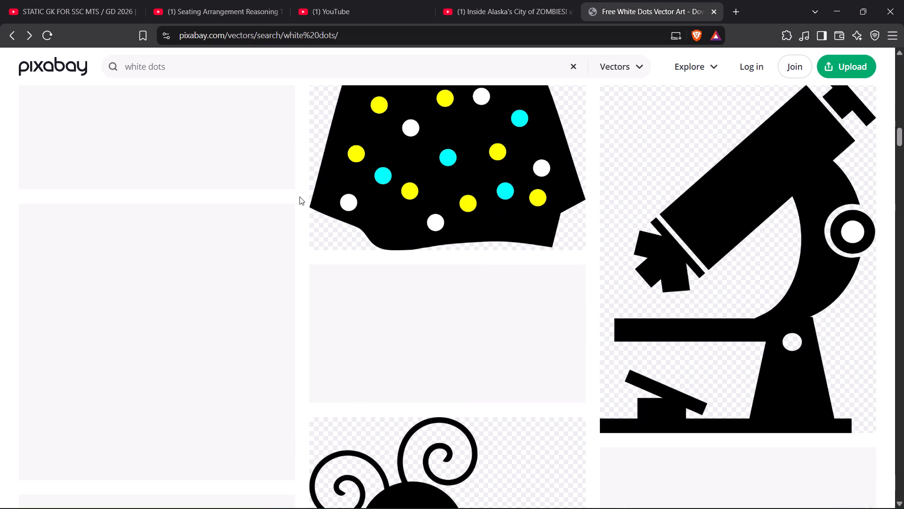
{"action": "scroll", "coordinate": [299, 197], "scroll_direction": "down", "scroll_amount": 16}
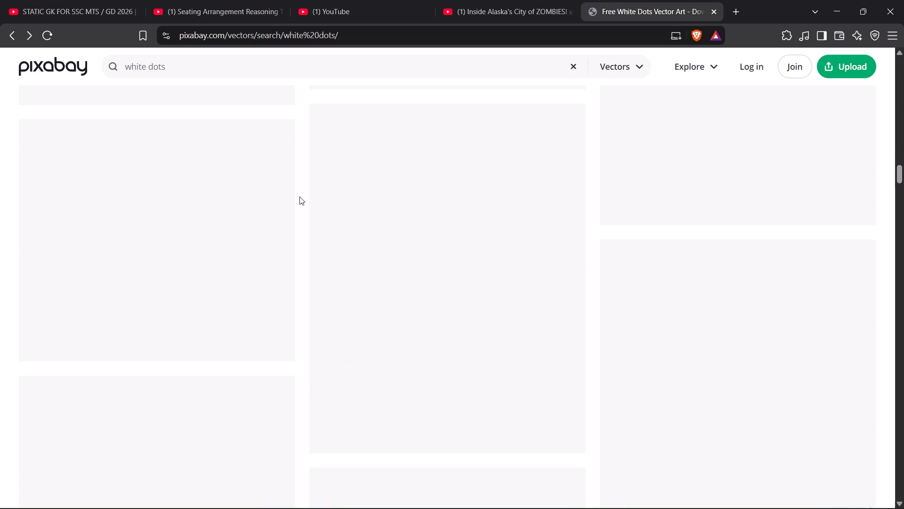
{"action": "scroll", "coordinate": [299, 197], "scroll_direction": "down", "scroll_amount": 5}
Check the floral pattern background and four-dot dice vectors on their own pages, returning to the results after each.
{"action": "left_click", "coordinate": [381, 231]}
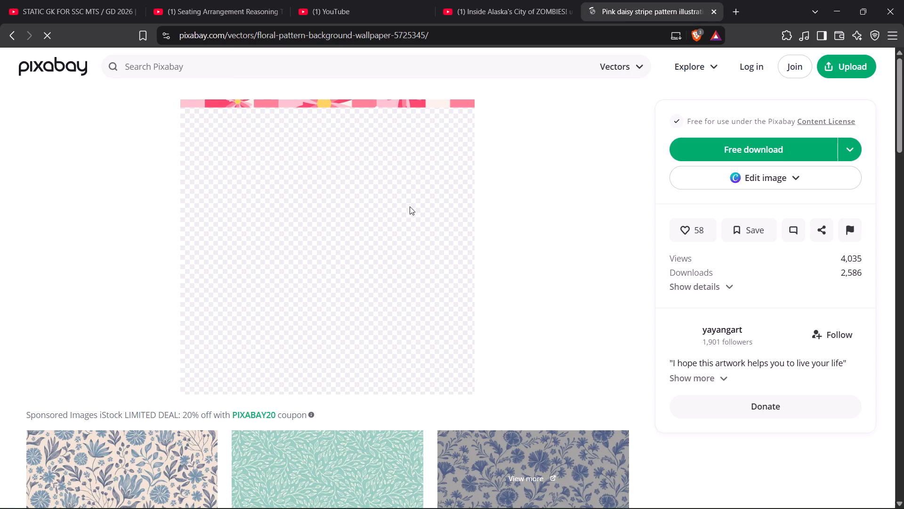
{"action": "left_click", "coordinate": [410, 206]}
{"action": "left_click", "coordinate": [194, 270]}
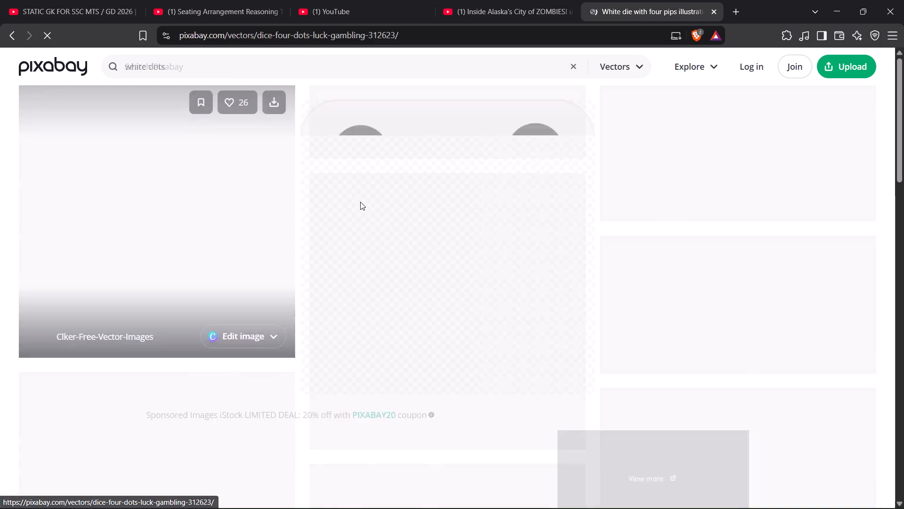
{"action": "left_click", "coordinate": [357, 205]}
Reload Pixabay's "white dots" vector results, look further through them, and return to the web search results.
{"action": "scroll", "coordinate": [356, 229], "scroll_direction": "down", "scroll_amount": 5}
{"action": "scroll", "coordinate": [307, 323], "scroll_direction": "down", "scroll_amount": 4}
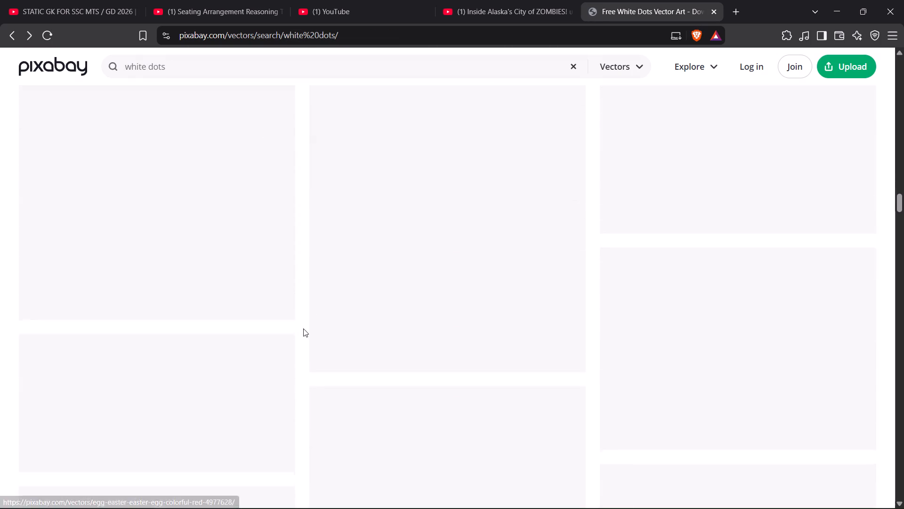
{"action": "left_click", "coordinate": [48, 35]}
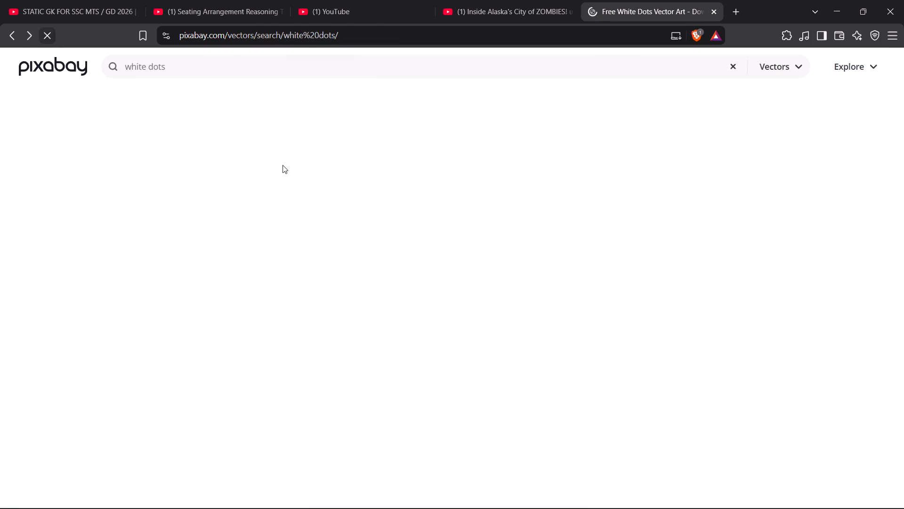
{"action": "scroll", "coordinate": [288, 123], "scroll_direction": "down", "scroll_amount": 4}
{"action": "scroll", "coordinate": [305, 187], "scroll_direction": "down", "scroll_amount": 6}
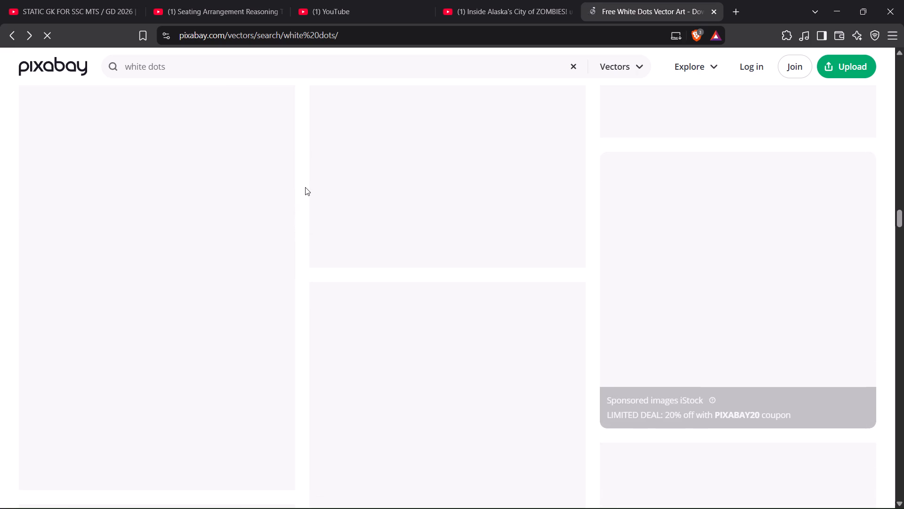
{"action": "scroll", "coordinate": [305, 187], "scroll_direction": "down", "scroll_amount": 4}
{"action": "left_click", "coordinate": [305, 187]}
{"action": "scroll", "coordinate": [228, 305], "scroll_direction": "down", "scroll_amount": 3}
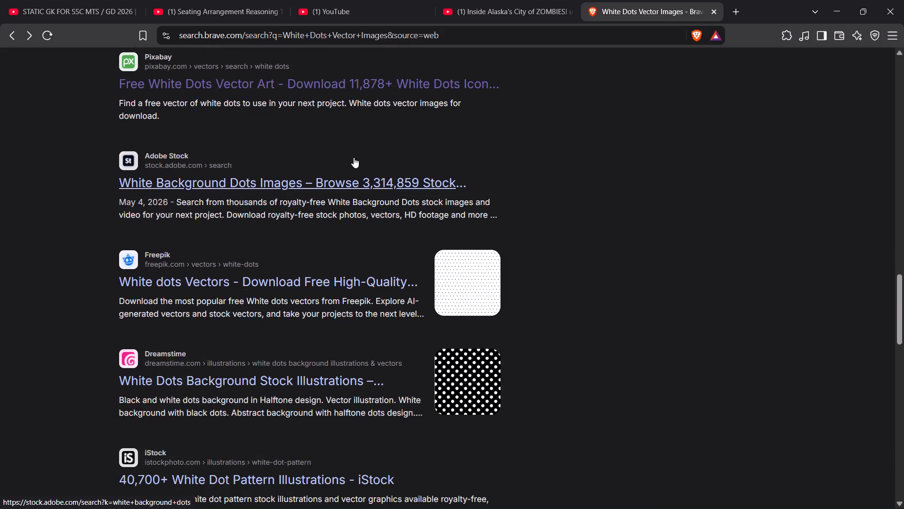
{"action": "left_click", "coordinate": [271, 273]}
{"action": "scroll", "coordinate": [359, 285], "scroll_direction": "down", "scroll_amount": 1}
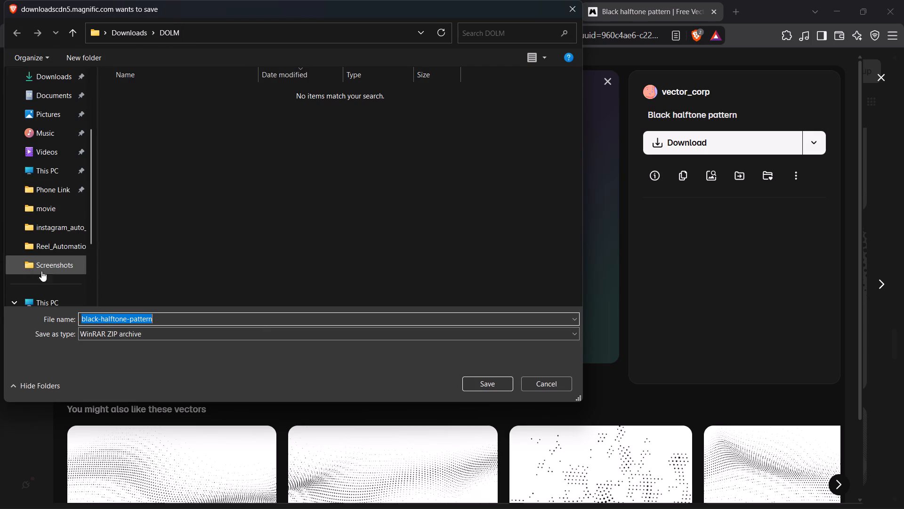
{"action": "scroll", "coordinate": [56, 278], "scroll_direction": "down", "scroll_amount": 2}
{"action": "left_click", "coordinate": [55, 253]}
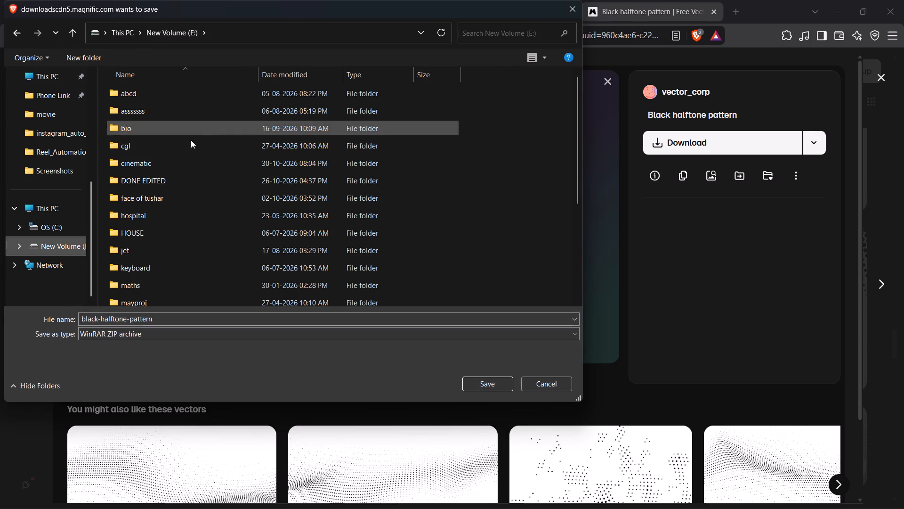
{"action": "double_click", "coordinate": [185, 156]}
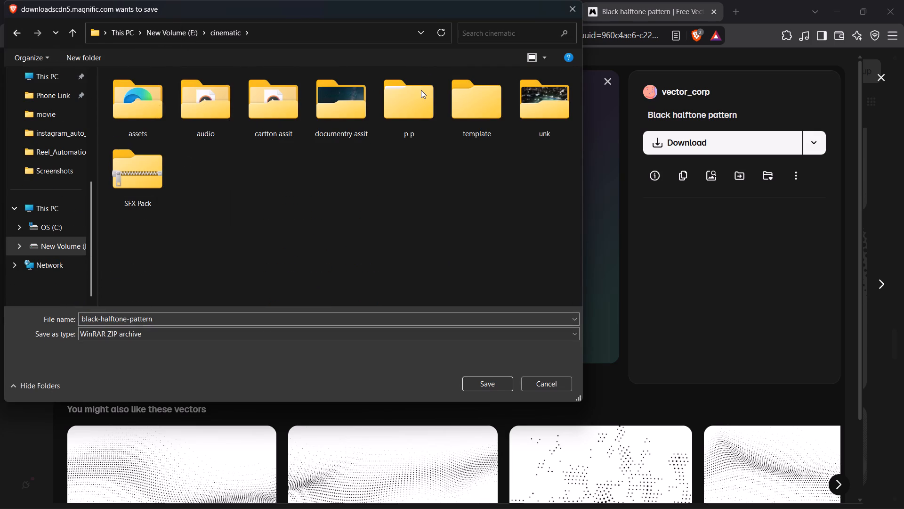
{"action": "double_click", "coordinate": [421, 90]}
{"action": "double_click", "coordinate": [193, 89]}
{"action": "double_click", "coordinate": [144, 101]}
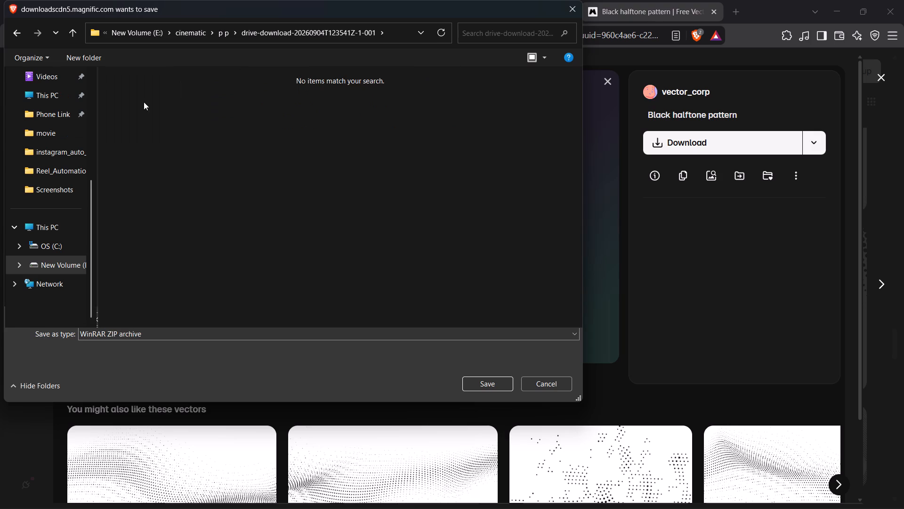
{"action": "left_click", "coordinate": [492, 385]}
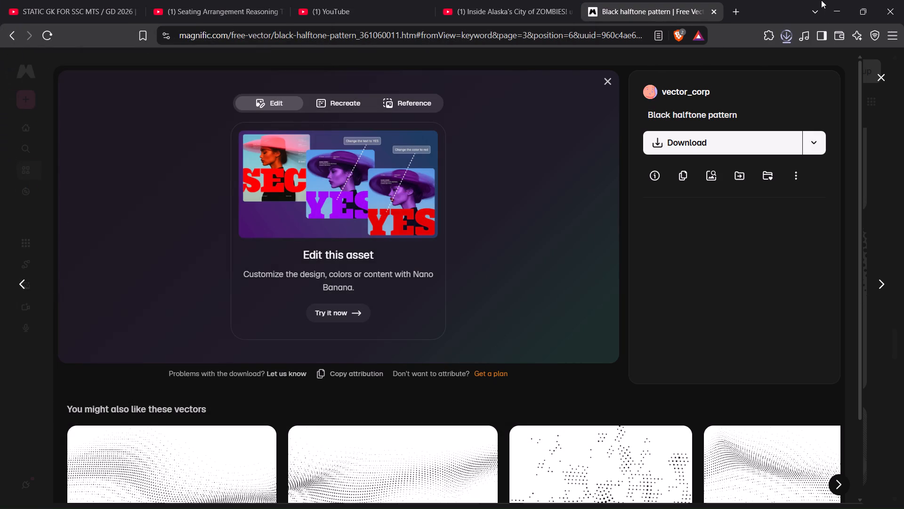
Switch to After Effects, look through the uk asset folder for the downloaded halftone pattern in the Import File window, and close it.
{"action": "left_click", "coordinate": [827, 0]}
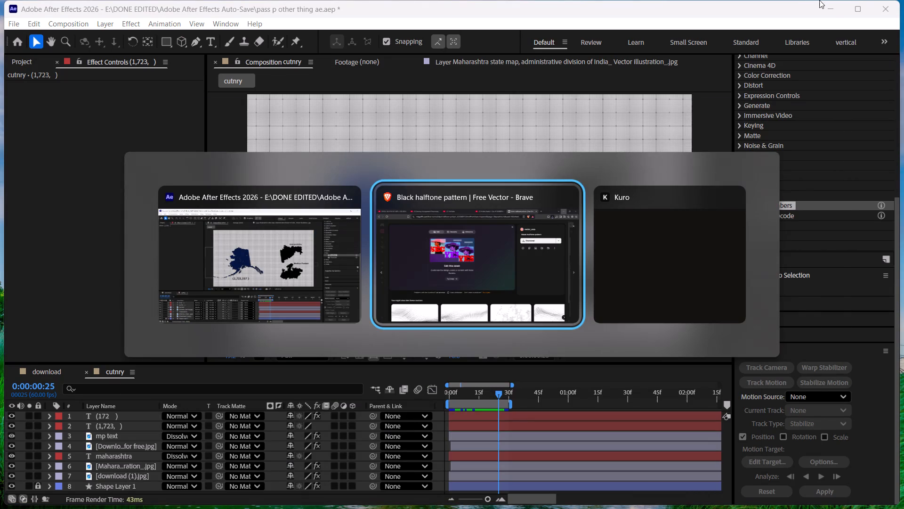
{"action": "left_click", "coordinate": [32, 61]}
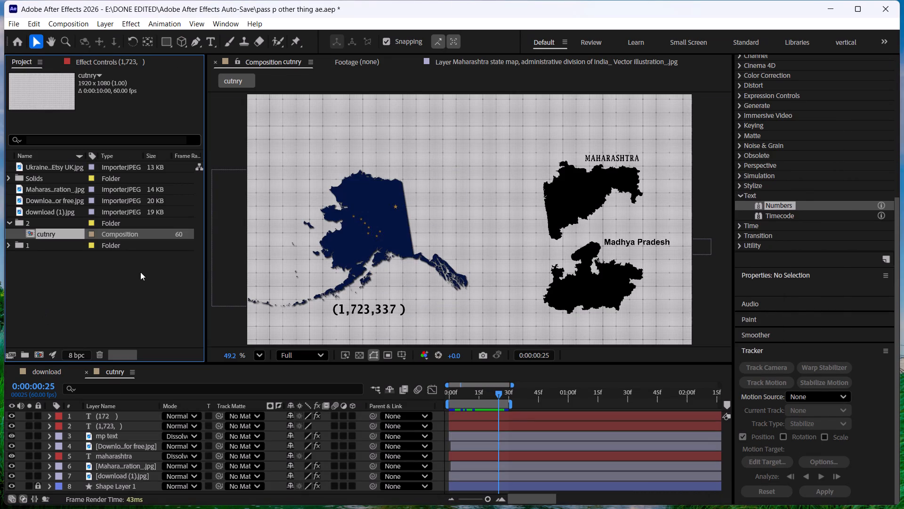
{"action": "double_click", "coordinate": [140, 273]}
{"action": "scroll", "coordinate": [274, 172], "scroll_direction": "down", "scroll_amount": 1}
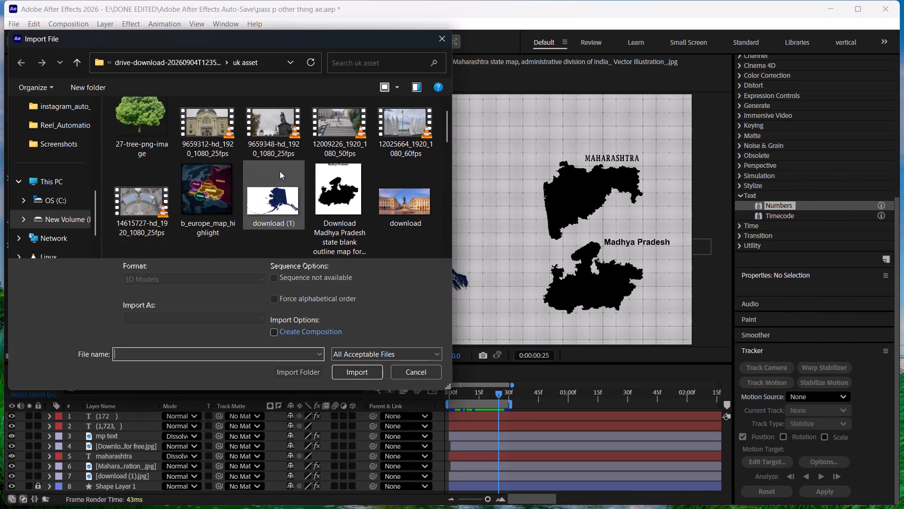
{"action": "scroll", "coordinate": [280, 171], "scroll_direction": "down", "scroll_amount": 5}
{"action": "scroll", "coordinate": [323, 191], "scroll_direction": "down", "scroll_amount": 5}
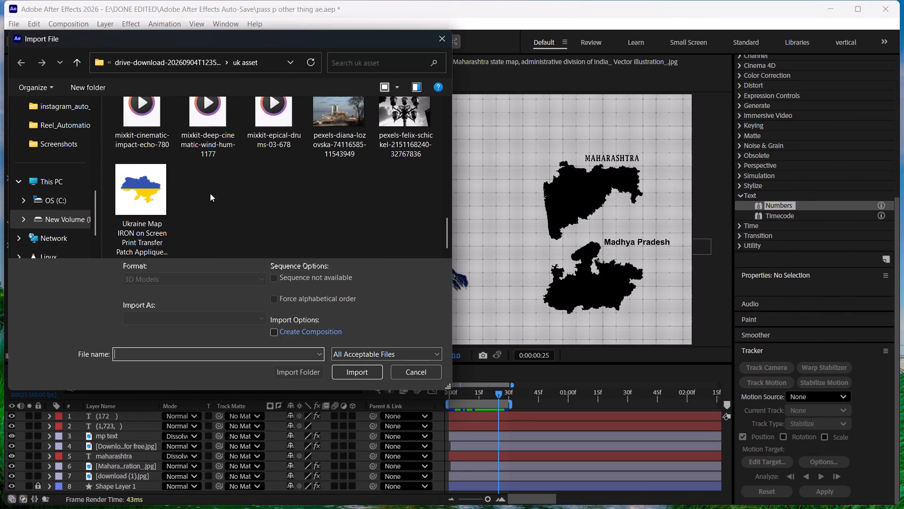
{"action": "scroll", "coordinate": [248, 196], "scroll_direction": "up", "scroll_amount": 4}
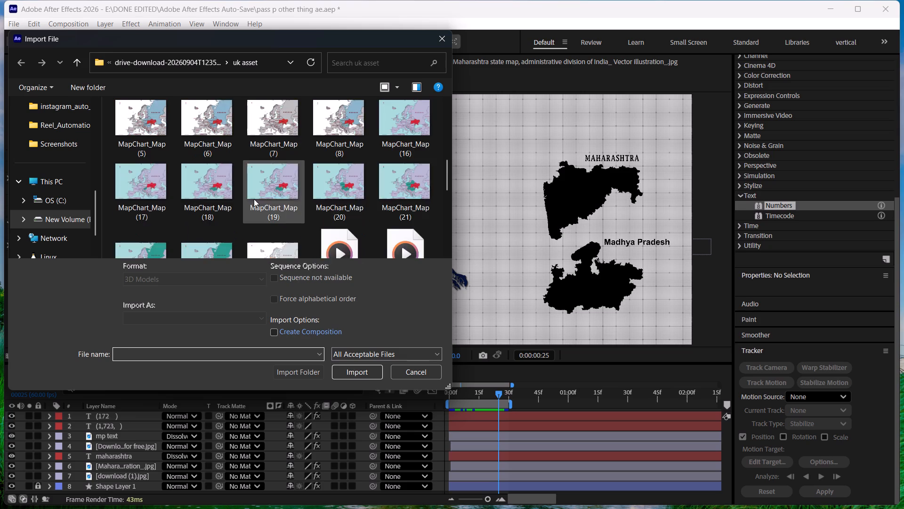
{"action": "scroll", "coordinate": [254, 199], "scroll_direction": "up", "scroll_amount": 4}
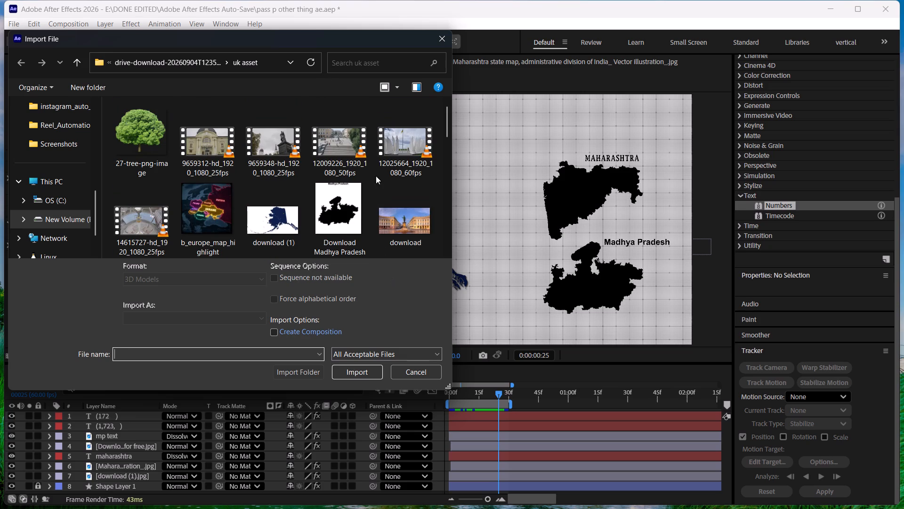
{"action": "scroll", "coordinate": [378, 160], "scroll_direction": "down", "scroll_amount": 4}
{"action": "scroll", "coordinate": [306, 187], "scroll_direction": "down", "scroll_amount": 5}
{"action": "scroll", "coordinate": [303, 187], "scroll_direction": "up", "scroll_amount": 1}
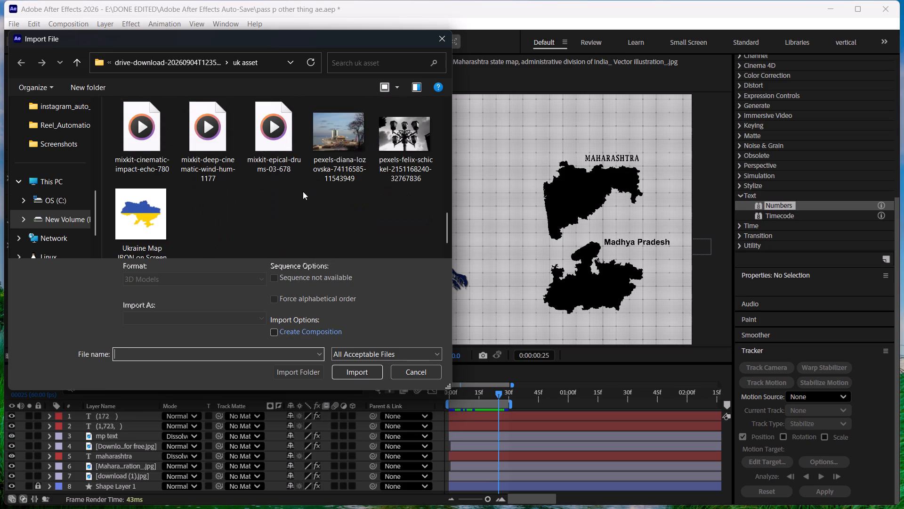
{"action": "scroll", "coordinate": [304, 215], "scroll_direction": "up", "scroll_amount": 1}
{"action": "scroll", "coordinate": [304, 217], "scroll_direction": "down", "scroll_amount": 1}
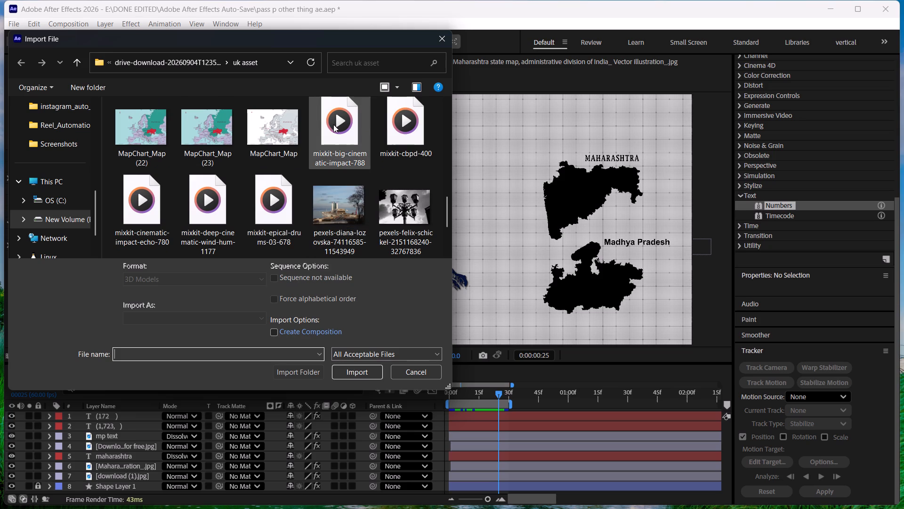
{"action": "scroll", "coordinate": [332, 131], "scroll_direction": "down", "scroll_amount": 2}
{"action": "left_click", "coordinate": [311, 218]}
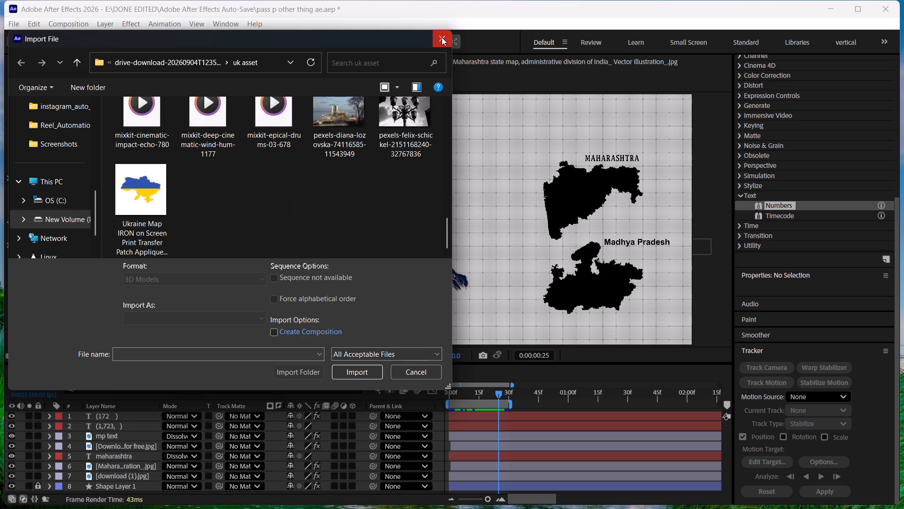
{"action": "left_click", "coordinate": [442, 37]}
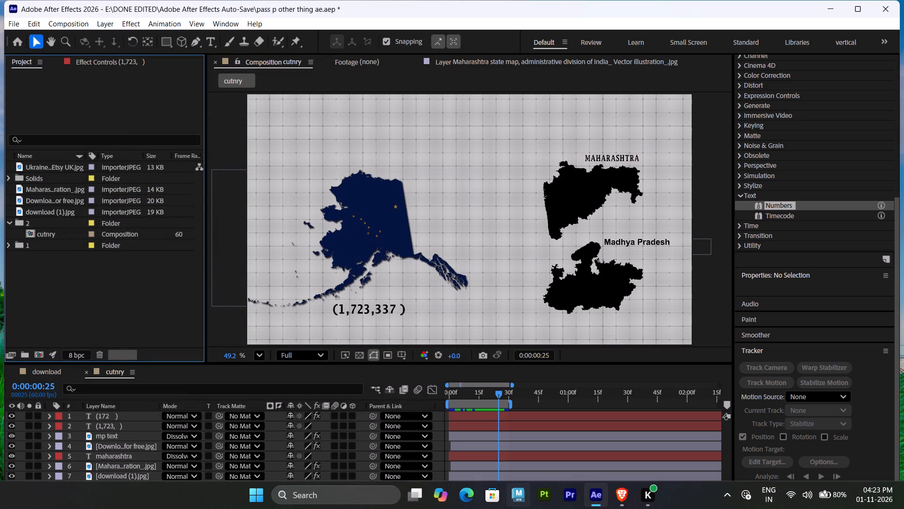
In File Explorer, go to the uk asset folder under cinematic > p p on drive E and open the black-halftone-pattern archive.
{"action": "left_click", "coordinate": [242, 506]}
{"action": "left_click", "coordinate": [257, 506]}
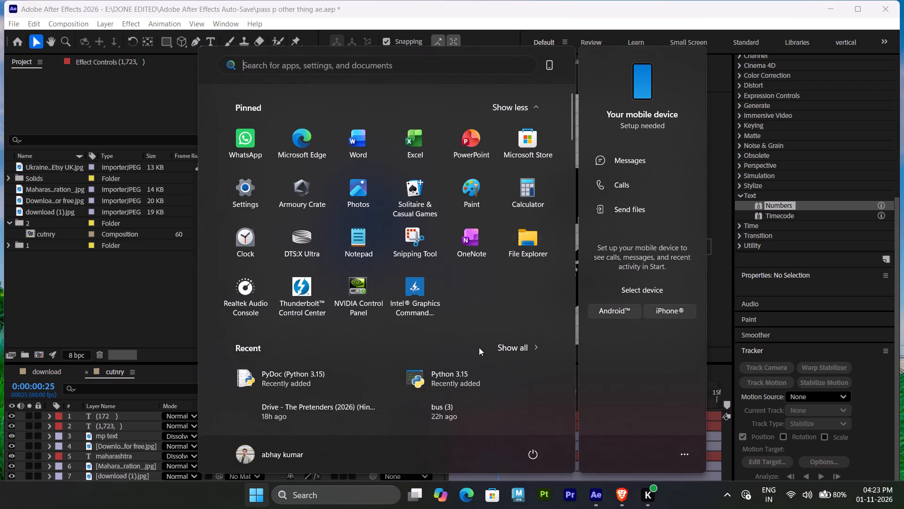
{"action": "left_click", "coordinate": [530, 254]}
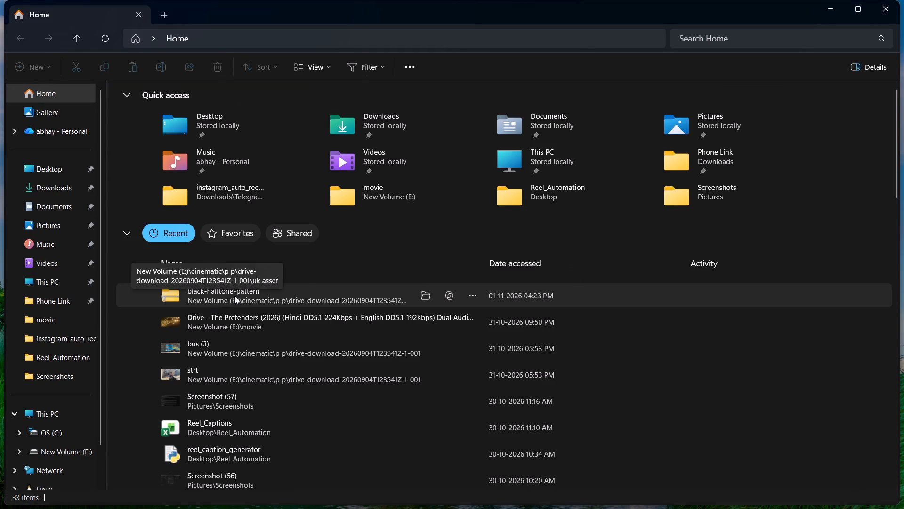
{"action": "left_click", "coordinate": [56, 460]}
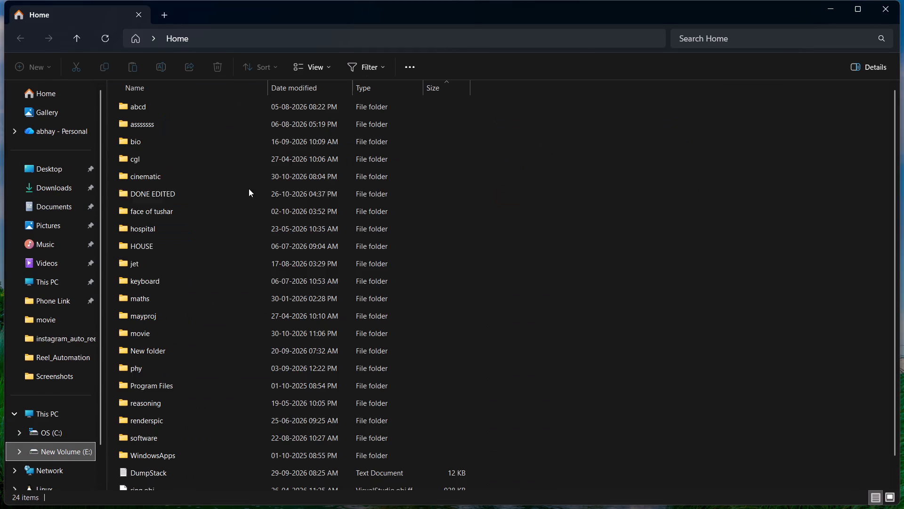
{"action": "double_click", "coordinate": [200, 173]}
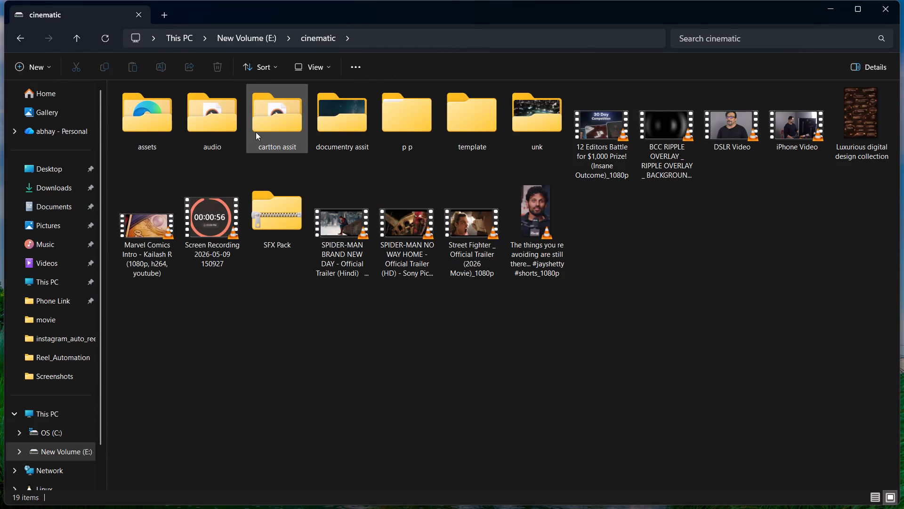
{"action": "double_click", "coordinate": [387, 121]}
{"action": "double_click", "coordinate": [261, 109]}
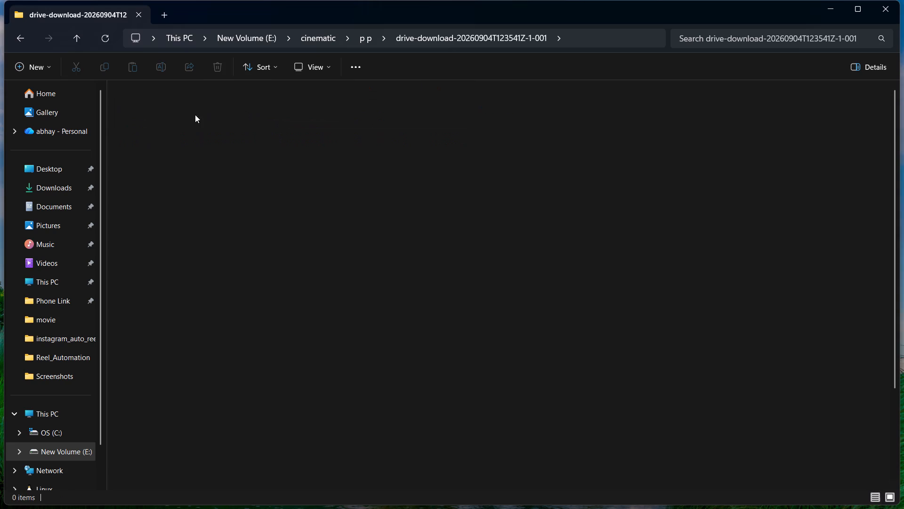
{"action": "double_click", "coordinate": [194, 133]}
{"action": "left_click", "coordinate": [426, 397]}
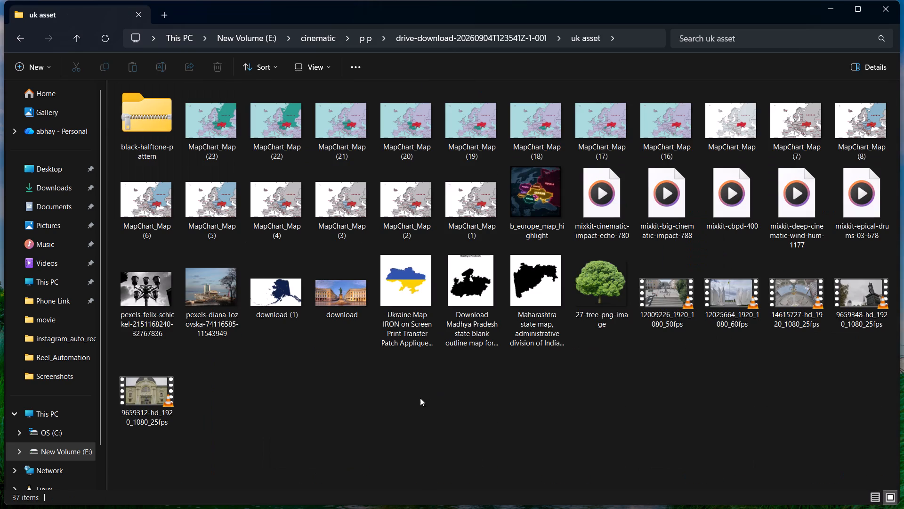
{"action": "double_click", "coordinate": [150, 134]}
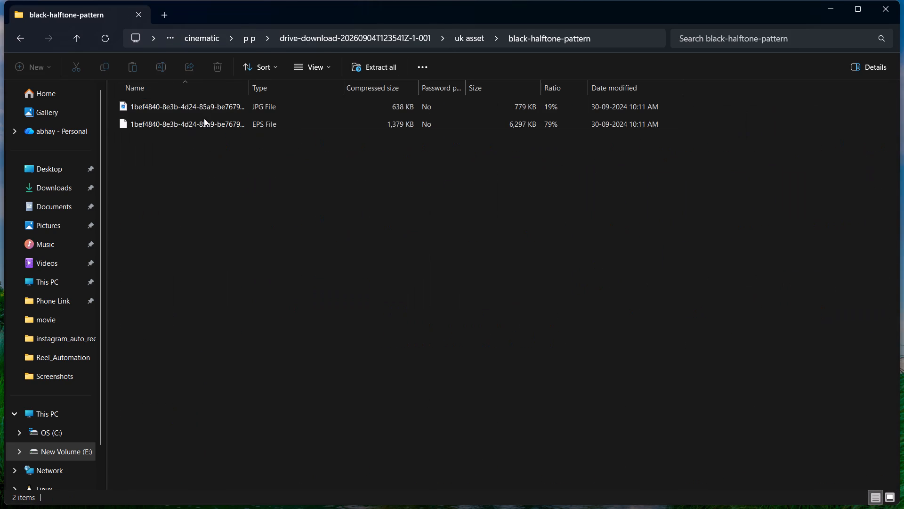
Preview the archive's JPG image in Photos and close the preview.
{"action": "double_click", "coordinate": [199, 107]}
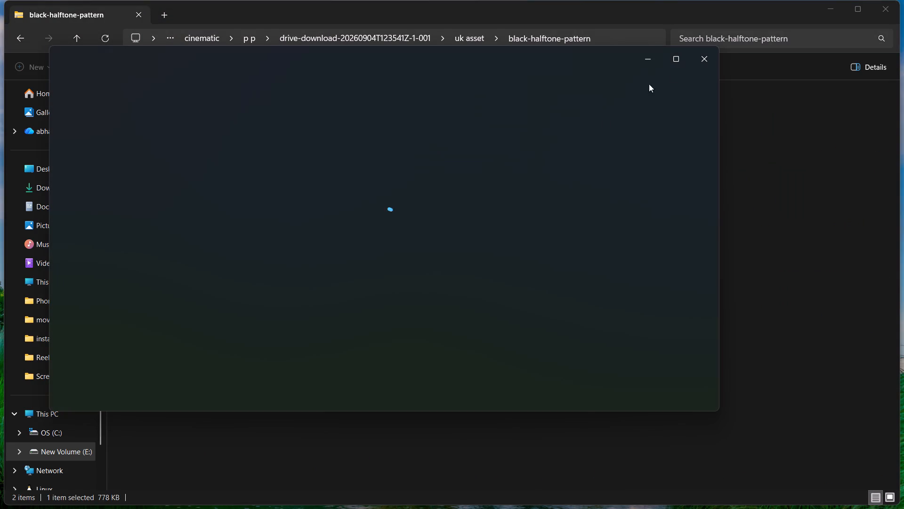
{"action": "left_click", "coordinate": [701, 62]}
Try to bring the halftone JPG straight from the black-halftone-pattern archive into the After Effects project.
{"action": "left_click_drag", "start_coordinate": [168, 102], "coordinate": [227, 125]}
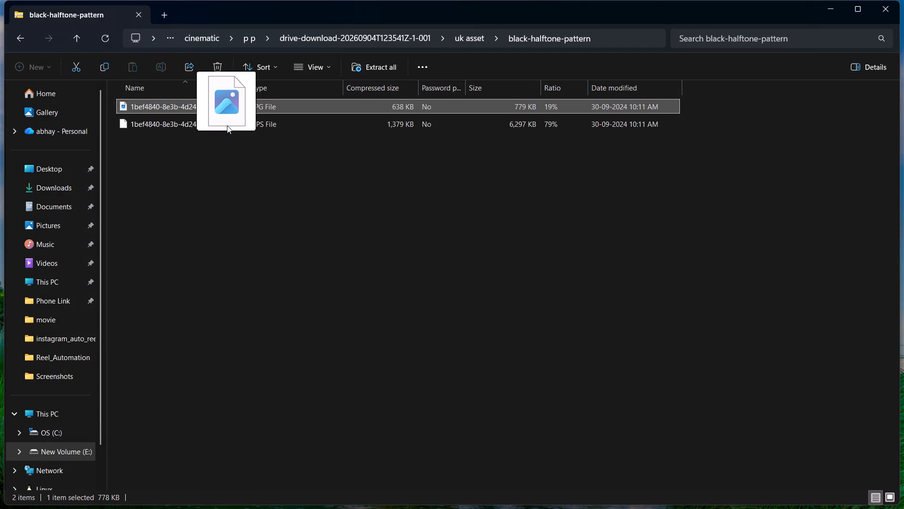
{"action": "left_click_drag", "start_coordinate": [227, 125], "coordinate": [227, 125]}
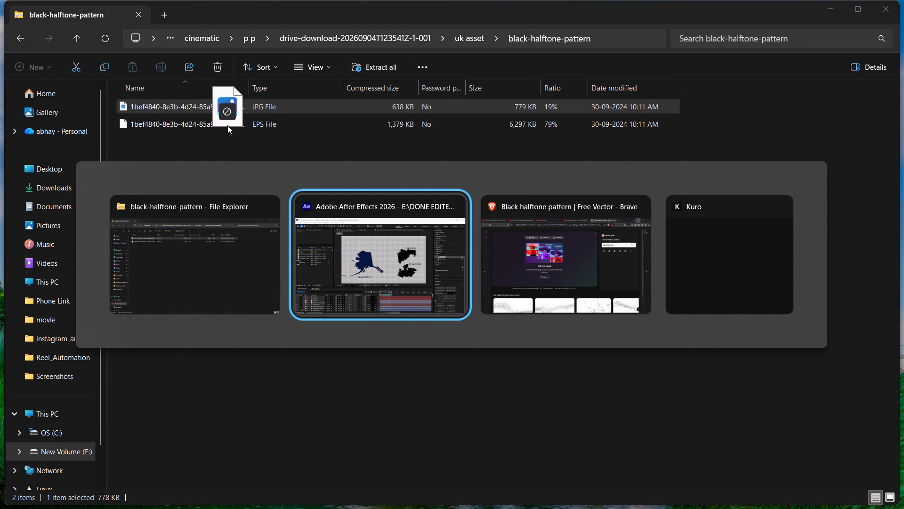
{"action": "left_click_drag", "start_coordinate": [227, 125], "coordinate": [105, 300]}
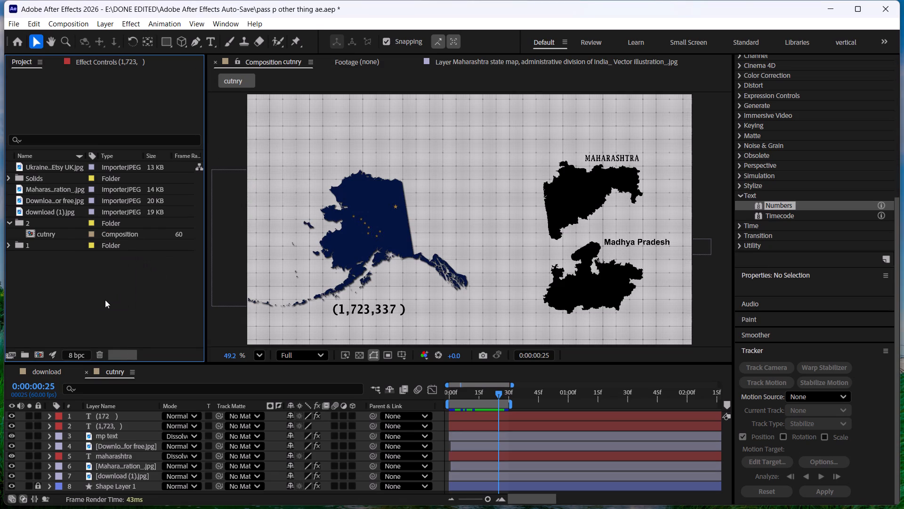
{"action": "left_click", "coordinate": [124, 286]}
In File Explorer, copy the halftone JPG out of the black-halftone-pattern archive and paste it into the uk asset folder.
{"action": "left_click", "coordinate": [154, 109]}
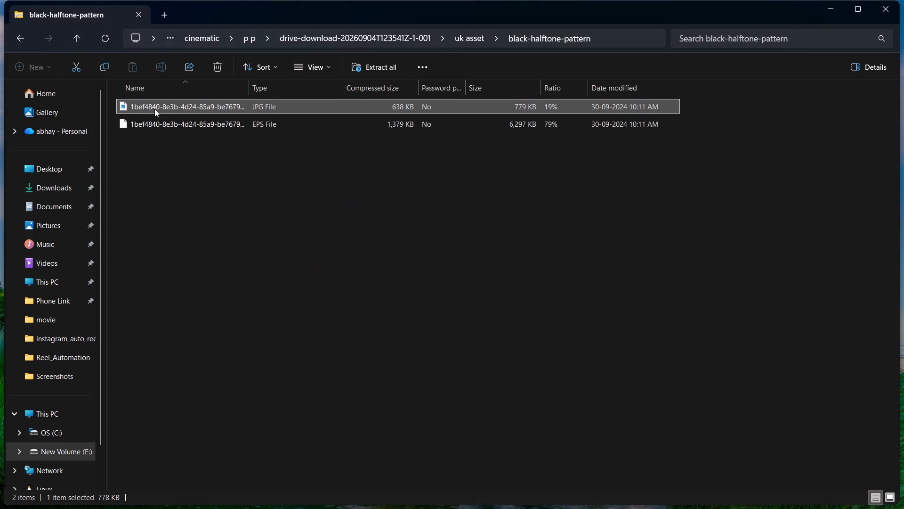
{"action": "key", "text": "ctrl+c"}
{"action": "left_click_drag", "start_coordinate": [160, 110], "coordinate": [164, 122]}
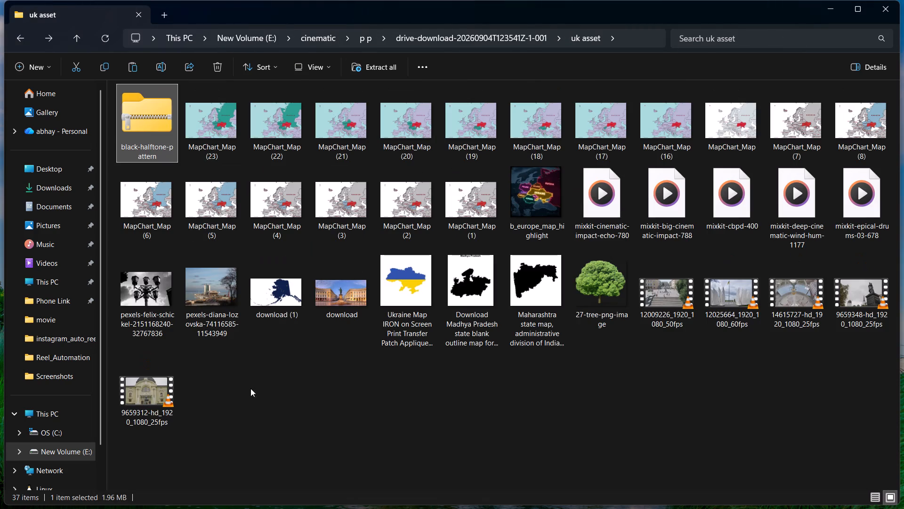
{"action": "left_click", "coordinate": [256, 402]}
{"action": "key", "text": "ctrl+v"}
{"action": "left_click", "coordinate": [256, 398]}
Import the extracted halftone JPG from the uk asset folder into the After Effects project and move it into folder 2.
{"action": "left_click_drag", "start_coordinate": [228, 384], "coordinate": [237, 384]}
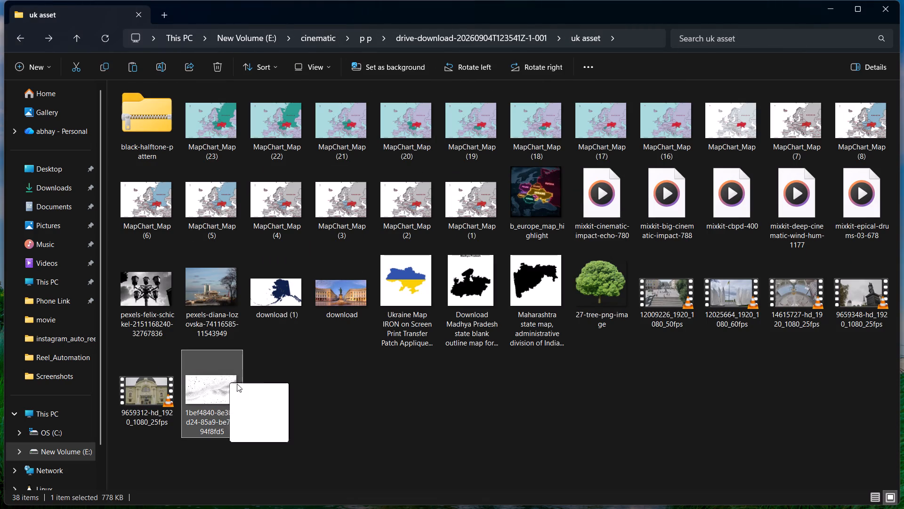
{"action": "left_click_drag", "start_coordinate": [237, 384], "coordinate": [273, 388]}
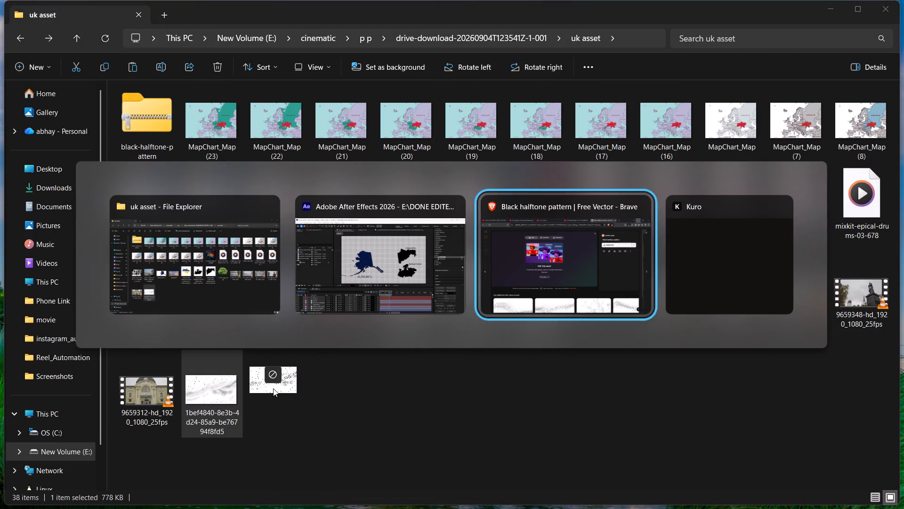
{"action": "left_click_drag", "start_coordinate": [273, 388], "coordinate": [121, 277]}
{"action": "left_click_drag", "start_coordinate": [67, 245], "coordinate": [61, 216]}
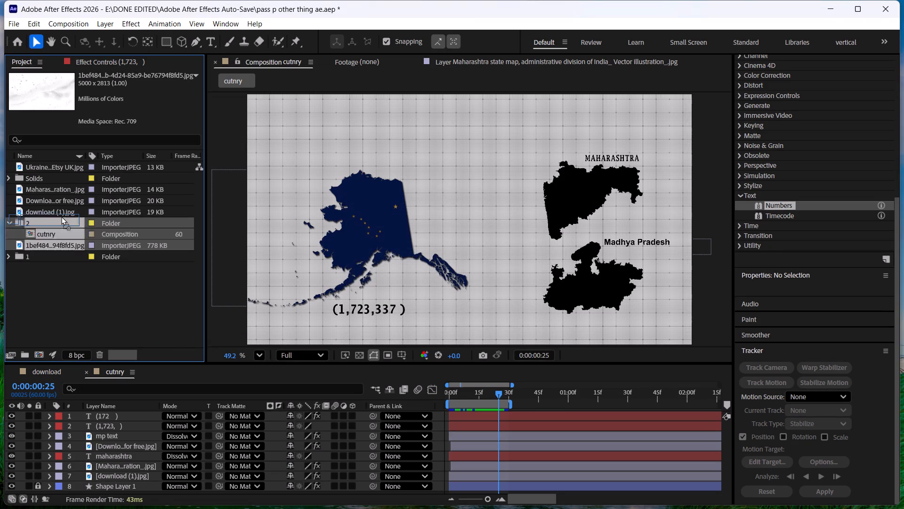
{"action": "left_click_drag", "start_coordinate": [61, 216], "coordinate": [55, 238]}
{"action": "left_click", "coordinate": [89, 321]}
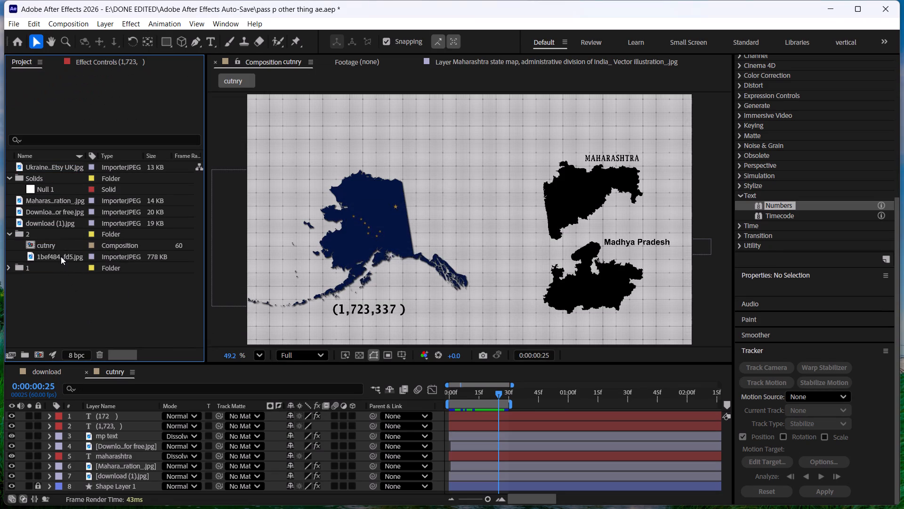
Add the halftone JPG to the cutnry composition as the top layer.
{"action": "left_click_drag", "start_coordinate": [61, 256], "coordinate": [118, 414]}
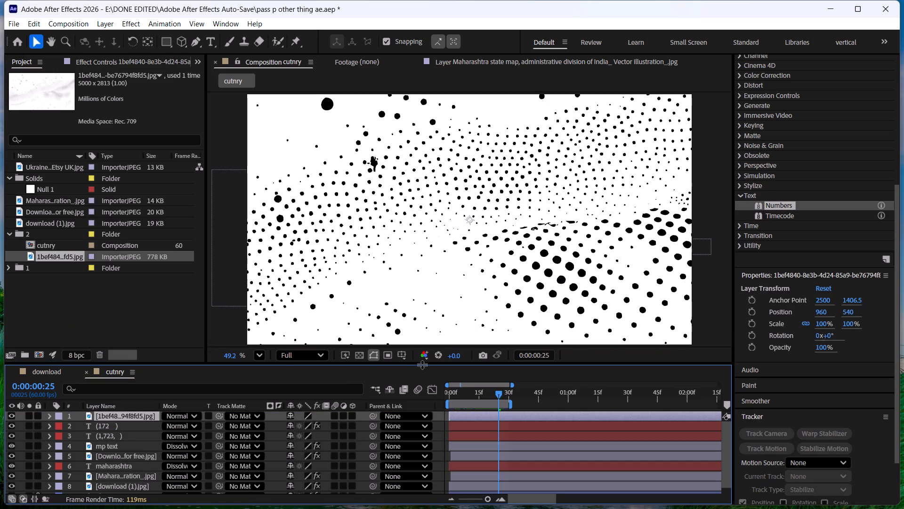
{"action": "left_click", "coordinate": [242, 414]}
{"action": "left_click", "coordinate": [242, 414]}
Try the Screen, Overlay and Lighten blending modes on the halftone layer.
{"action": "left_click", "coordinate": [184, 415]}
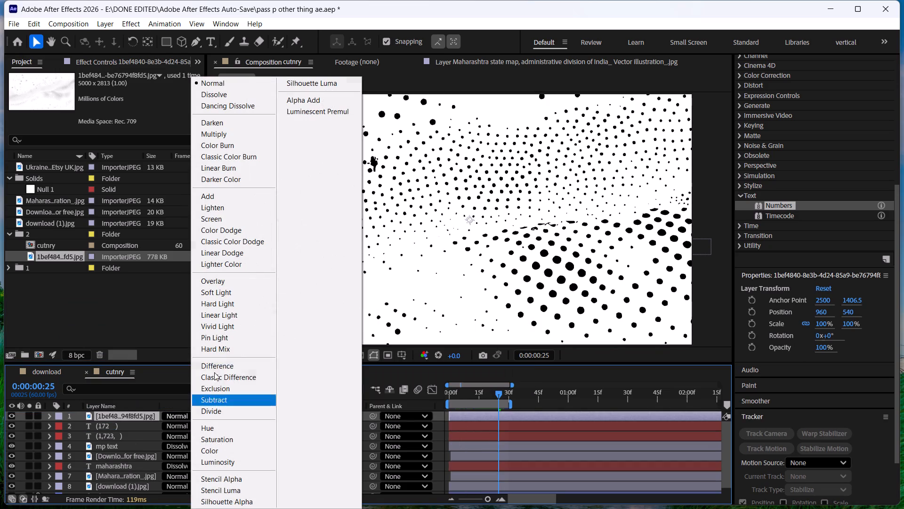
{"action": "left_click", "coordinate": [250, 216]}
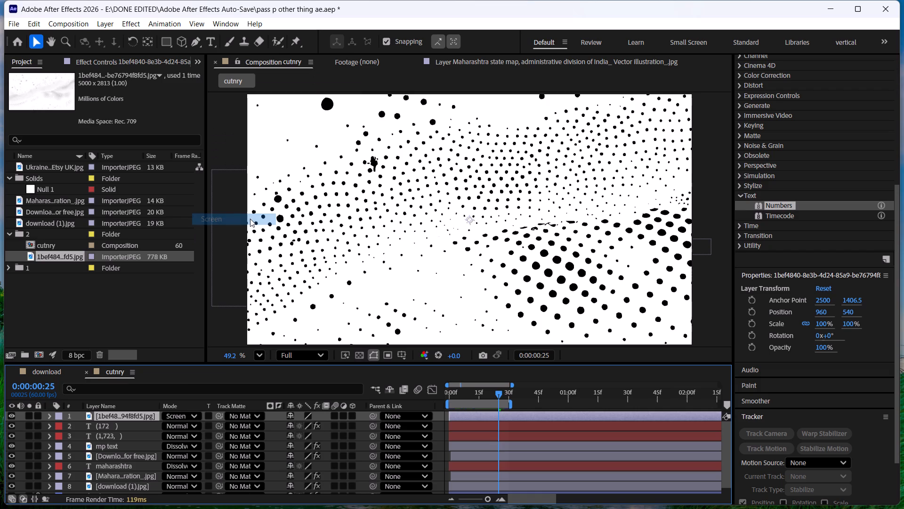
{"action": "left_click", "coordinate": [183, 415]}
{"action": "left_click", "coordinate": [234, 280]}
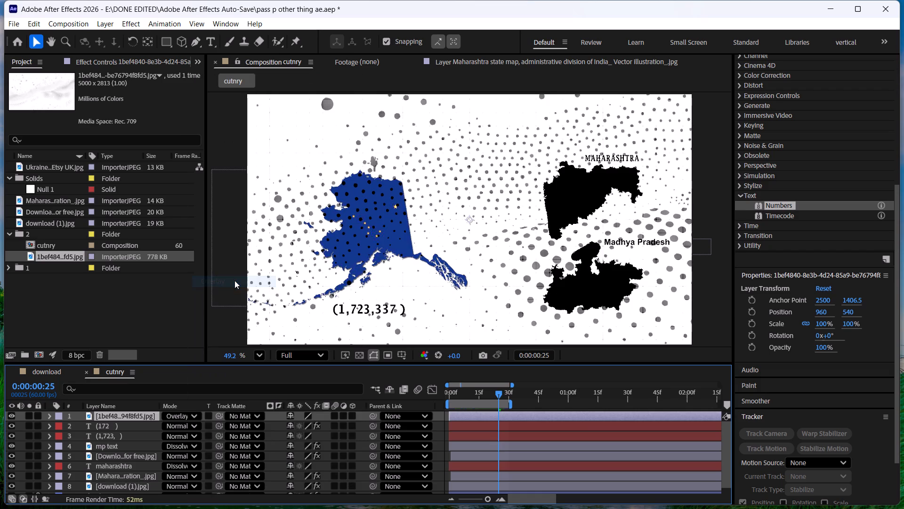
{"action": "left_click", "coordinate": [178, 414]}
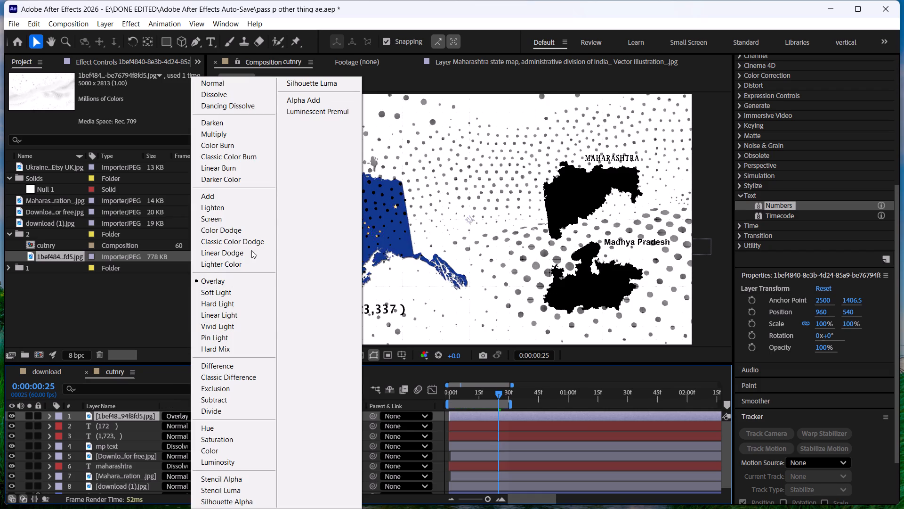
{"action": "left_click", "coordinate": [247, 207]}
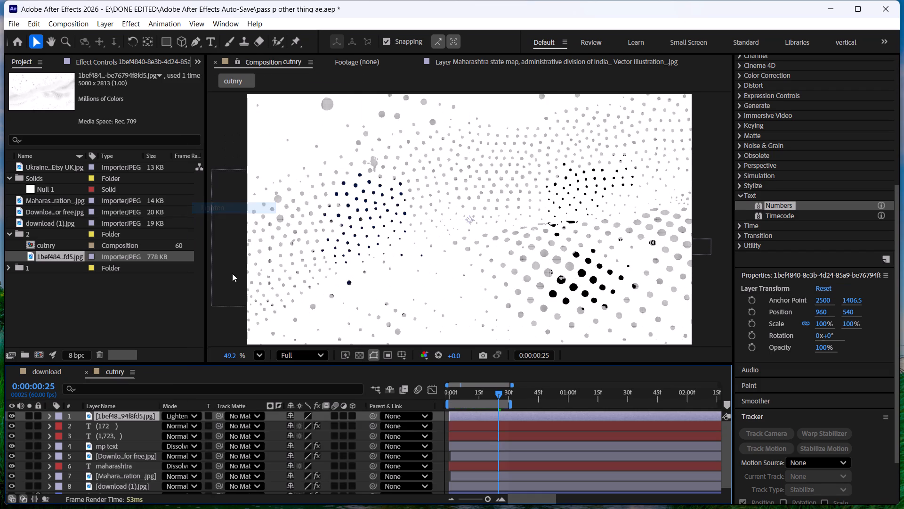
Set the halftone layer's blending mode to Multiply.
{"action": "left_click", "coordinate": [184, 413]}
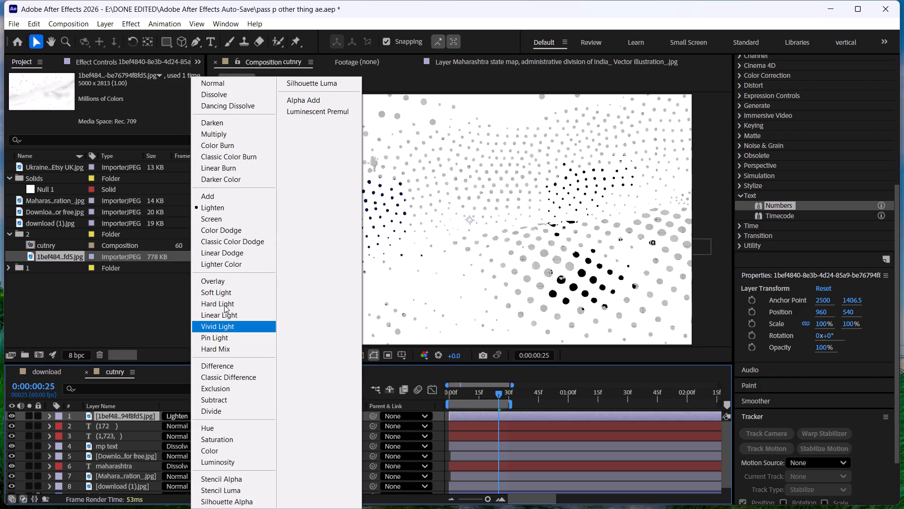
{"action": "left_click", "coordinate": [242, 137]}
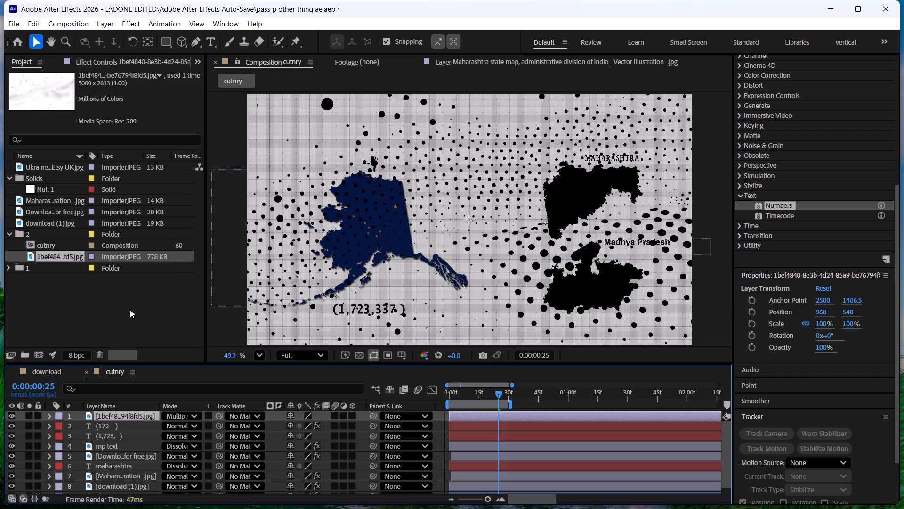
Expand the halftone layer's Transform properties in the cutnry timeline.
{"action": "left_click", "coordinate": [47, 415]}
{"action": "left_click", "coordinate": [61, 423]}
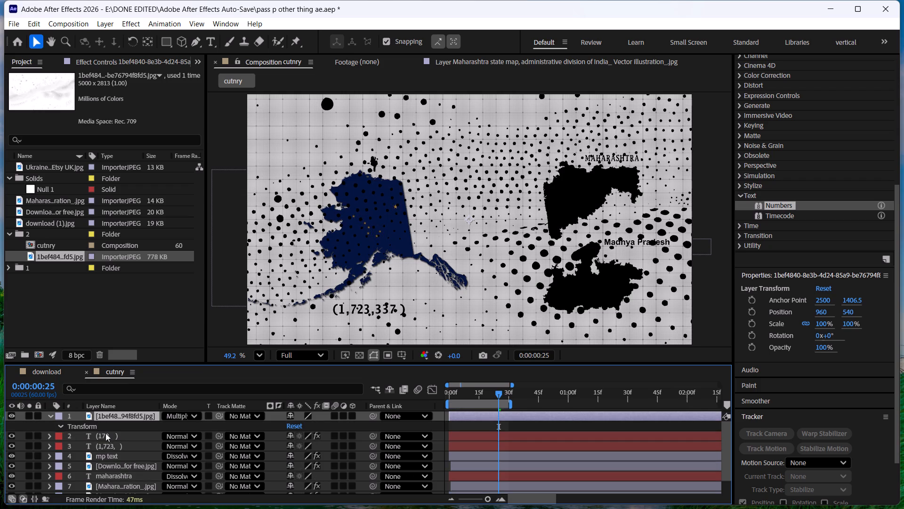
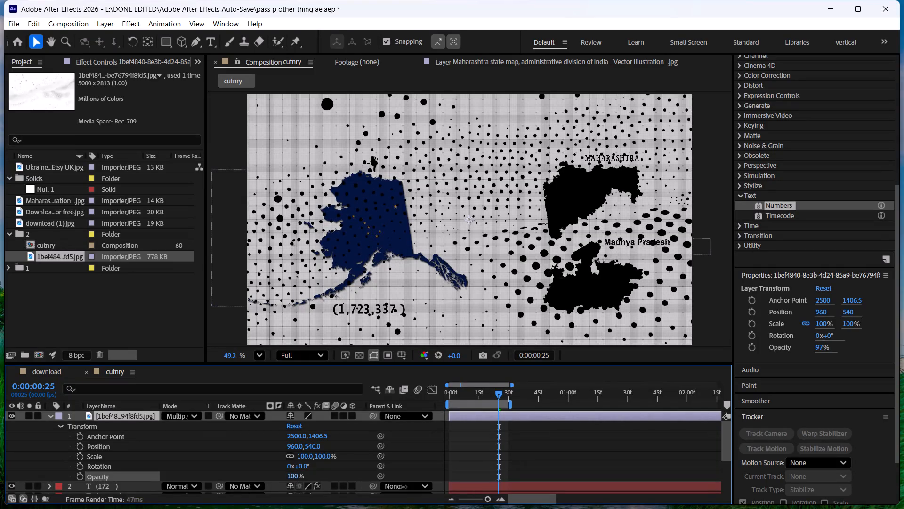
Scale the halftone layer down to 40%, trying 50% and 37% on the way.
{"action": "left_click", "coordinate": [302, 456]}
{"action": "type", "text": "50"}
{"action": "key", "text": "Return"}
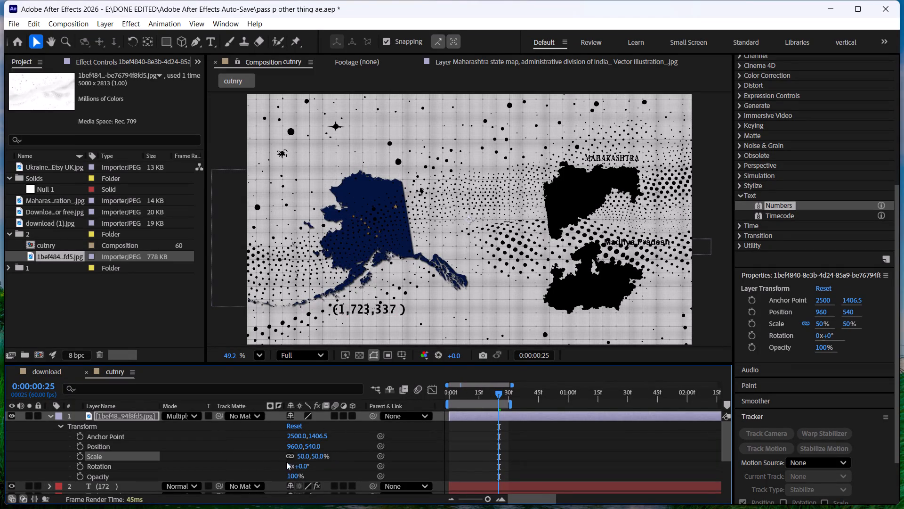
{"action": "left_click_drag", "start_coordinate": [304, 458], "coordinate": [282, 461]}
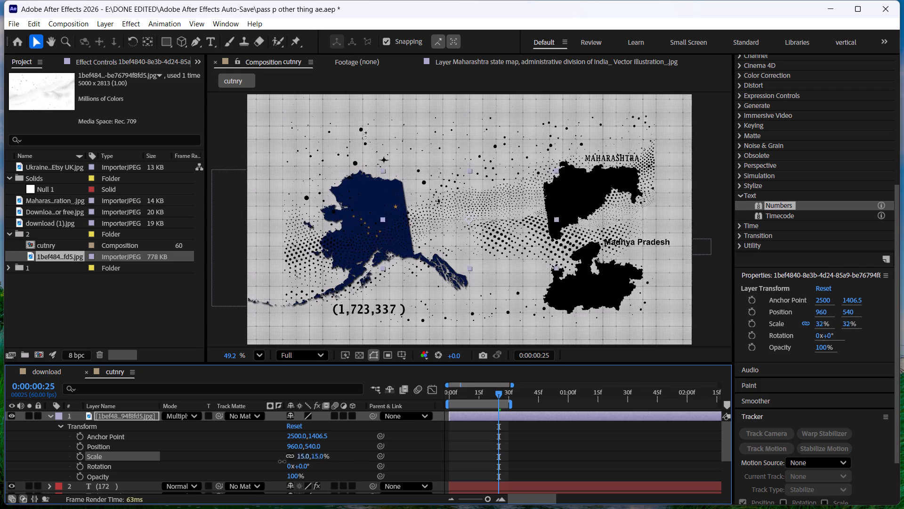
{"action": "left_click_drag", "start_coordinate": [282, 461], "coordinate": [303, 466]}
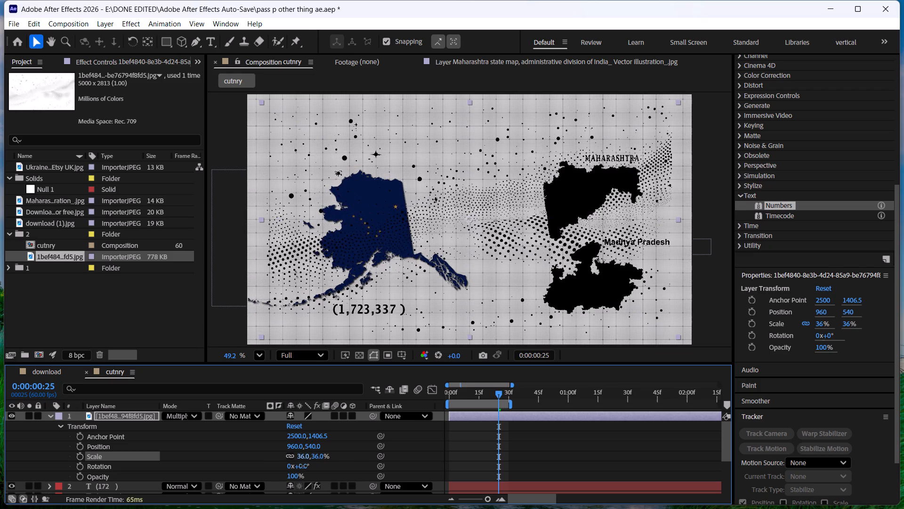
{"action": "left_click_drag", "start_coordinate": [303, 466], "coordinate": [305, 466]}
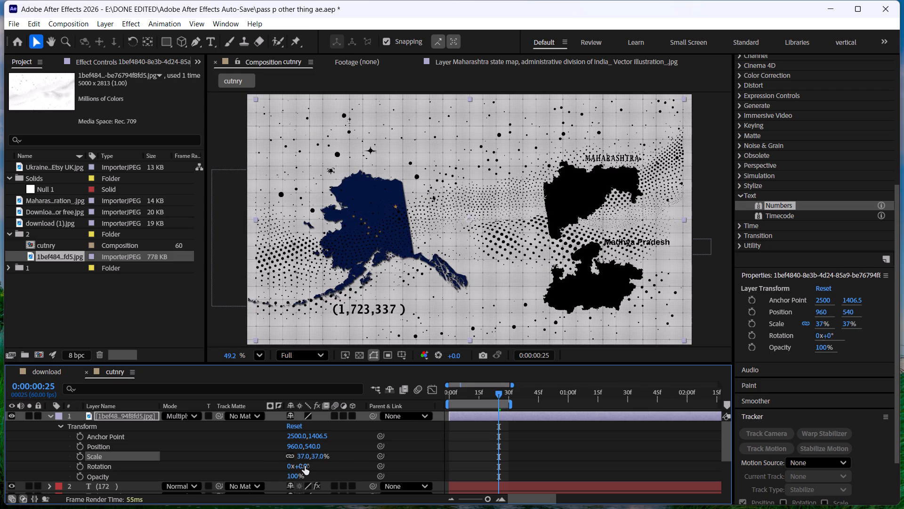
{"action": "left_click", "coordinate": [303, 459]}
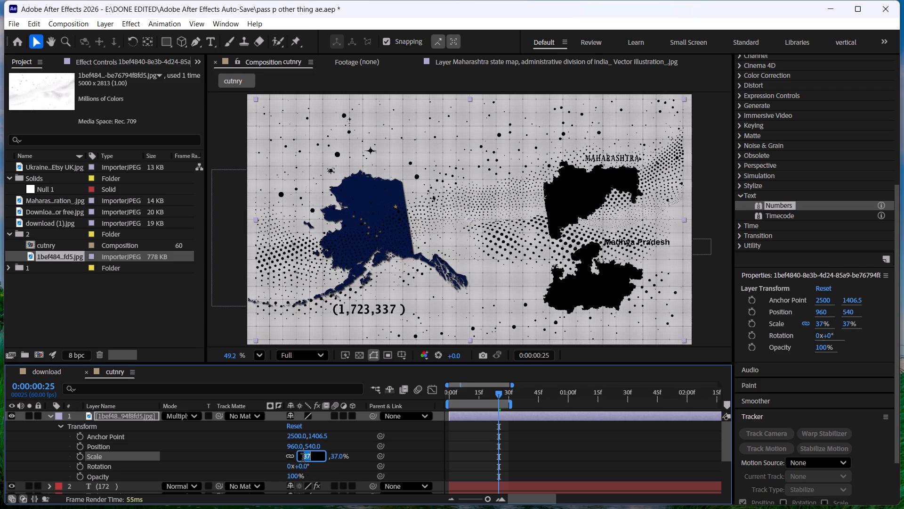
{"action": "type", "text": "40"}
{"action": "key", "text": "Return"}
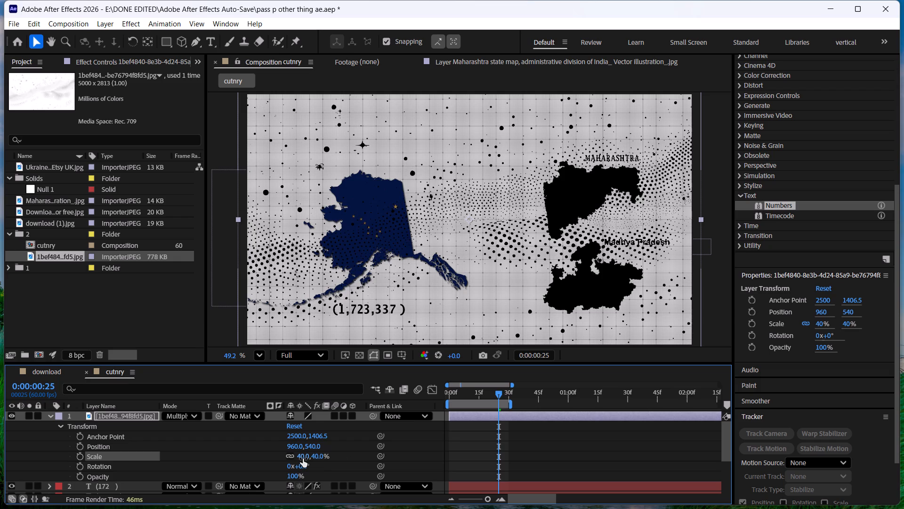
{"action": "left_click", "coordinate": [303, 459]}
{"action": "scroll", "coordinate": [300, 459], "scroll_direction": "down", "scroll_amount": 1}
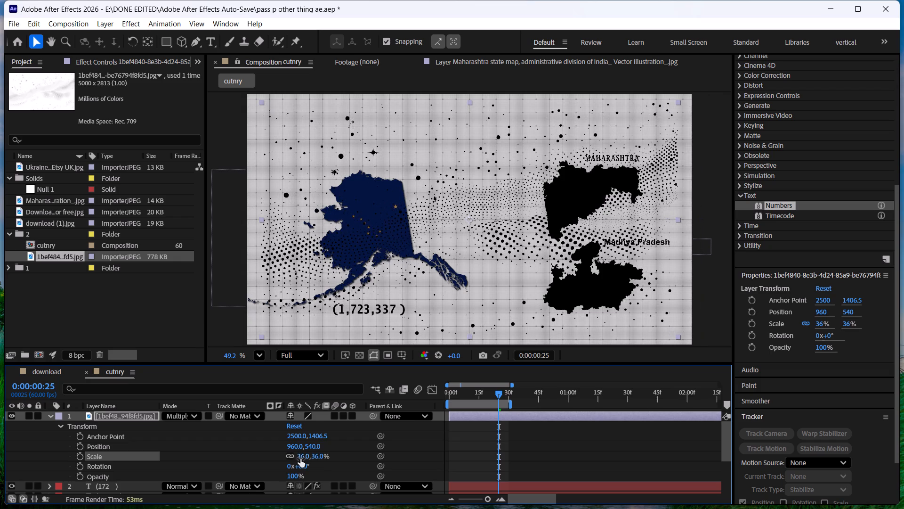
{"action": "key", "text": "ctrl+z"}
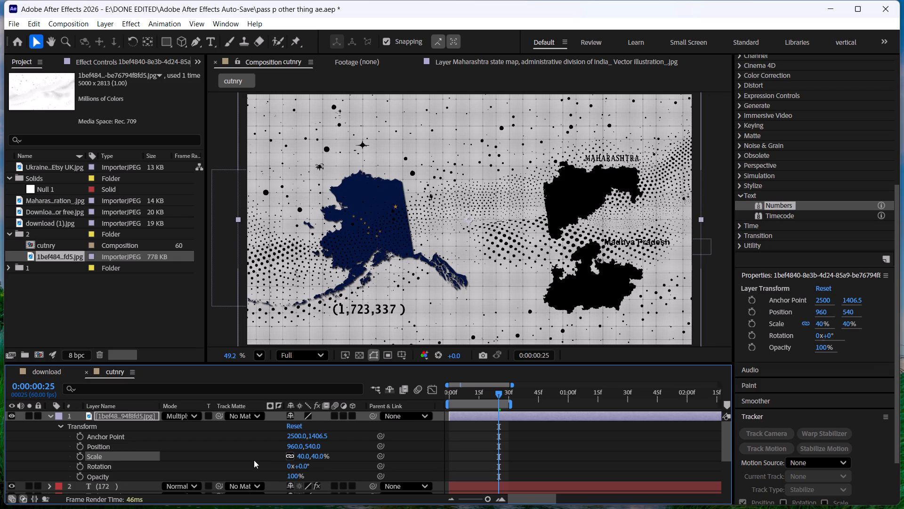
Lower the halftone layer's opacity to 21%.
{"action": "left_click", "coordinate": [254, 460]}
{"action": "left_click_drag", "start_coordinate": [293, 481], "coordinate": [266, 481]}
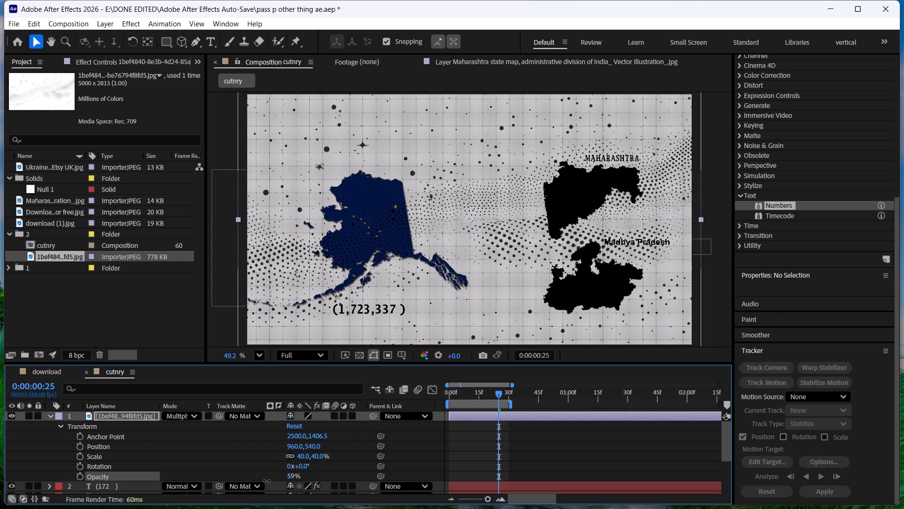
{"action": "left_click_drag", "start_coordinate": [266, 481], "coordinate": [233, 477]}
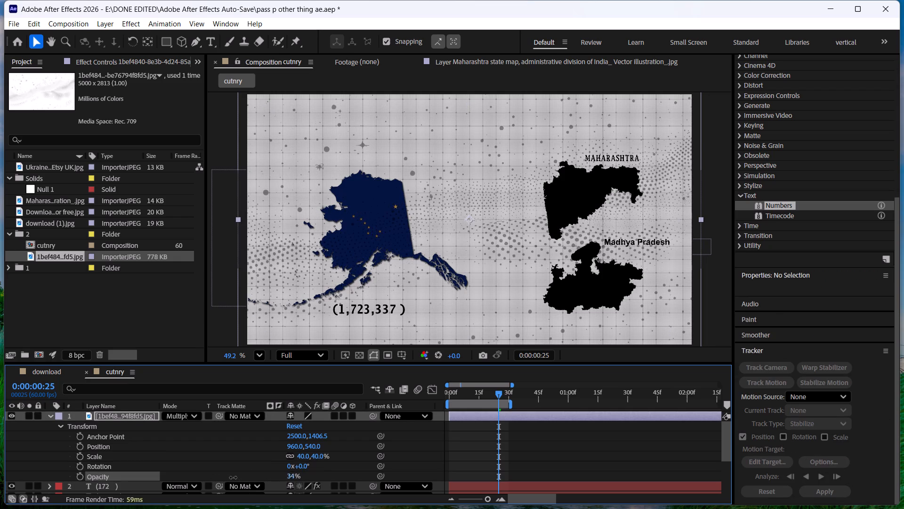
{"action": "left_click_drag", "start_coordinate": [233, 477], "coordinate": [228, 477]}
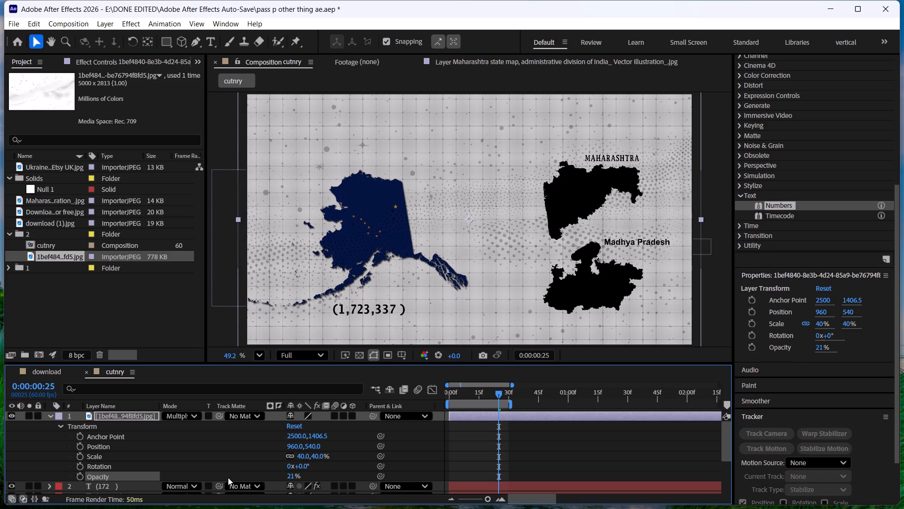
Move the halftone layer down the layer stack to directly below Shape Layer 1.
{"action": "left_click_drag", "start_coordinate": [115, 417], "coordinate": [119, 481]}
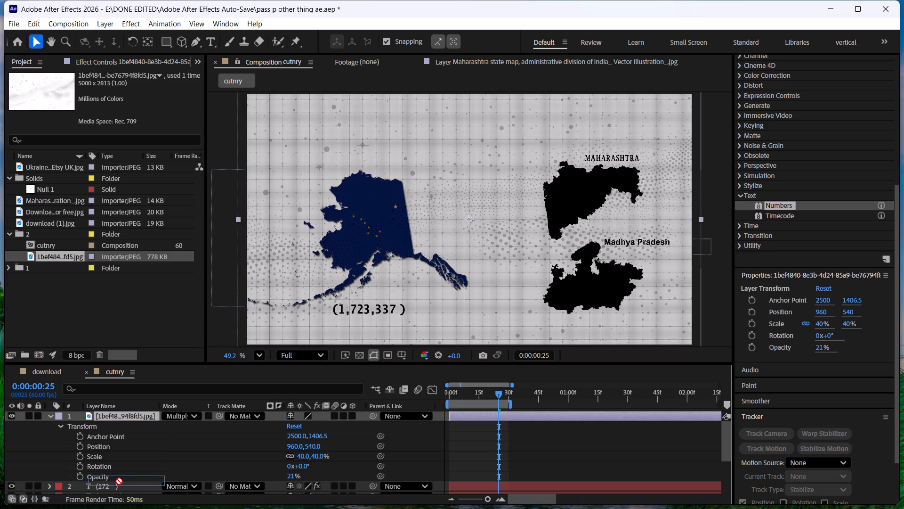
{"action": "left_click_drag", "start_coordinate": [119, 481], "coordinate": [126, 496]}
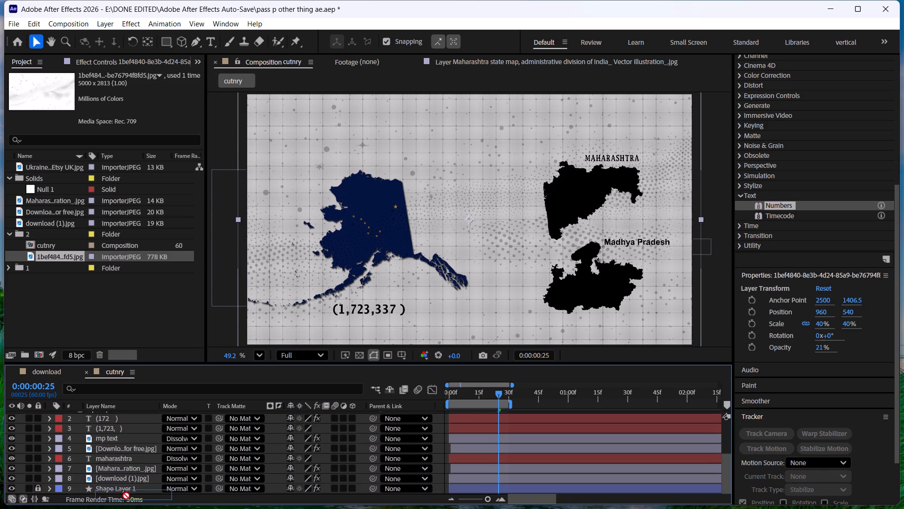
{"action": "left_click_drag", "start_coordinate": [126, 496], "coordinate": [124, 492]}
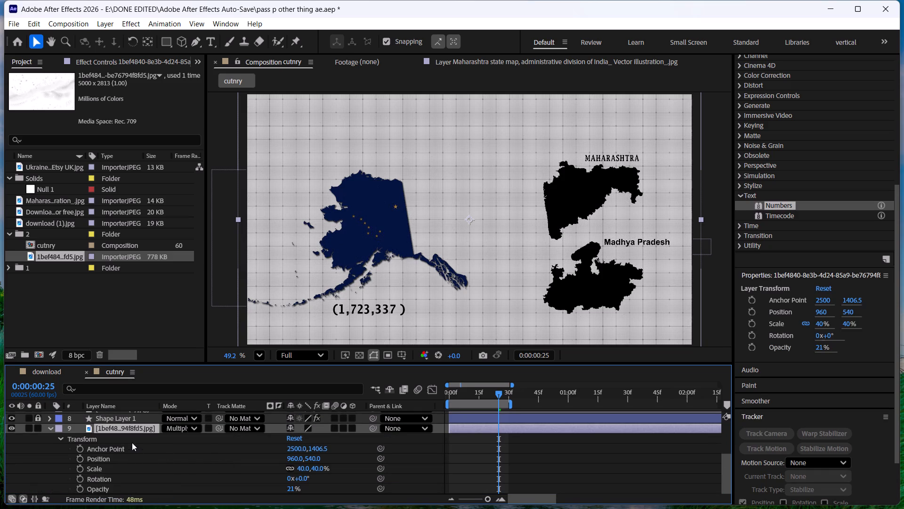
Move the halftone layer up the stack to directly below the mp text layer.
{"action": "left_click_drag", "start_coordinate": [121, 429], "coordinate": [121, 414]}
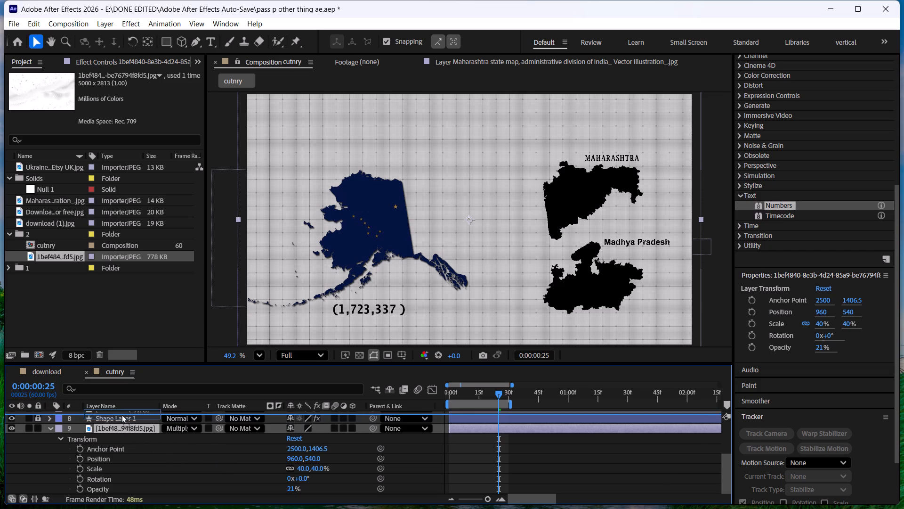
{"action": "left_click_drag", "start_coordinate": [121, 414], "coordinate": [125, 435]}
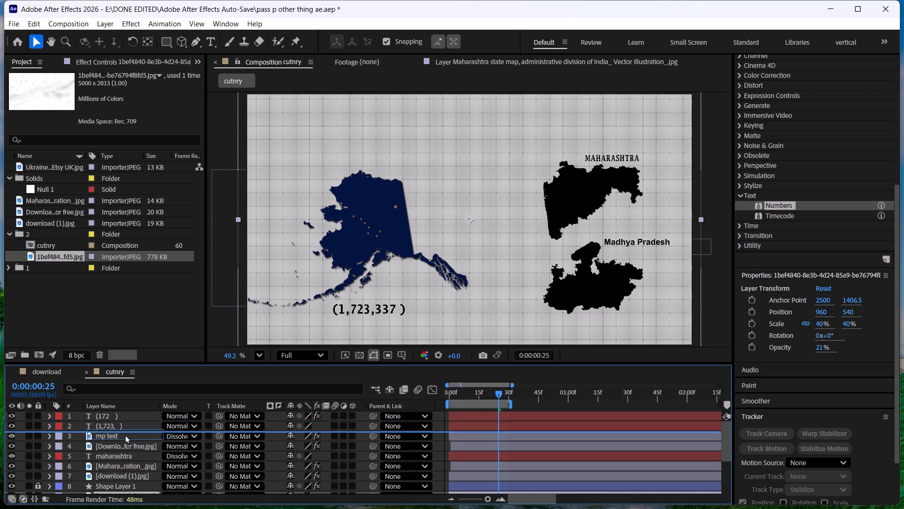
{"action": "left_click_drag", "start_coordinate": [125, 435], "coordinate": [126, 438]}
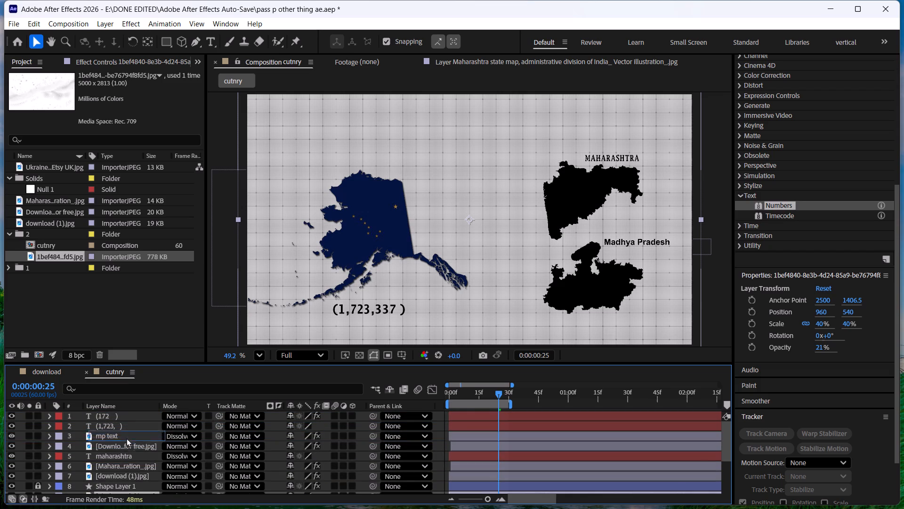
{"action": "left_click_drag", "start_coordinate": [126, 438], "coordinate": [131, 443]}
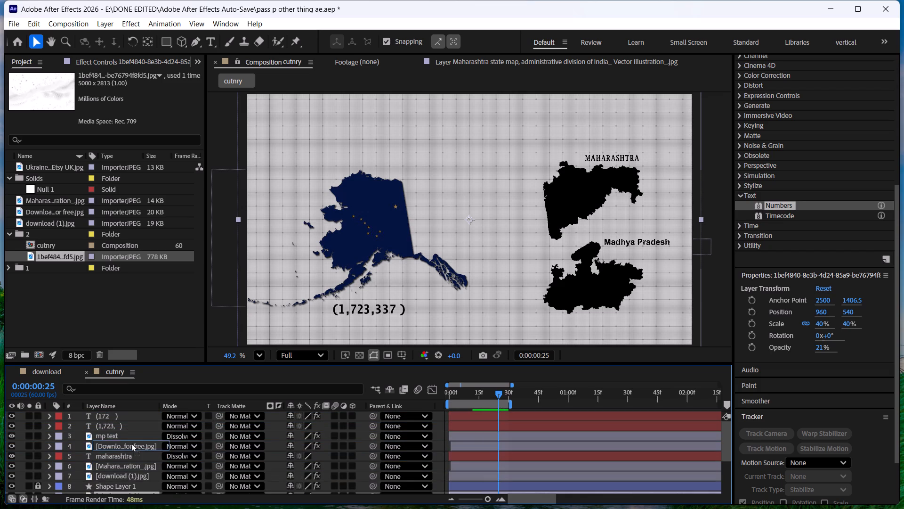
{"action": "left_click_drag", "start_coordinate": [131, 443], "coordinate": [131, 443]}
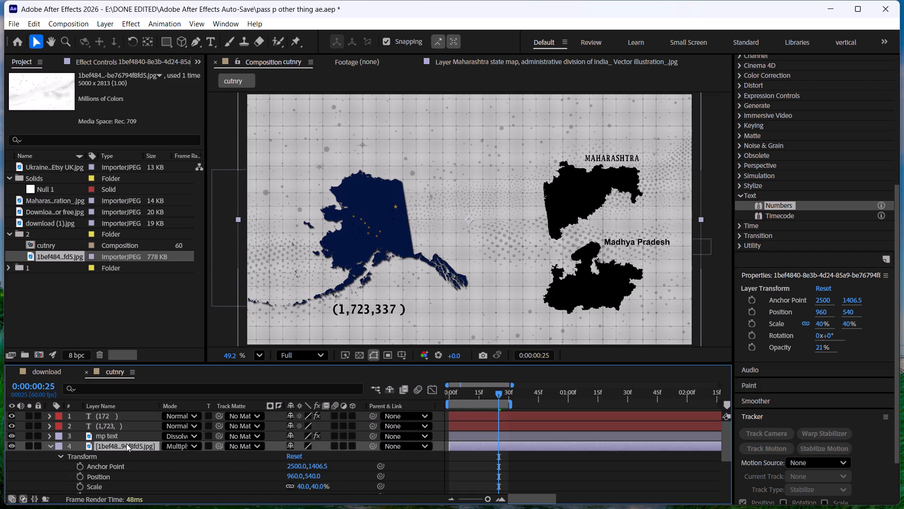
Undo all the halftone layer's edits, back through its placement in the cutnry composition.
{"action": "key", "text": "ctrl+z"}
{"action": "key", "text": "ctrl+z"}
{"action": "key", "text": "ctrl+z"}
{"action": "key", "text": "ctrl+z"}
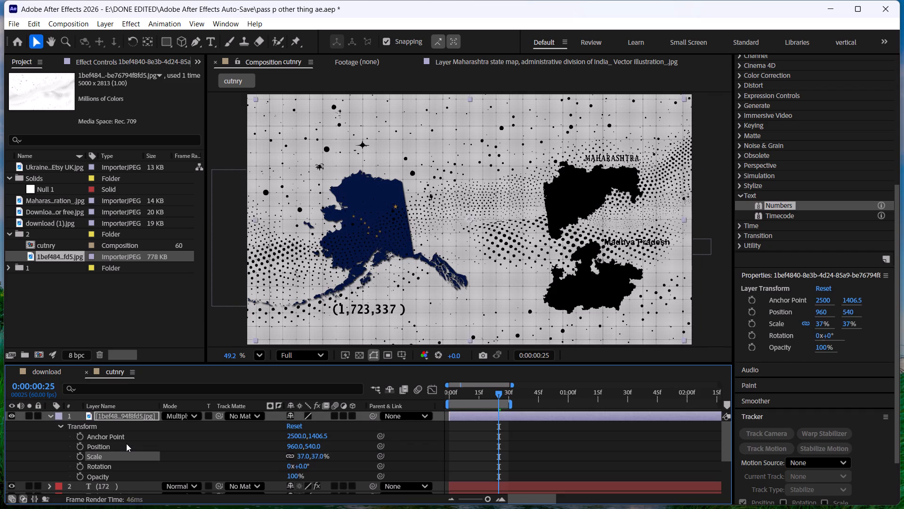
{"action": "key", "text": "ctrl+z"}
{"action": "key", "text": "ctrl+z"}
{"action": "key", "text": "ctrl+z"}
{"action": "key", "text": "ctrl+z"}
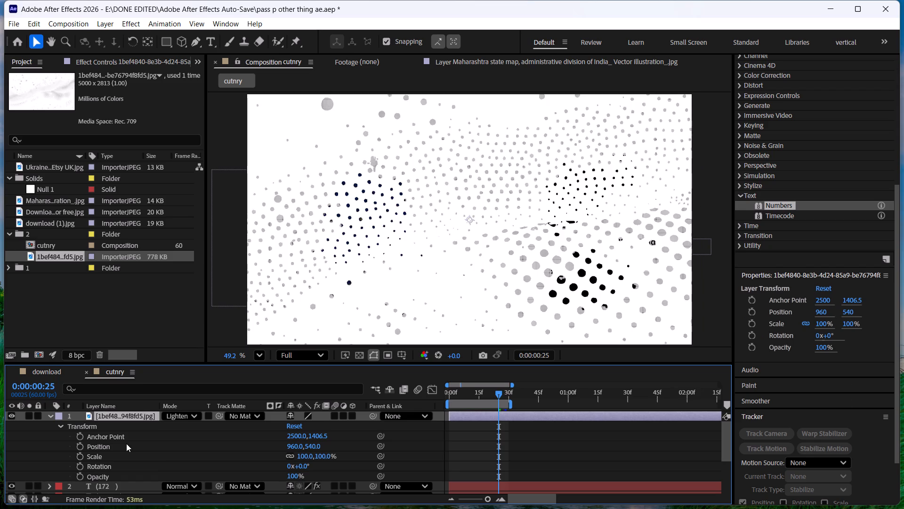
{"action": "key", "text": "ctrl+z"}
{"action": "key", "text": "ctrl+z"}
{"action": "key", "text": "ctrl+z"}
{"action": "key", "text": "ctrl+z"}
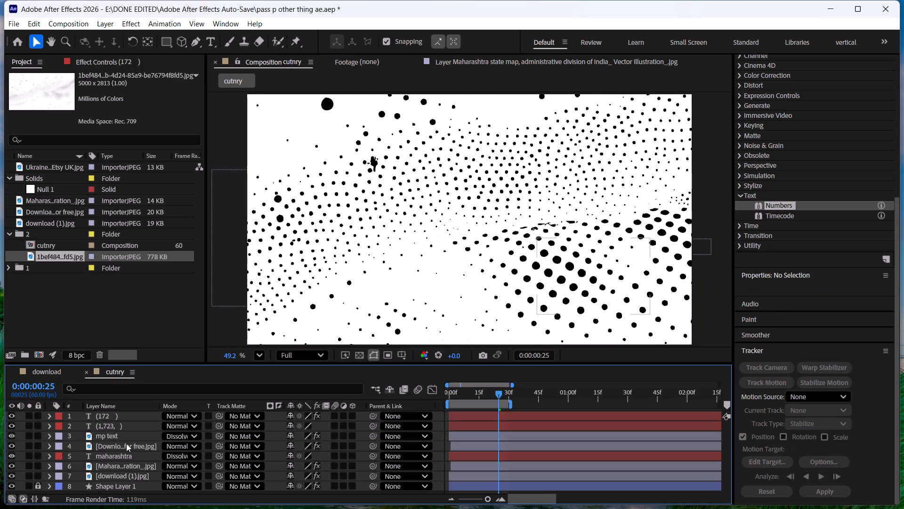
{"action": "key", "text": "ctrl+z"}
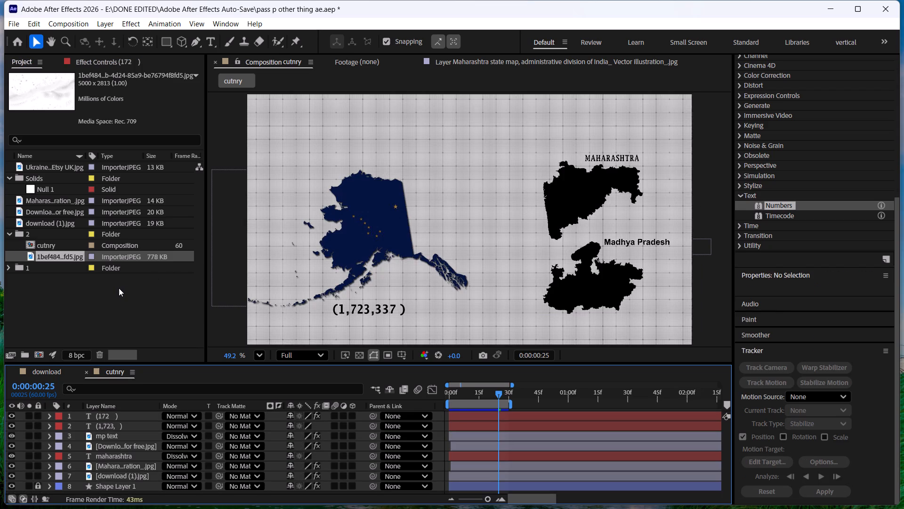
Undo the halftone JPG's move into folder 2 and its import into the project.
{"action": "left_click", "coordinate": [119, 294]}
{"action": "left_click", "coordinate": [59, 256]}
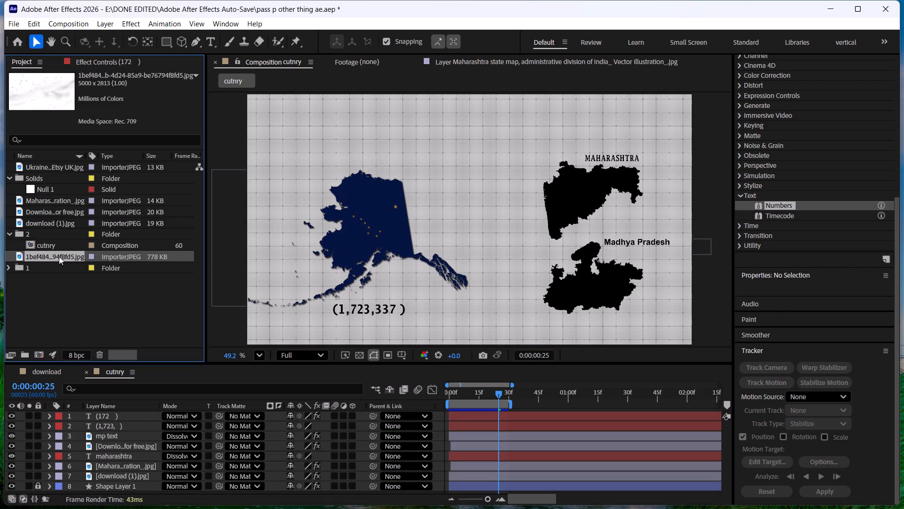
{"action": "key", "text": "ctrl+z"}
{"action": "left_click", "coordinate": [95, 317]}
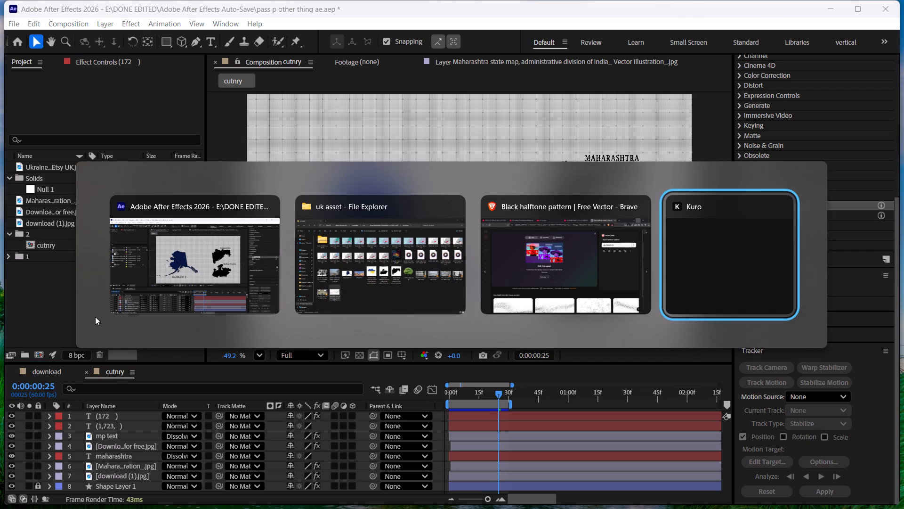
Switch to the uk asset folder in File Explorer and permanently delete the black-halftone-pattern archive.
{"action": "left_click", "coordinate": [258, 440]}
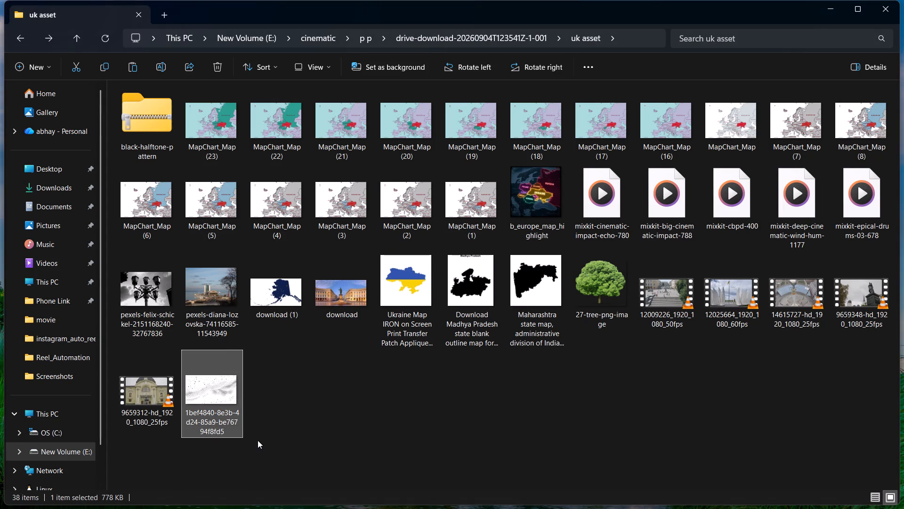
{"action": "left_click", "coordinate": [151, 126]}
{"action": "double_click", "coordinate": [151, 126]}
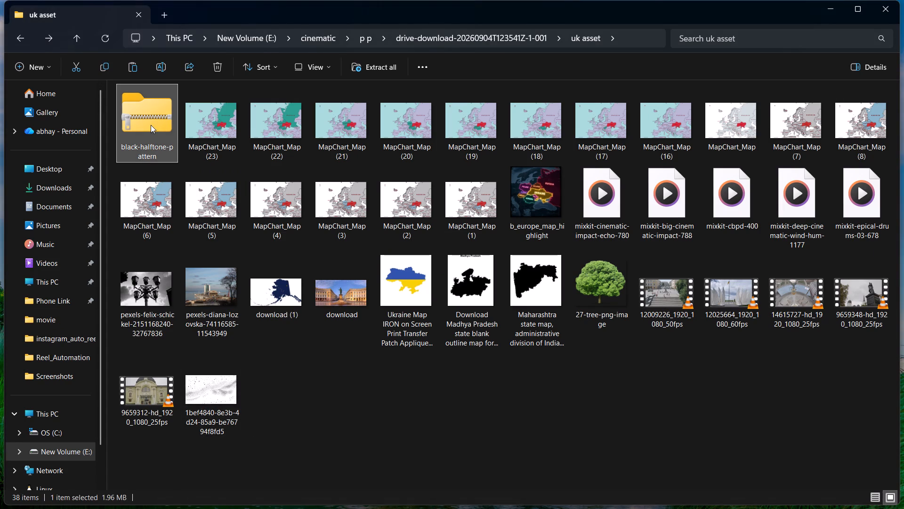
{"action": "double_click", "coordinate": [150, 125]}
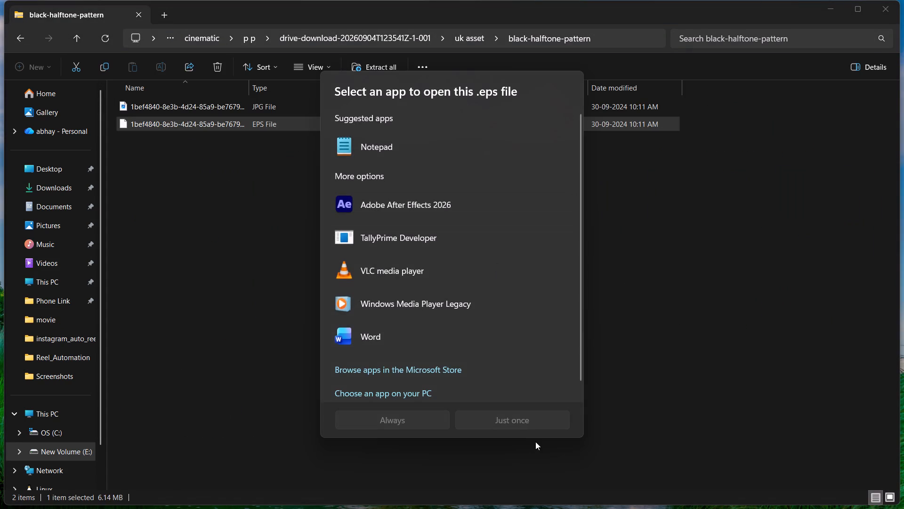
{"action": "left_click", "coordinate": [631, 415]}
{"action": "left_click", "coordinate": [218, 243]}
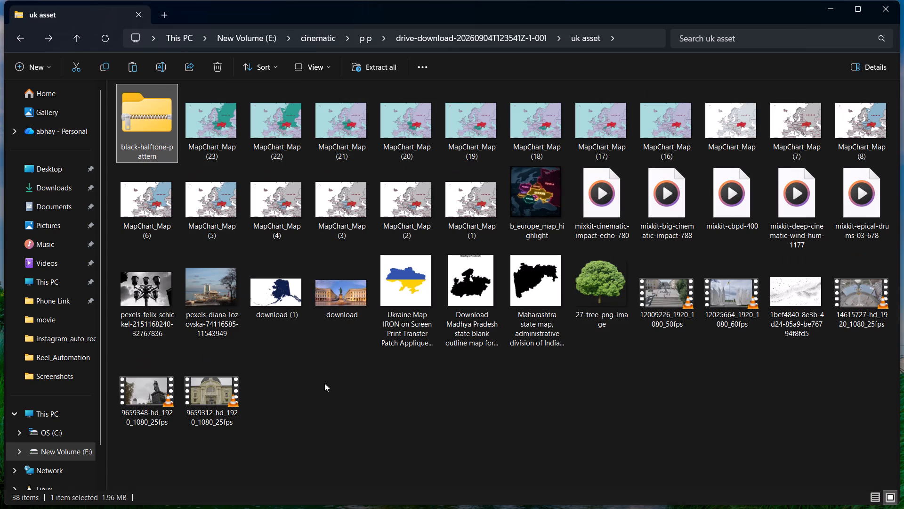
{"action": "left_click", "coordinate": [149, 133]}
{"action": "key", "text": "shift+Delete"}
{"action": "key", "text": "Return"}
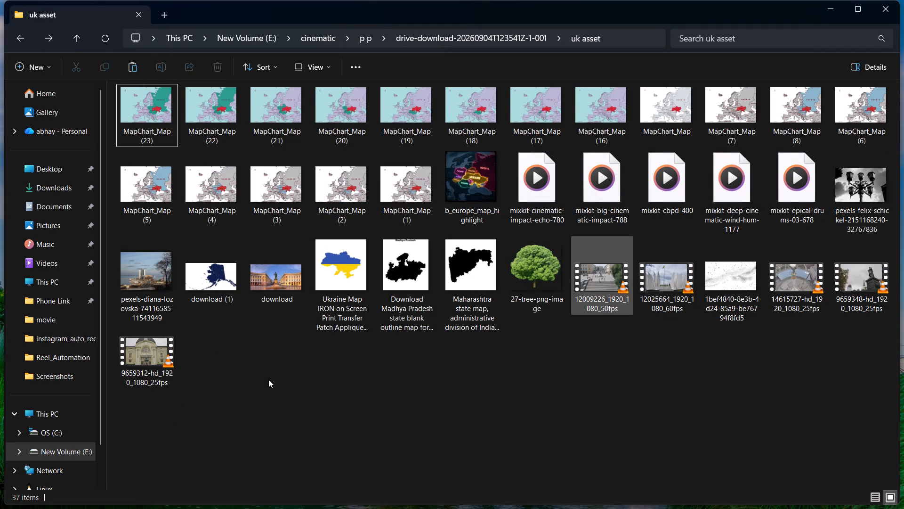
{"action": "left_click", "coordinate": [730, 271]}
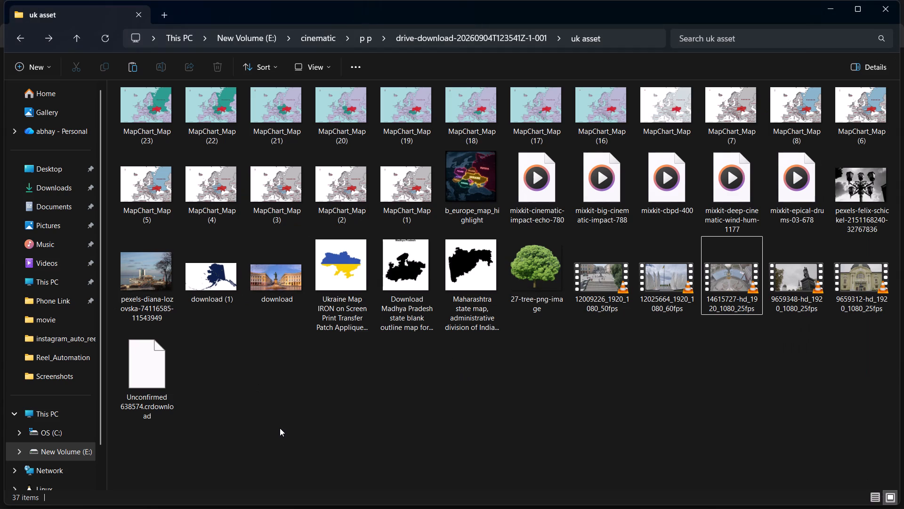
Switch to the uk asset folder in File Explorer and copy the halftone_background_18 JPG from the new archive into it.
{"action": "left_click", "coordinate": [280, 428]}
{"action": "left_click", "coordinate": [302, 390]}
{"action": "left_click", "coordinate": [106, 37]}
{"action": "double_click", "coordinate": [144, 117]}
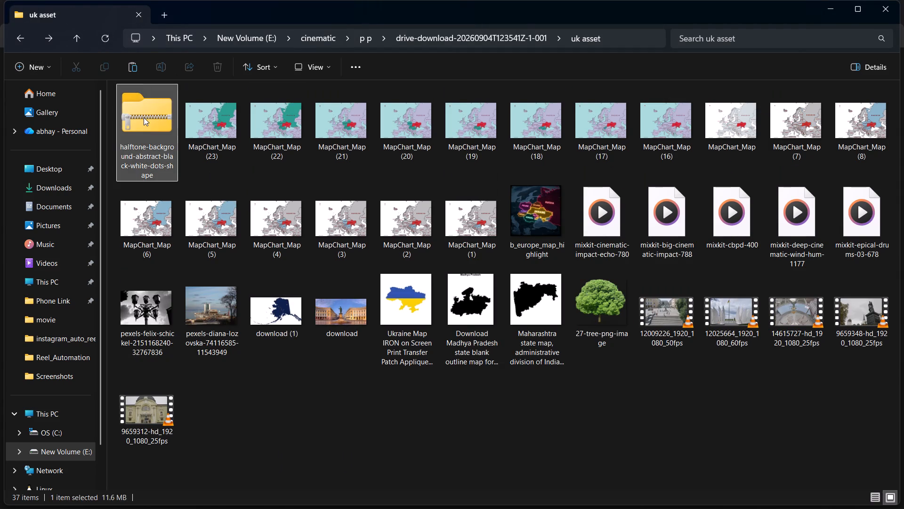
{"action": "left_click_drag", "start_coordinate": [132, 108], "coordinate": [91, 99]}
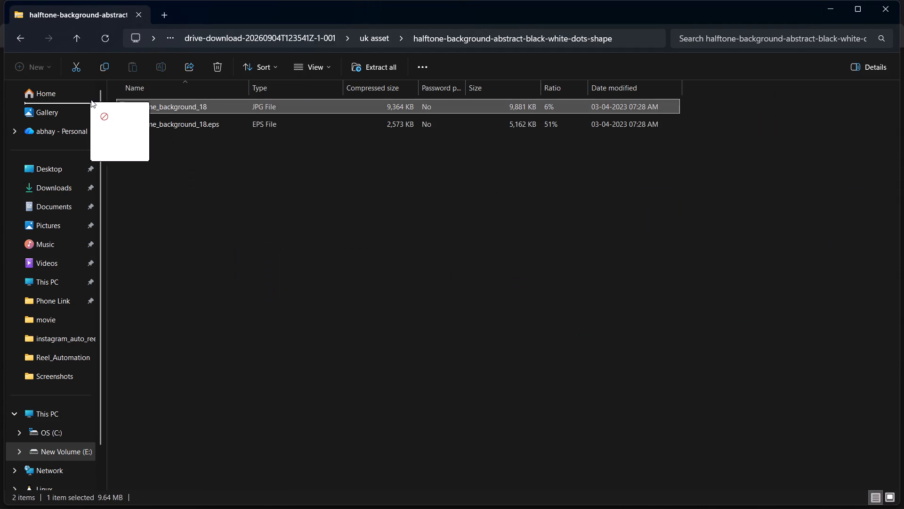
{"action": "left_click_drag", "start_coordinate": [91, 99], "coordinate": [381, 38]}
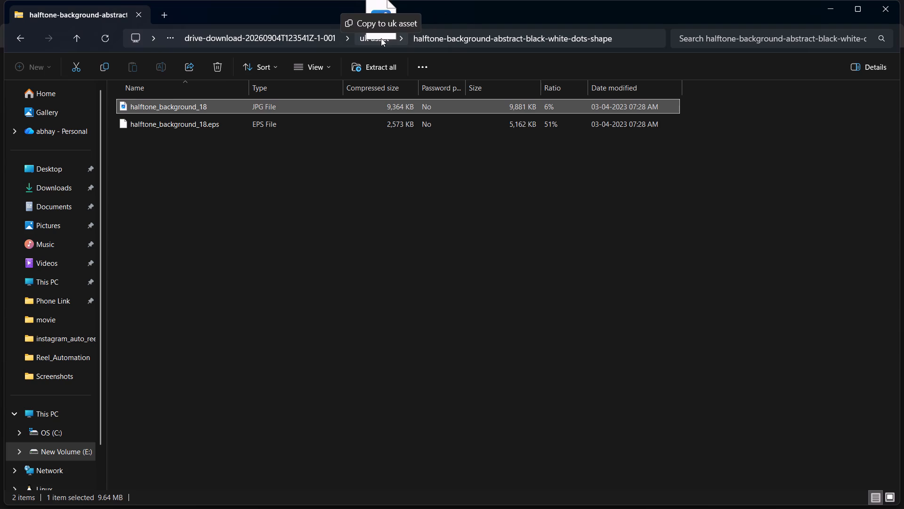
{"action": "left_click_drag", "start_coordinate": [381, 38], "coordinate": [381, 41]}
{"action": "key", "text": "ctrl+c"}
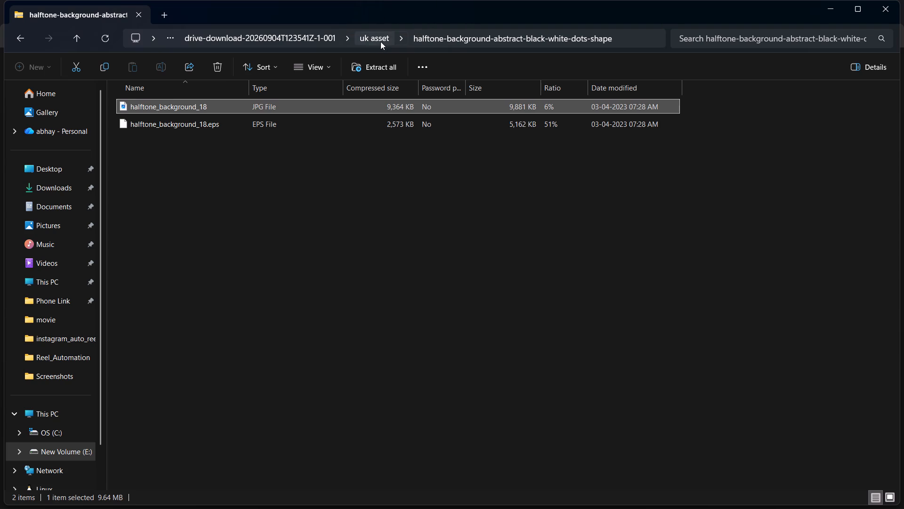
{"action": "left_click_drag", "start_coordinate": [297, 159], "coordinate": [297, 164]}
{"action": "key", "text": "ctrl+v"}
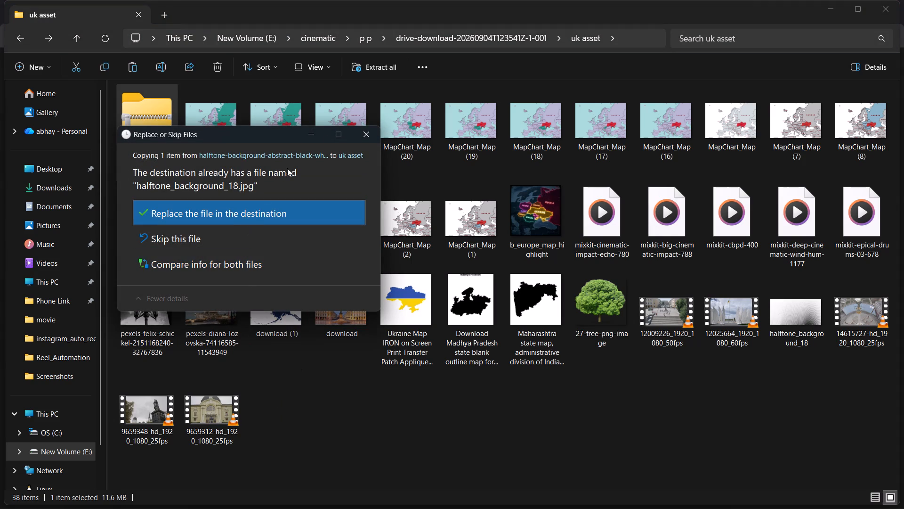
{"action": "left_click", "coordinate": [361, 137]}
Copy the halftone_background_18 JPG from the archive again, replacing the existing file in the uk asset folder.
{"action": "double_click", "coordinate": [162, 114]}
{"action": "left_click", "coordinate": [187, 100]}
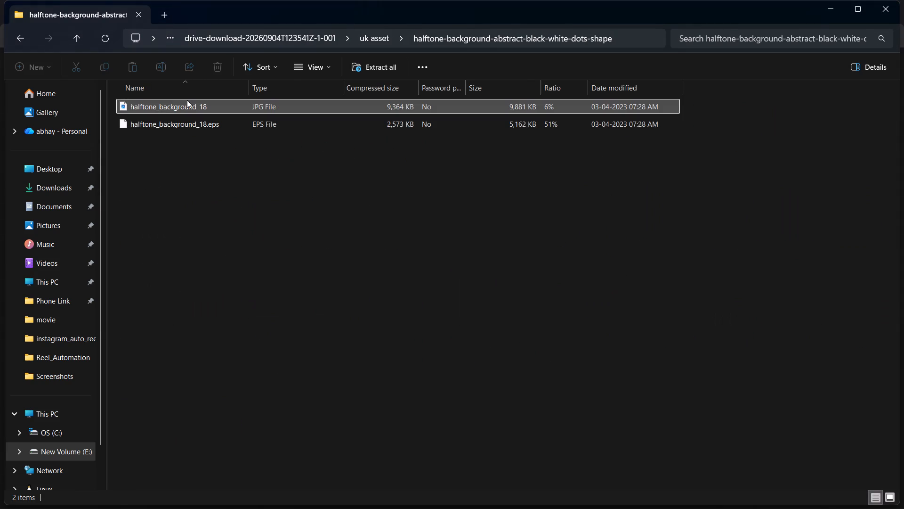
{"action": "key", "text": "ctrl+c"}
{"action": "left_click", "coordinate": [215, 215]}
{"action": "left_click", "coordinate": [334, 389]}
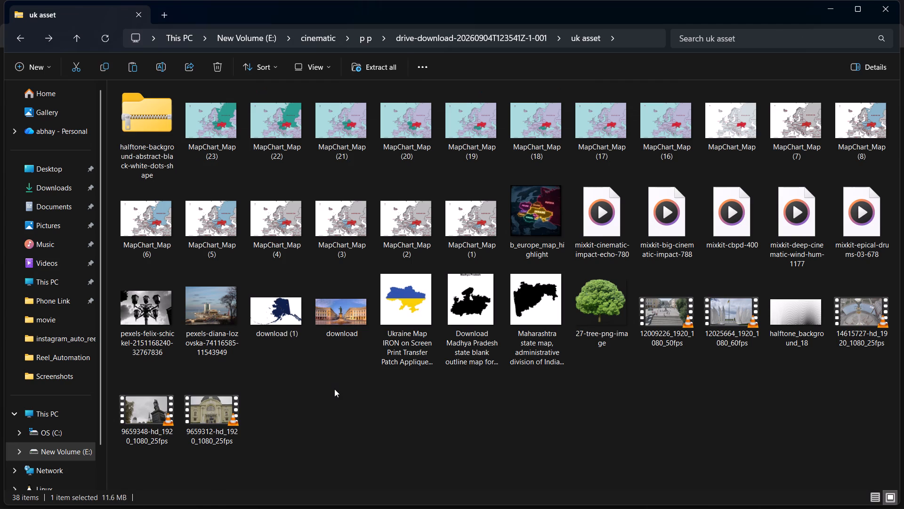
{"action": "key", "text": "ctrl+v"}
{"action": "left_click", "coordinate": [443, 209]}
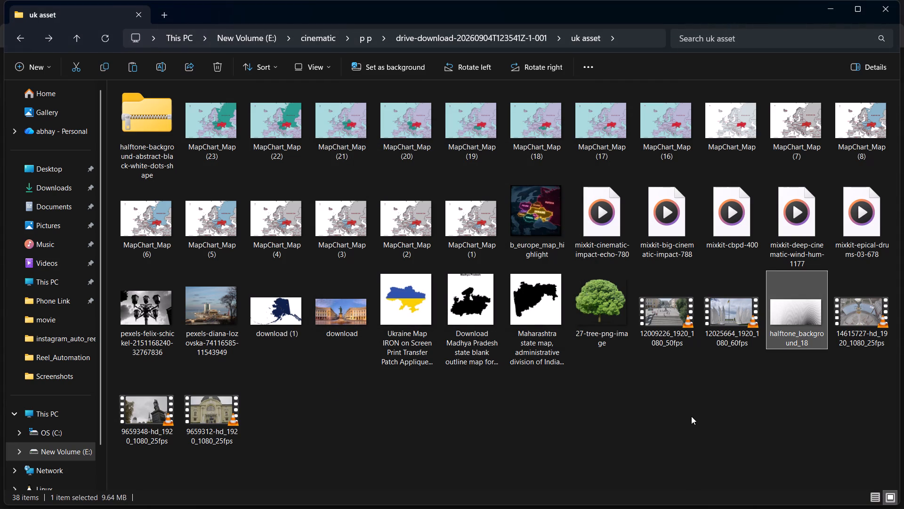
Undo the last copy and paste the halftone_background_18 JPG into the uk asset folder again.
{"action": "key", "text": "ctrl+z"}
{"action": "key", "text": "ctrl+shift+z"}
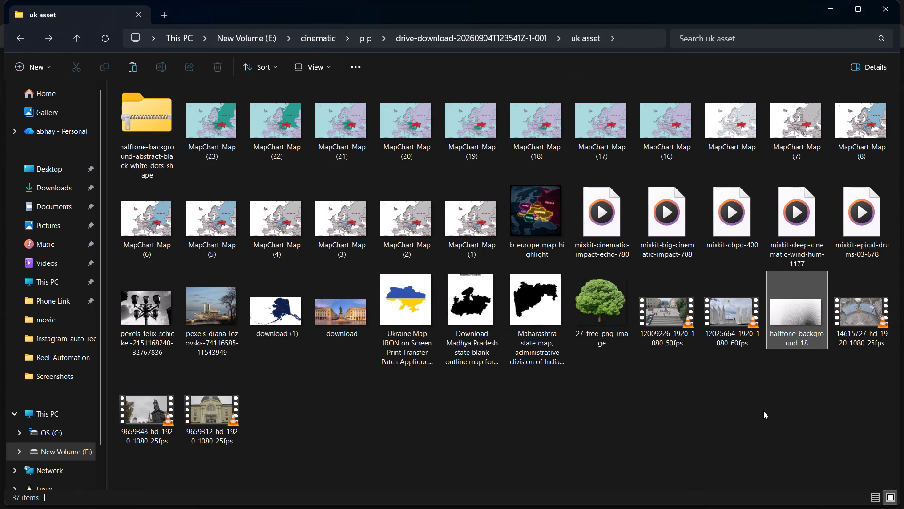
{"action": "key", "text": "ctrl+shift+z"}
{"action": "key", "text": "ctrl+v"}
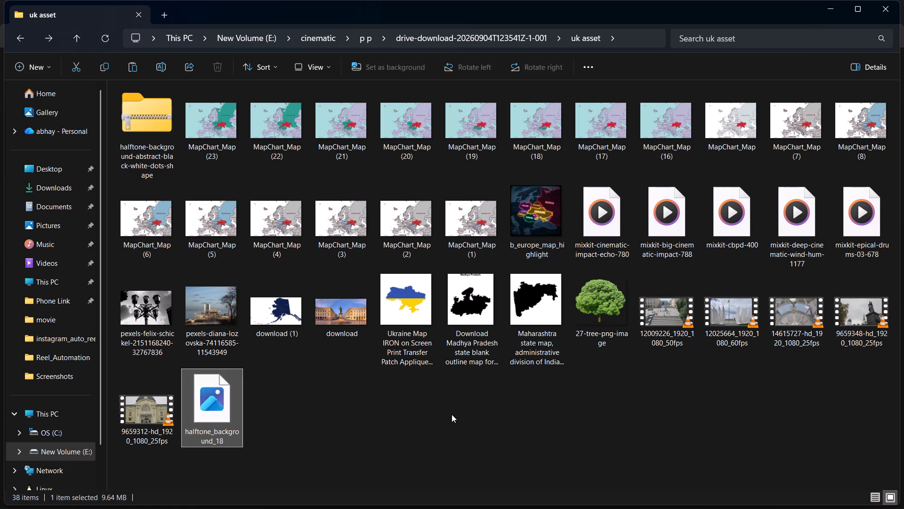
Bring the halftone_background_18 JPG from uk asset into After Effects as the top layer of the cutnry composition.
{"action": "left_click", "coordinate": [266, 457]}
{"action": "left_click_drag", "start_coordinate": [237, 414], "coordinate": [331, 409]}
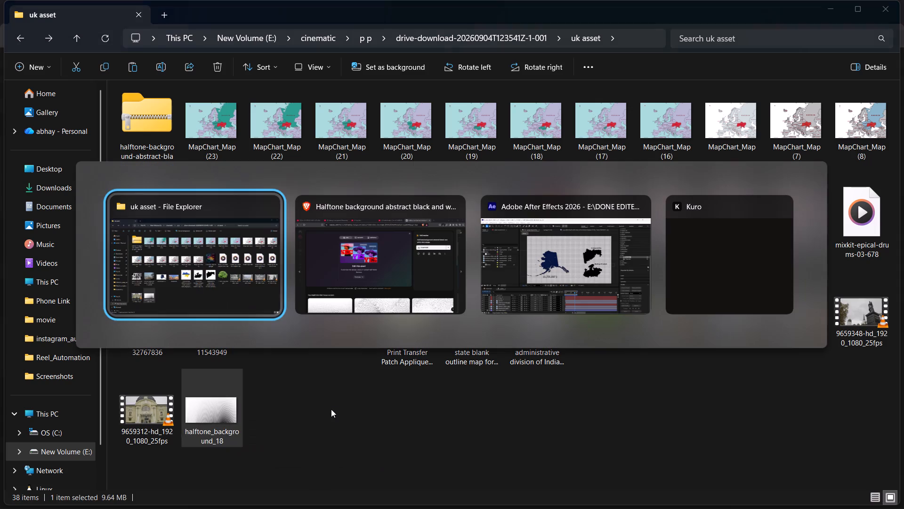
{"action": "left_click_drag", "start_coordinate": [331, 409], "coordinate": [332, 410]}
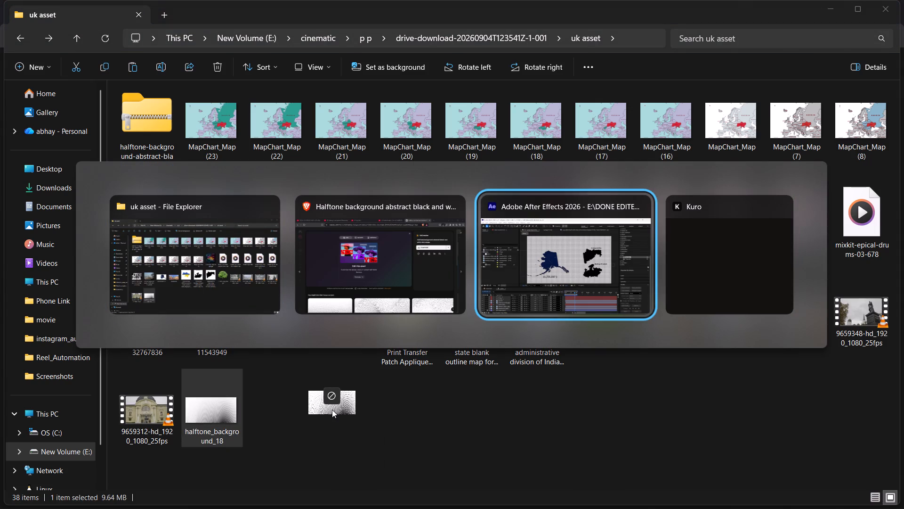
{"action": "left_click_drag", "start_coordinate": [332, 410], "coordinate": [120, 416]}
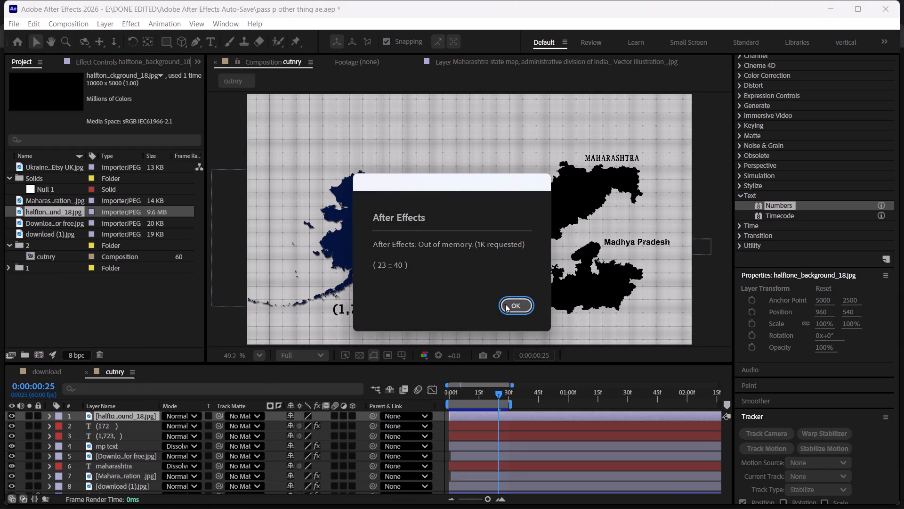
{"action": "left_click", "coordinate": [505, 304]}
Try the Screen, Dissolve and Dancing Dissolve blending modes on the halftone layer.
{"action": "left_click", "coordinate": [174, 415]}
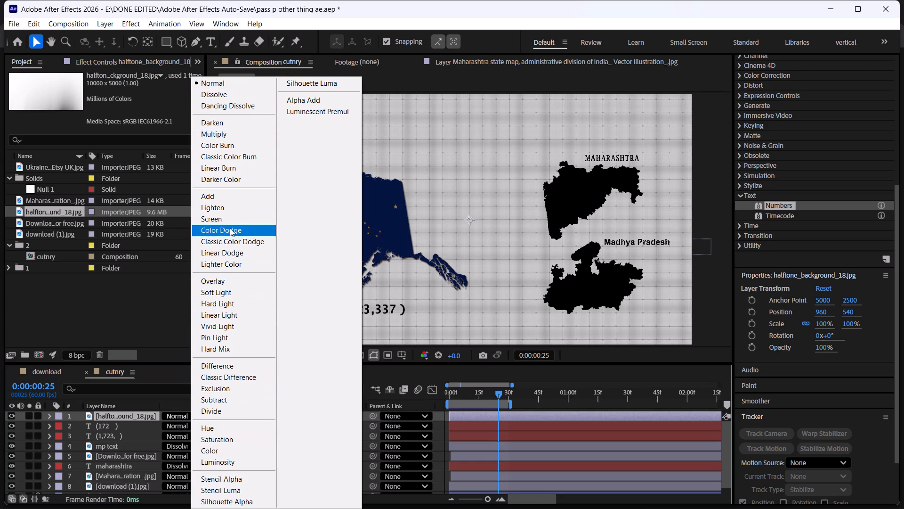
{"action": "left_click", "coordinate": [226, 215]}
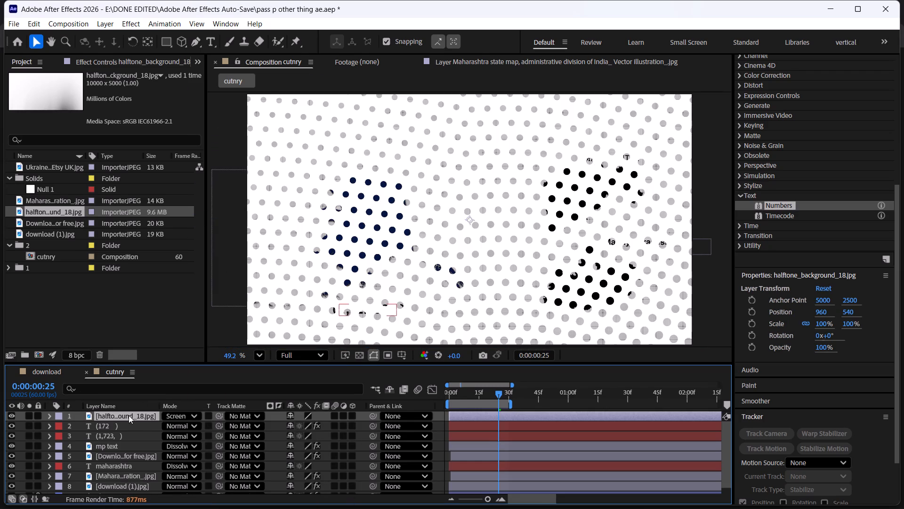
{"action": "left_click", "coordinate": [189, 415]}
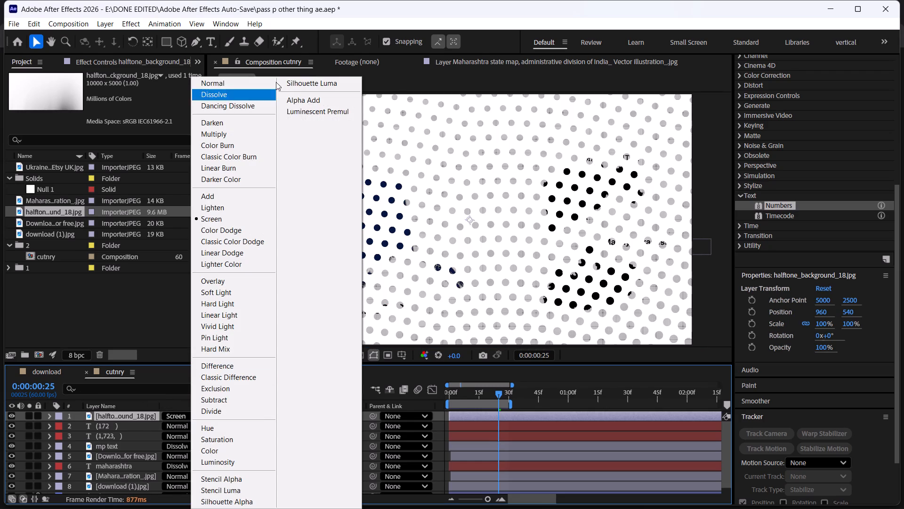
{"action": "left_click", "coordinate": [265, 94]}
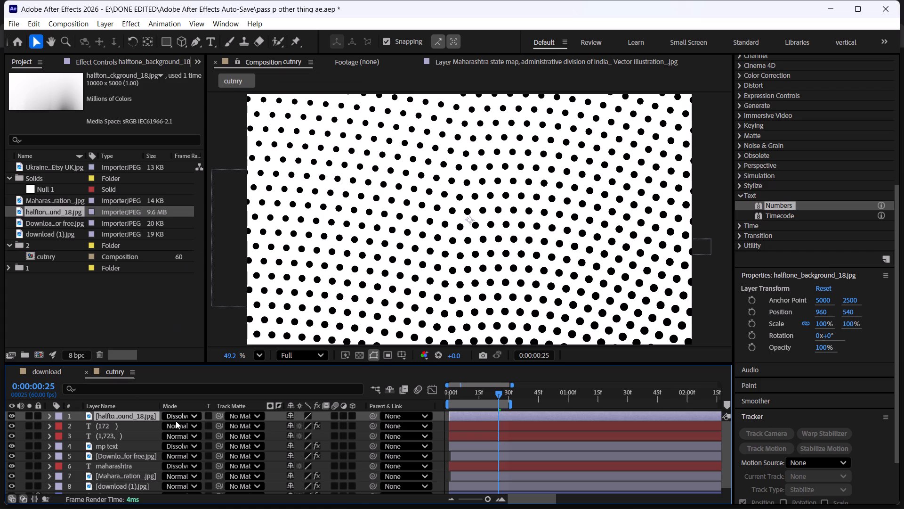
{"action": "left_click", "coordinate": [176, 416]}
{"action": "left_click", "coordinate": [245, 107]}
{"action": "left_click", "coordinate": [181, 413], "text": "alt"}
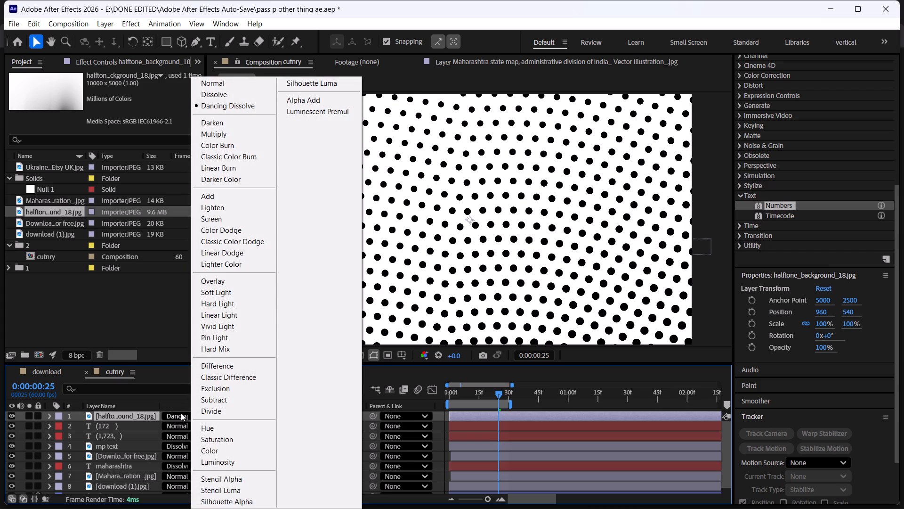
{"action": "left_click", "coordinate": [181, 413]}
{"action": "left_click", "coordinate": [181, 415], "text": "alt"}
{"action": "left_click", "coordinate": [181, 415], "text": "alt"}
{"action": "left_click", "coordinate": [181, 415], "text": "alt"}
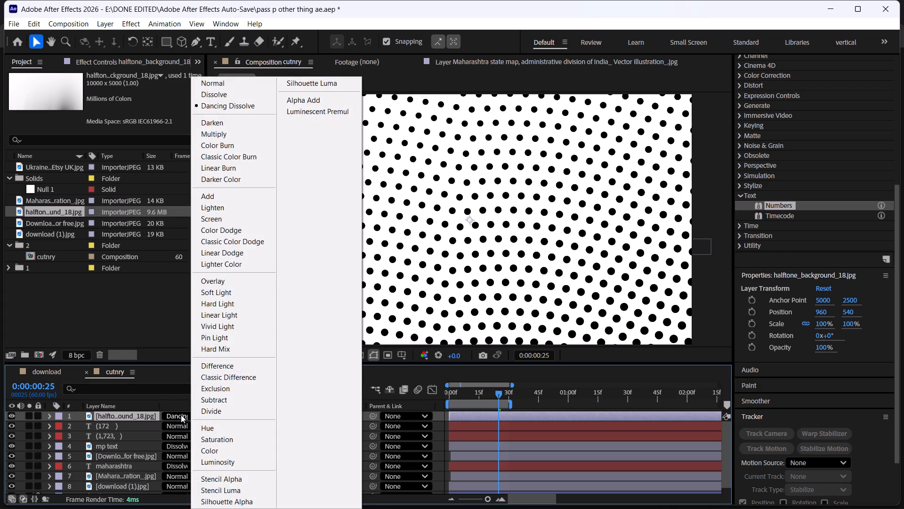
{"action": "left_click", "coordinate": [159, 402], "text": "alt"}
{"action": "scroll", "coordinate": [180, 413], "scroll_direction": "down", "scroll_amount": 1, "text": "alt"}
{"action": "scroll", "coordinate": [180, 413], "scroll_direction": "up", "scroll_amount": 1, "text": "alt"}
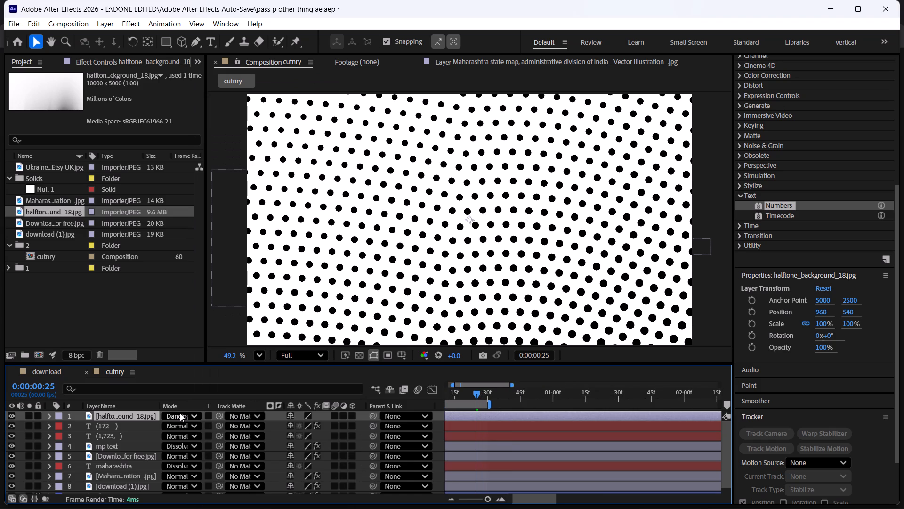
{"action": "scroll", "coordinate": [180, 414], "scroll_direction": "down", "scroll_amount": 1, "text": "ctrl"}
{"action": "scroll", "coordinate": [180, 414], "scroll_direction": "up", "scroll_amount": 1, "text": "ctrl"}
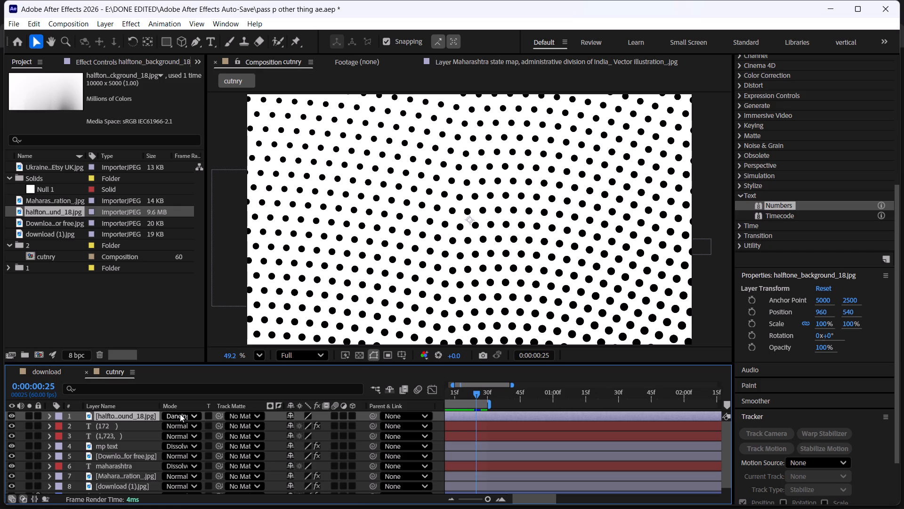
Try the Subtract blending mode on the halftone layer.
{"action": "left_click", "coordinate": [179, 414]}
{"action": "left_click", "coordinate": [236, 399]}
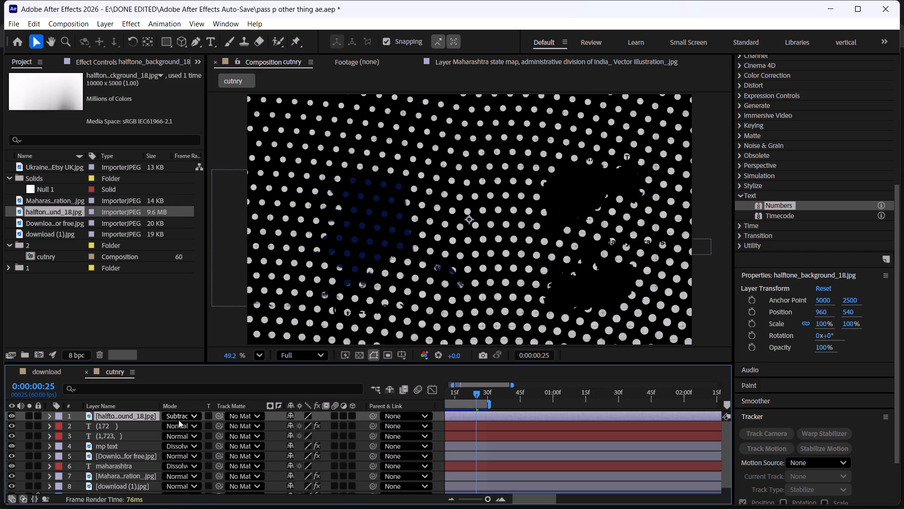
Set the halftone layer's blending mode to Multiply.
{"action": "left_click", "coordinate": [179, 415]}
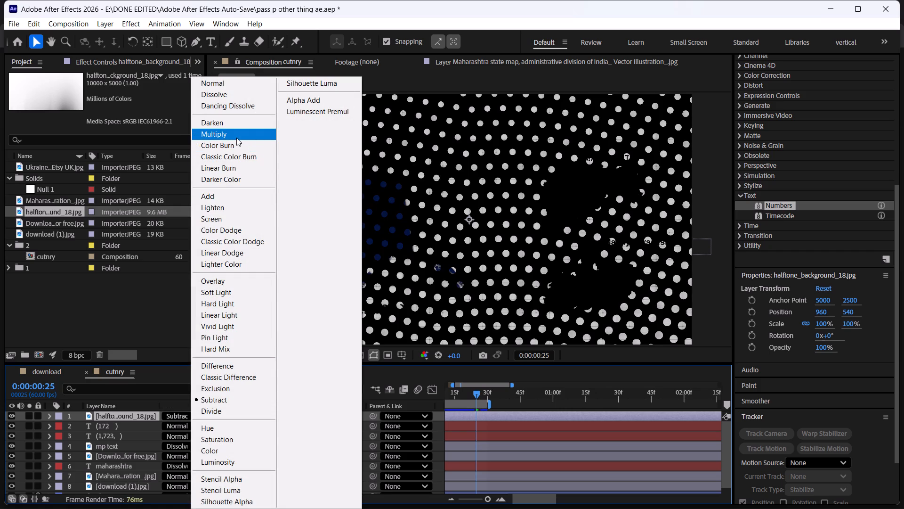
{"action": "left_click", "coordinate": [236, 137]}
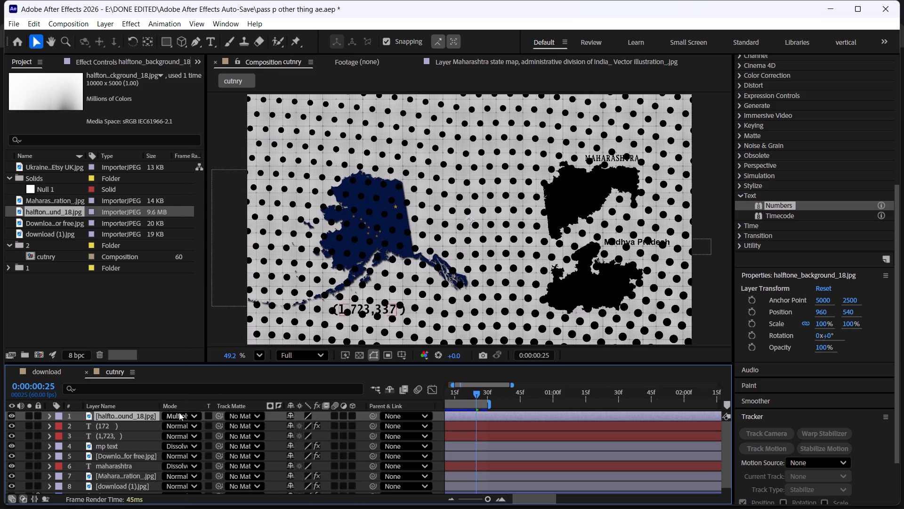
Set the halftone layer's scale to 40%.
{"action": "key", "text": "s"}
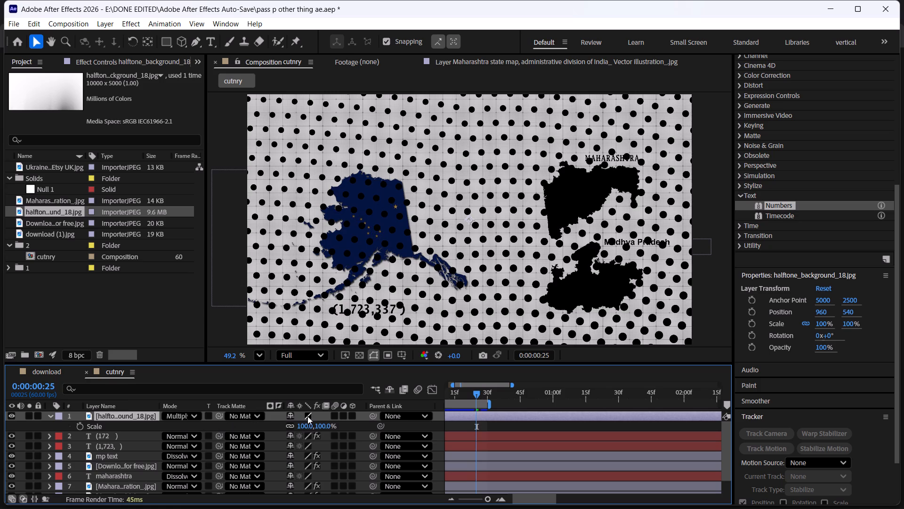
{"action": "left_click", "coordinate": [304, 429]}
{"action": "type", "text": "40"}
{"action": "key", "text": "Return"}
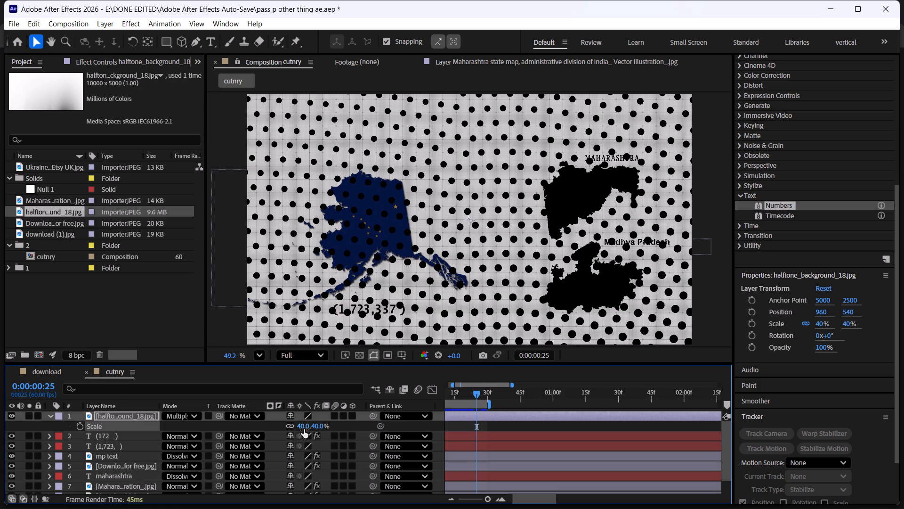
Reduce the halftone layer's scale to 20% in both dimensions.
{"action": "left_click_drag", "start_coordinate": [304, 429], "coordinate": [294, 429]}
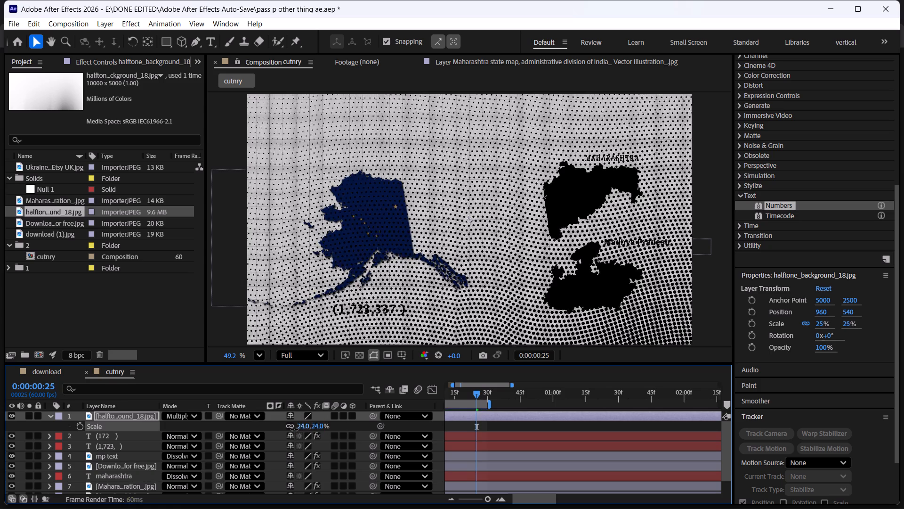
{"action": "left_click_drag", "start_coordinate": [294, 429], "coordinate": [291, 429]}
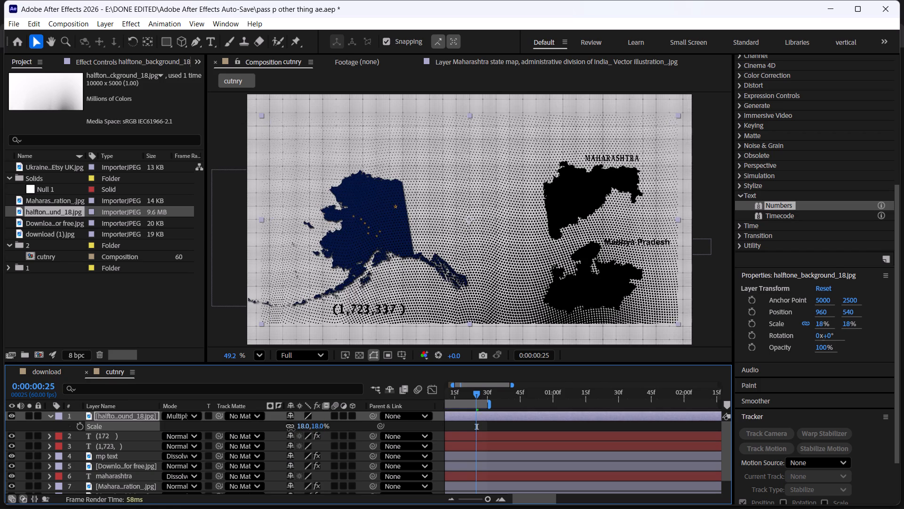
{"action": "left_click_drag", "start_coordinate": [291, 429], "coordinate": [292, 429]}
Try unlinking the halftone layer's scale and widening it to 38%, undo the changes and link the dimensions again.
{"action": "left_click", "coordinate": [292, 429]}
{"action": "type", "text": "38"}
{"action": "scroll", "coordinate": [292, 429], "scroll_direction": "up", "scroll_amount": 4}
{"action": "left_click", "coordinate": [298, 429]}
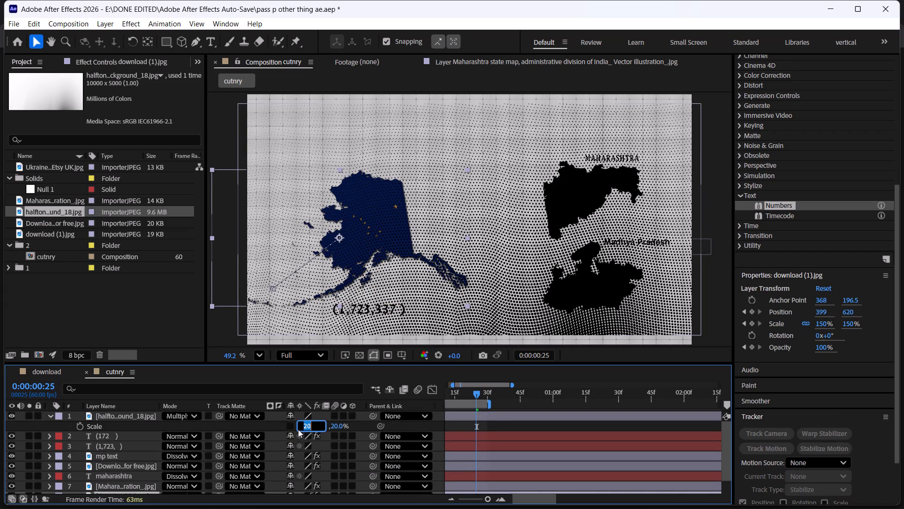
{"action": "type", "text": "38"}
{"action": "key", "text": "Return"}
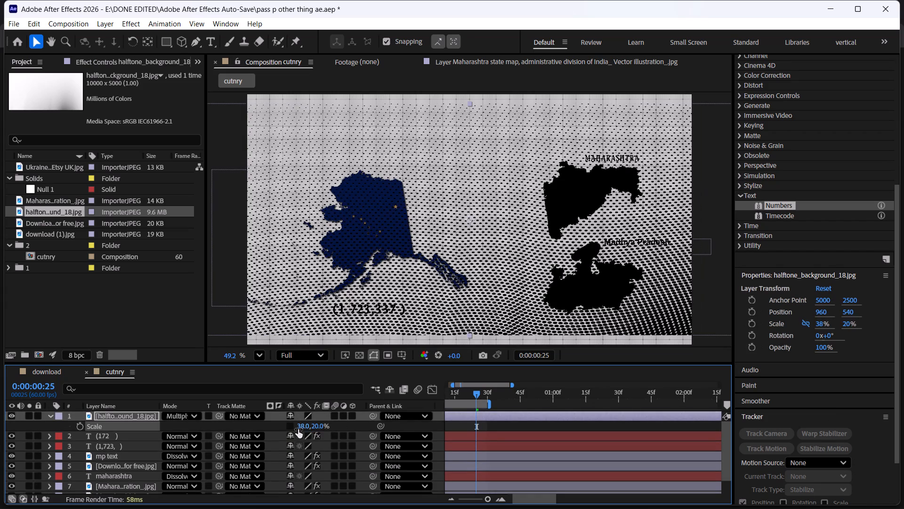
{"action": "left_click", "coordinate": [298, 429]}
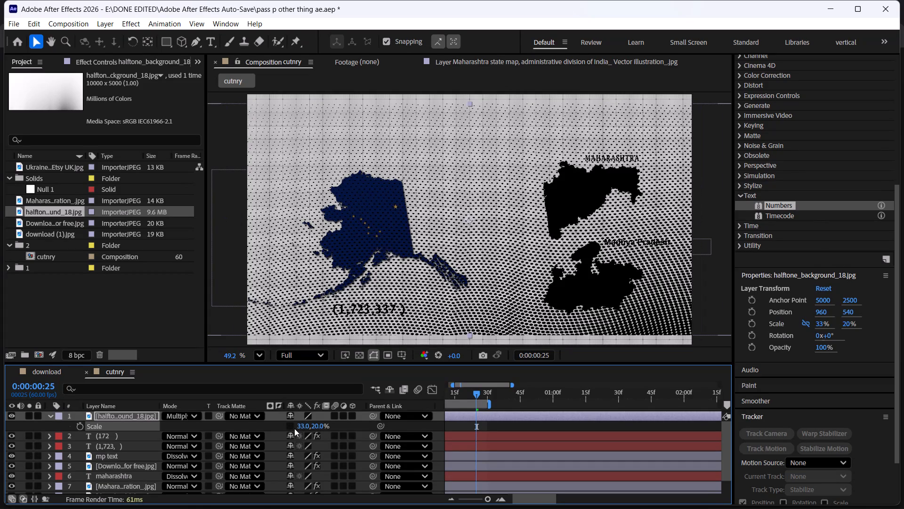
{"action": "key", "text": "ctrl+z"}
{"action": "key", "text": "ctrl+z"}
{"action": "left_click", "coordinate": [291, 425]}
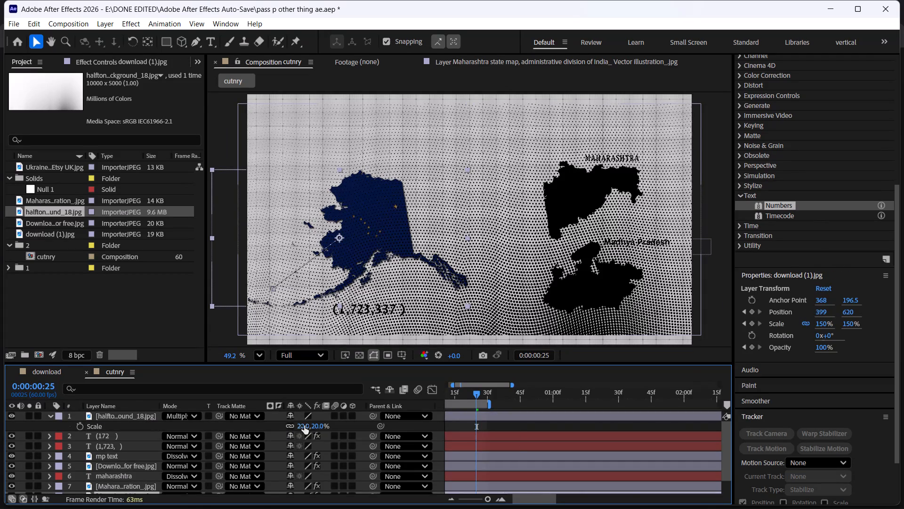
Set the halftone layer's linked scale to 23%.
{"action": "left_click_drag", "start_coordinate": [305, 426], "coordinate": [309, 428]}
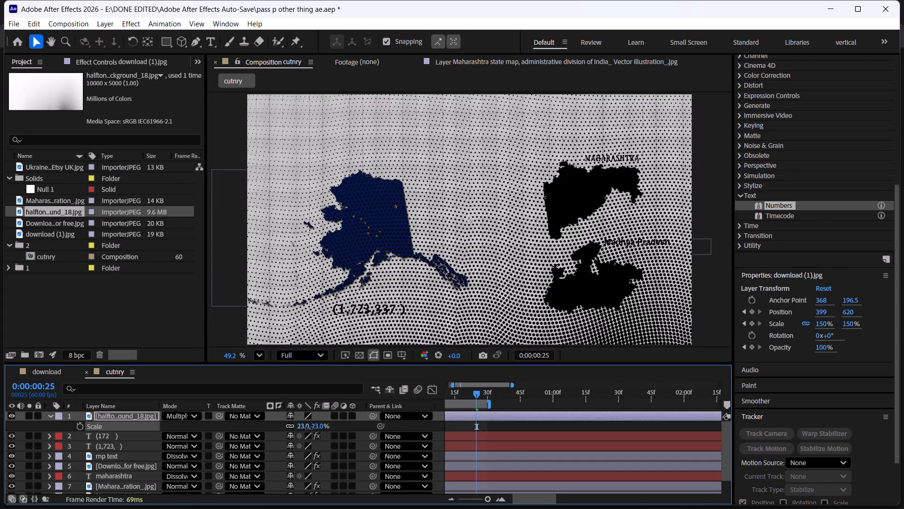
{"action": "left_click_drag", "start_coordinate": [309, 428], "coordinate": [309, 428]}
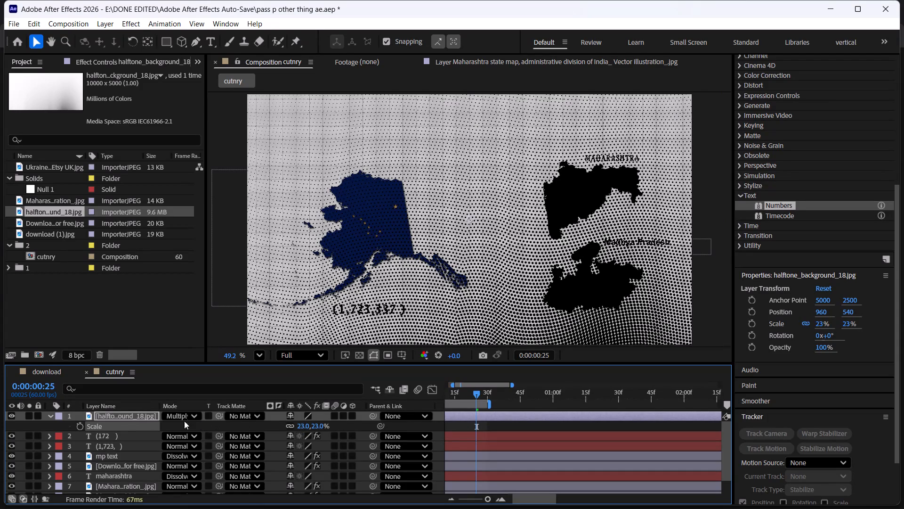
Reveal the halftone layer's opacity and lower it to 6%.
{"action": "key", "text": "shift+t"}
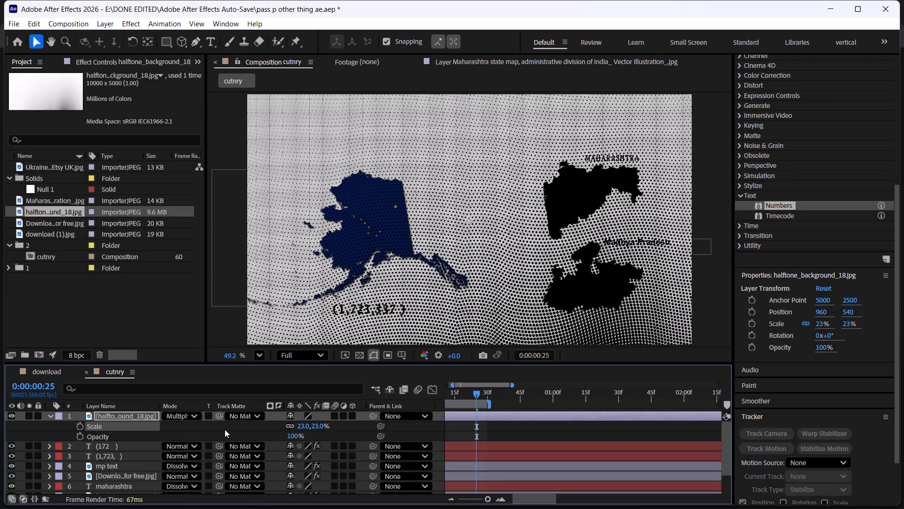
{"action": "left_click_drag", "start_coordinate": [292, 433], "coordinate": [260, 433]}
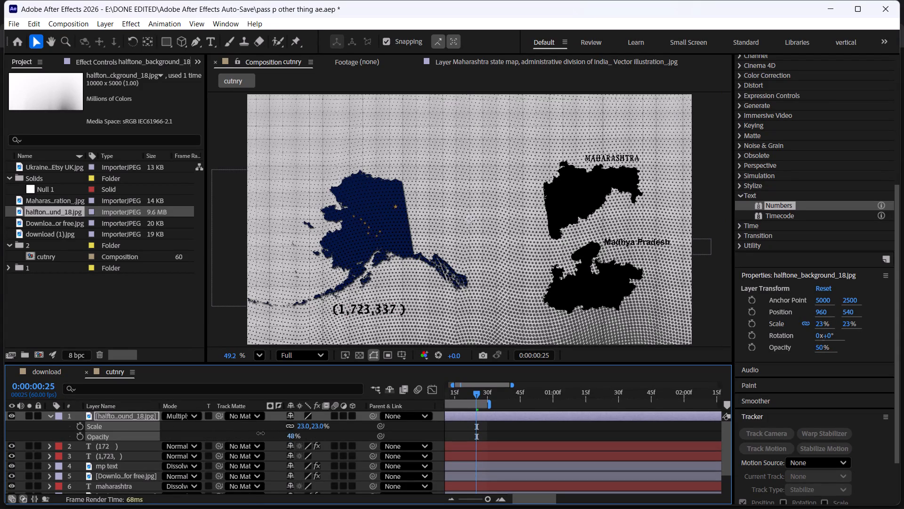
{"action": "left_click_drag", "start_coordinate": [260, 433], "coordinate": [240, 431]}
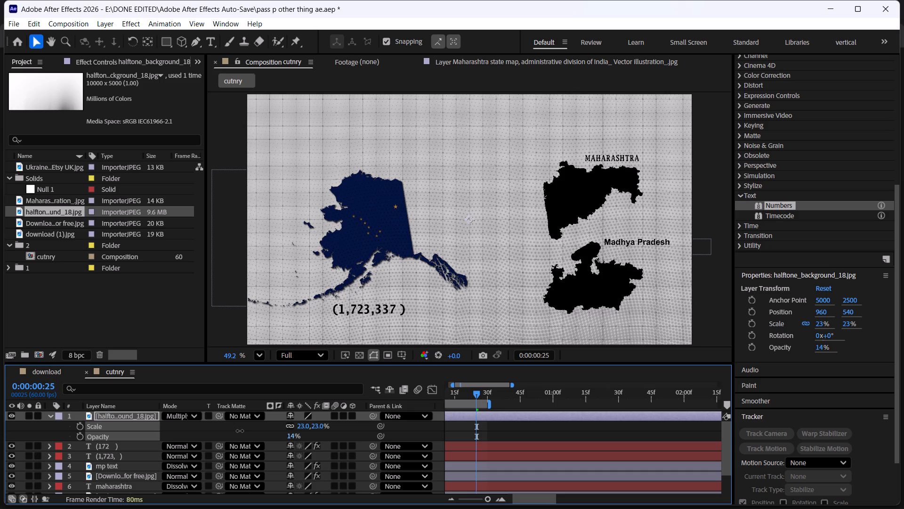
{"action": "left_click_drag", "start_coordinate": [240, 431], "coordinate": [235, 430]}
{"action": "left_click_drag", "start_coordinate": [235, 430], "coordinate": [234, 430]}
Examine the faint dot texture in an enlarged composition view and compare it with the halftone layer hidden.
{"action": "left_click", "coordinate": [261, 353]}
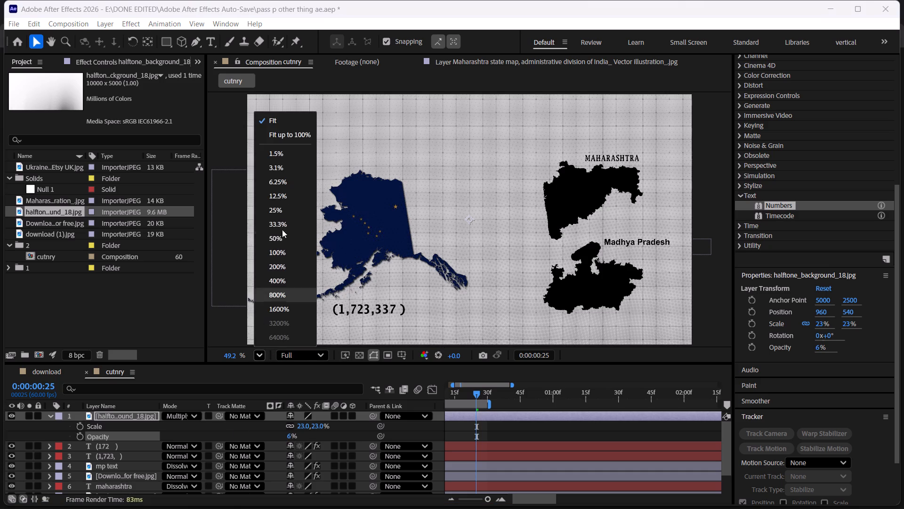
{"action": "left_click", "coordinate": [283, 123]}
{"action": "left_click", "coordinate": [234, 108]}
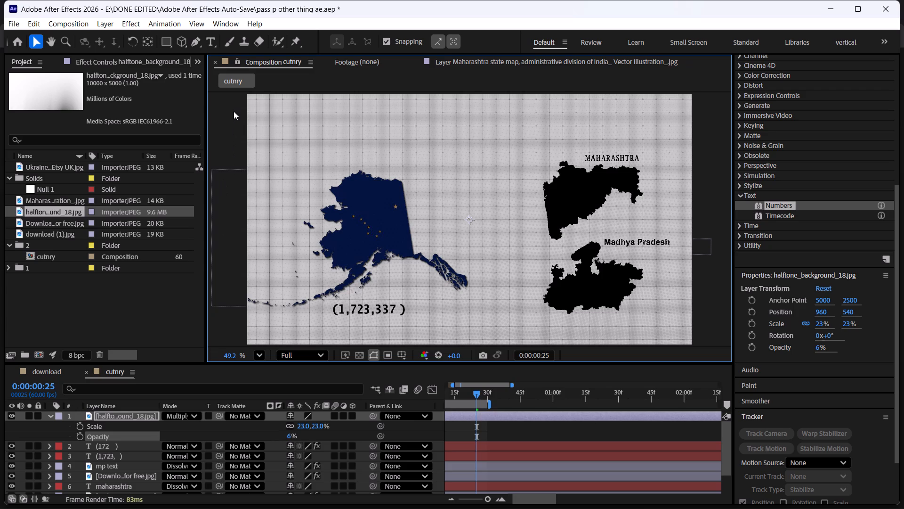
{"action": "key", "text": "grave"}
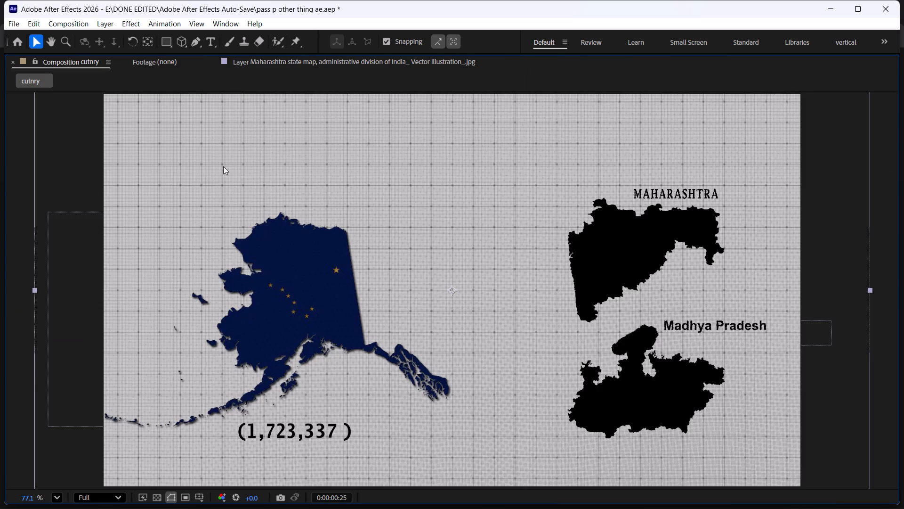
{"action": "key", "text": "grave"}
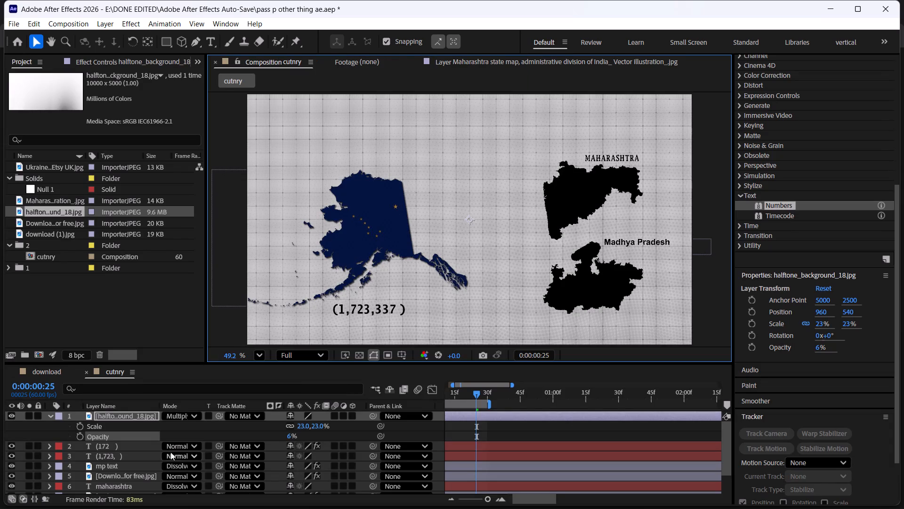
{"action": "left_click", "coordinate": [10, 417]}
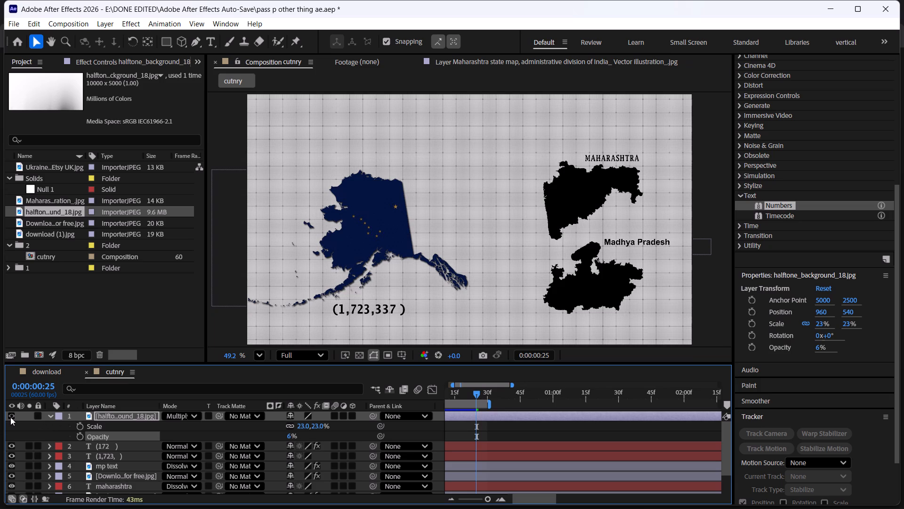
{"action": "left_click", "coordinate": [10, 417]}
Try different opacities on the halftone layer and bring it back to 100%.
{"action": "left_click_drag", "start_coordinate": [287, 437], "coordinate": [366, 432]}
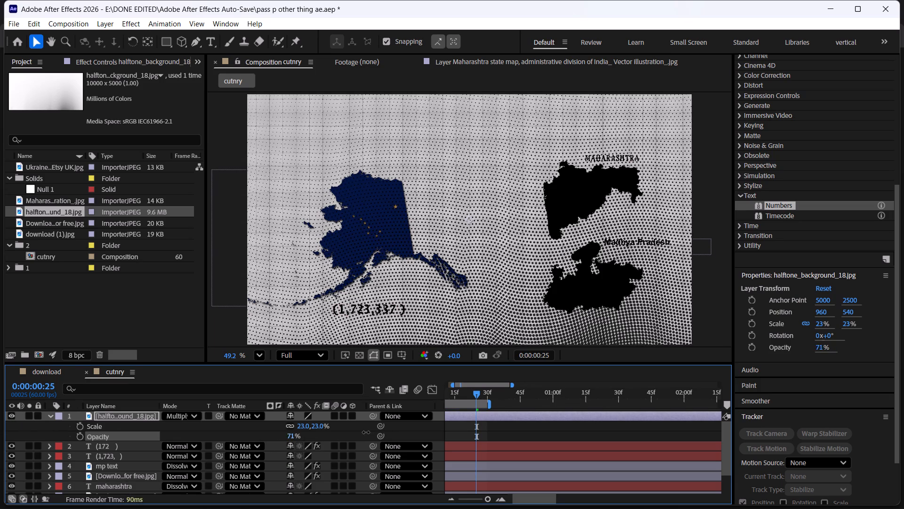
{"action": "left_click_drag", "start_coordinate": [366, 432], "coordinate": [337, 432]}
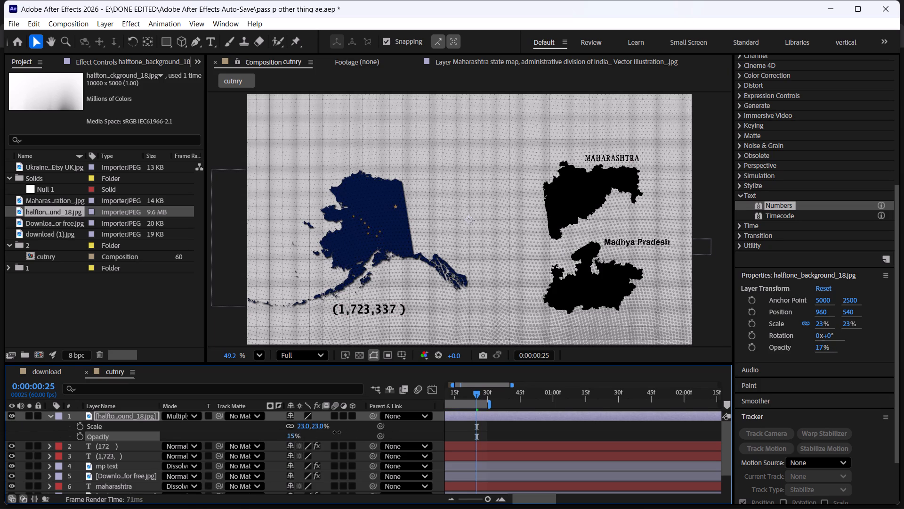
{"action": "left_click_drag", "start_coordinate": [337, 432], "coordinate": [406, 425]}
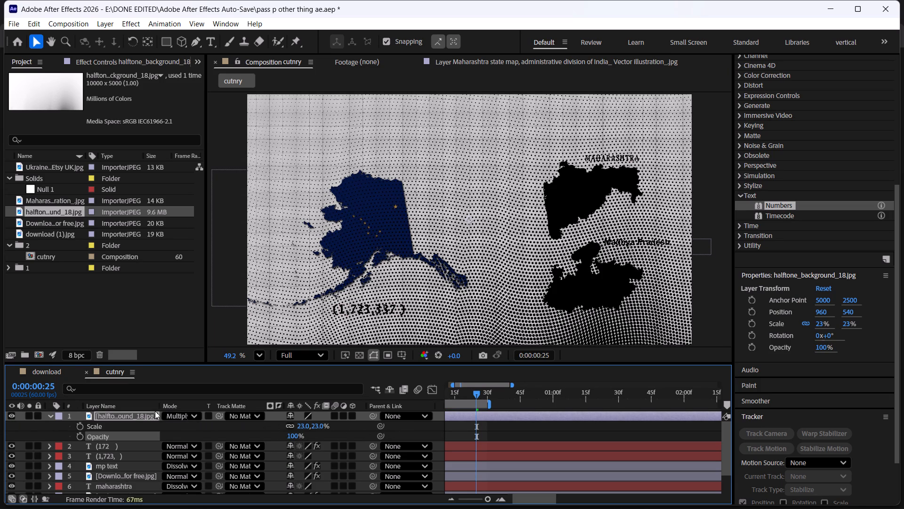
Find the Fill effect by searching for "fill" and apply it to the halftone layer.
{"action": "scroll", "coordinate": [846, 222], "scroll_direction": "up", "scroll_amount": 3}
{"action": "scroll", "coordinate": [833, 118], "scroll_direction": "up", "scroll_amount": 1}
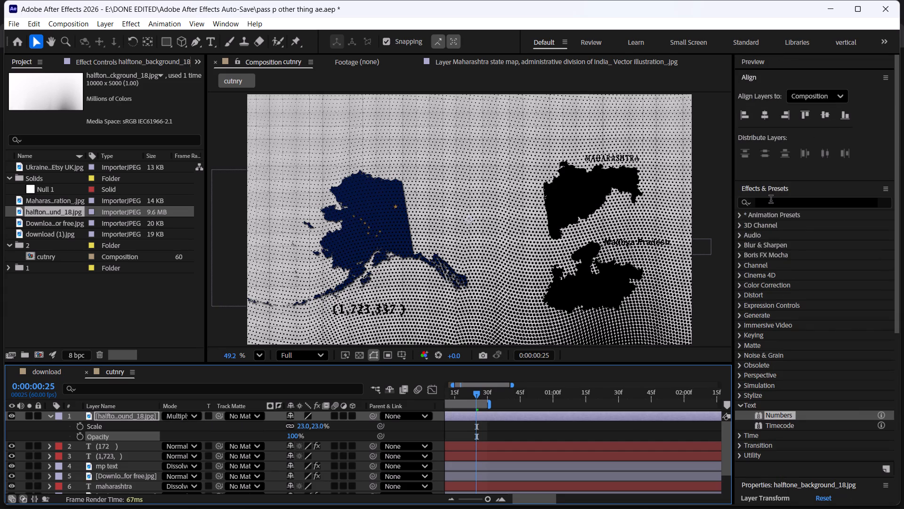
{"action": "left_click", "coordinate": [771, 201]}
{"action": "type", "text": "fill"}
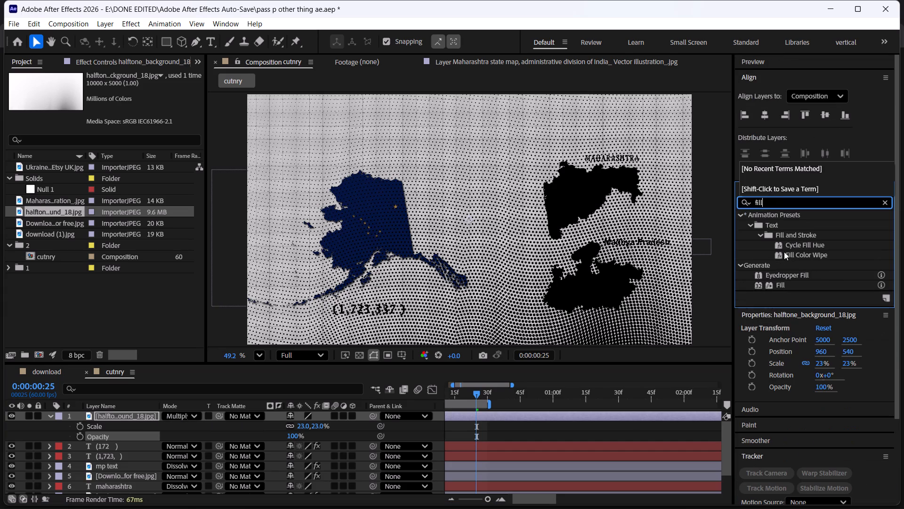
{"action": "left_click_drag", "start_coordinate": [777, 285], "coordinate": [425, 282]}
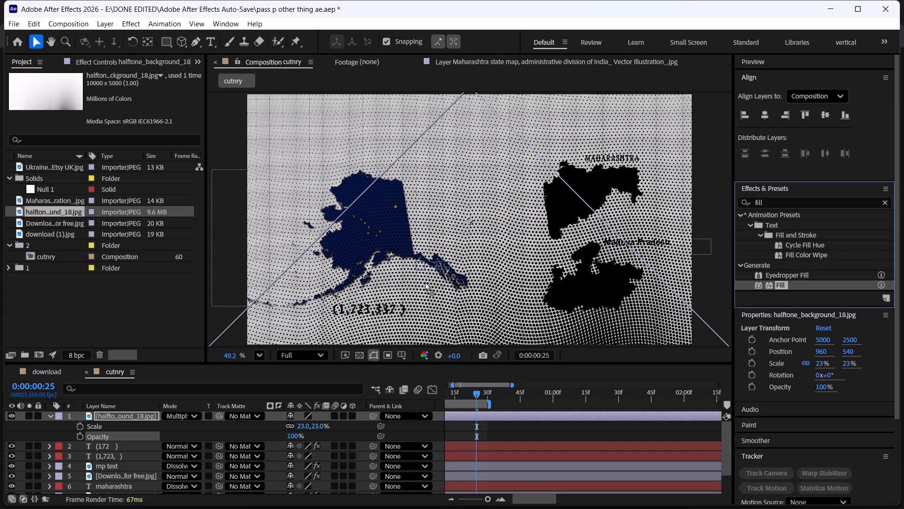
{"action": "left_click_drag", "start_coordinate": [425, 282], "coordinate": [124, 417]}
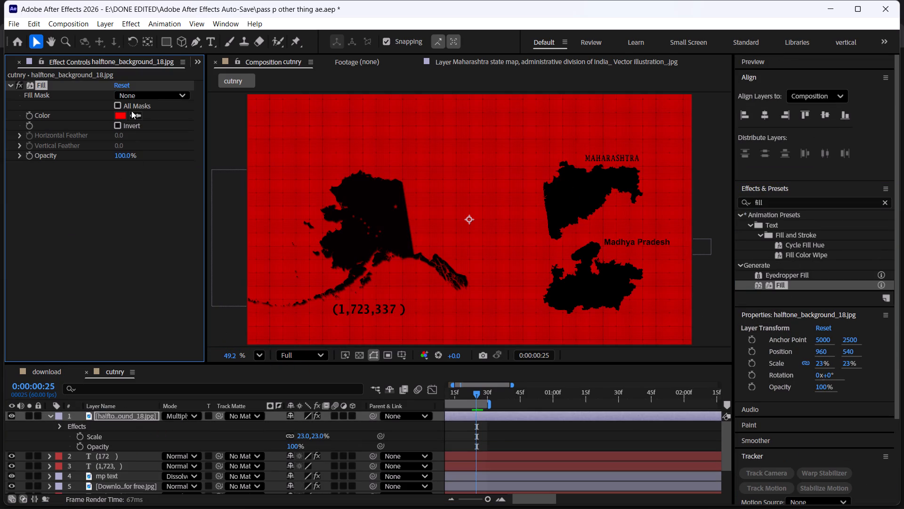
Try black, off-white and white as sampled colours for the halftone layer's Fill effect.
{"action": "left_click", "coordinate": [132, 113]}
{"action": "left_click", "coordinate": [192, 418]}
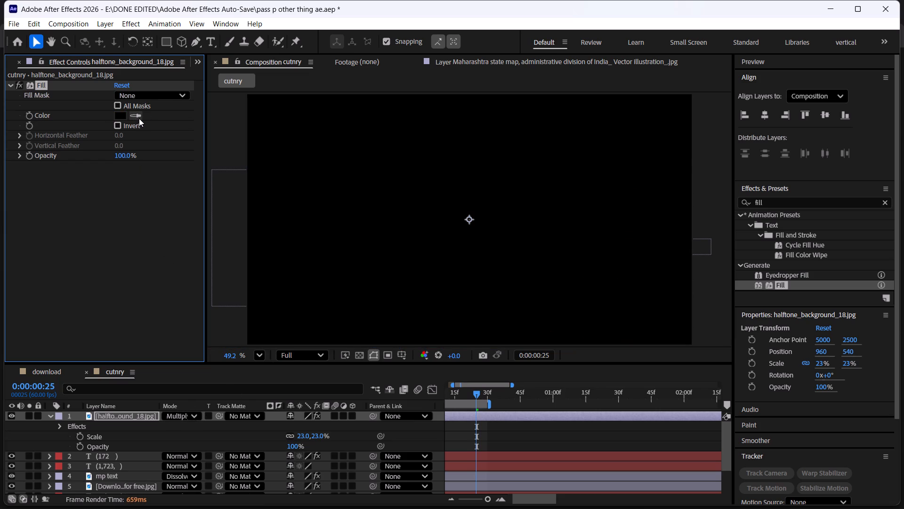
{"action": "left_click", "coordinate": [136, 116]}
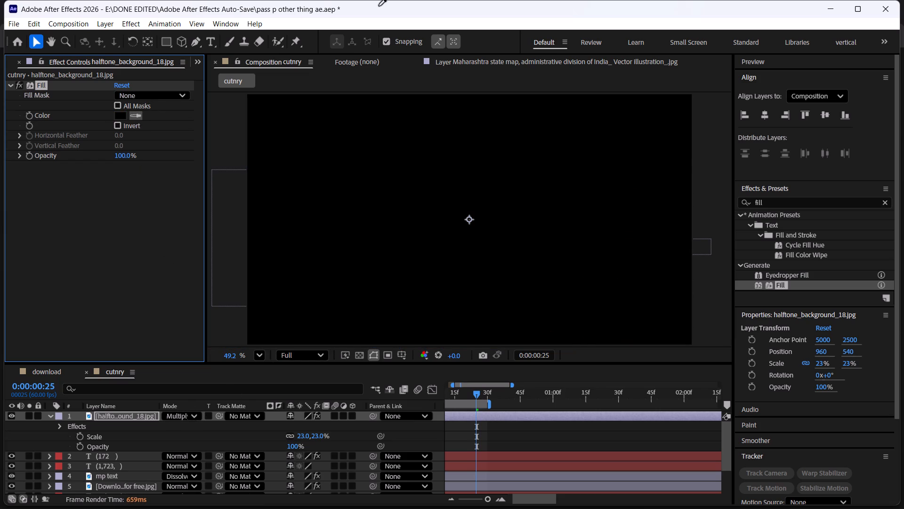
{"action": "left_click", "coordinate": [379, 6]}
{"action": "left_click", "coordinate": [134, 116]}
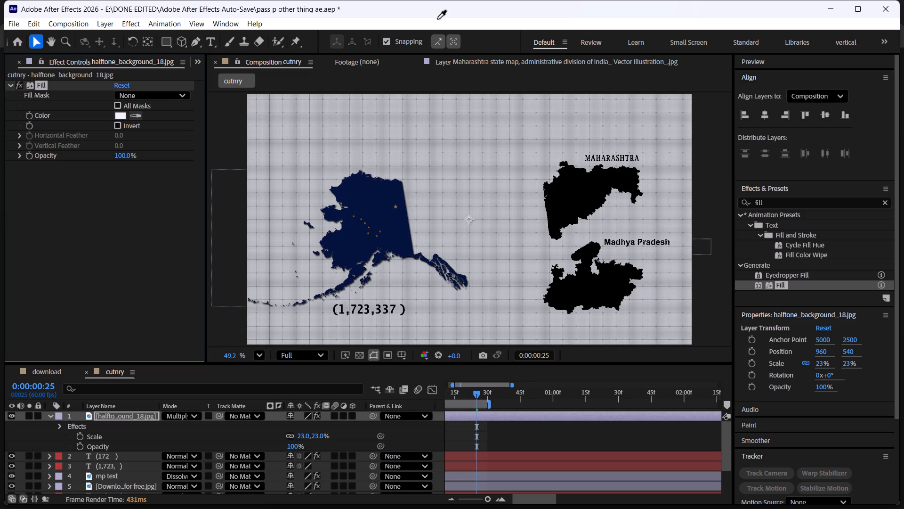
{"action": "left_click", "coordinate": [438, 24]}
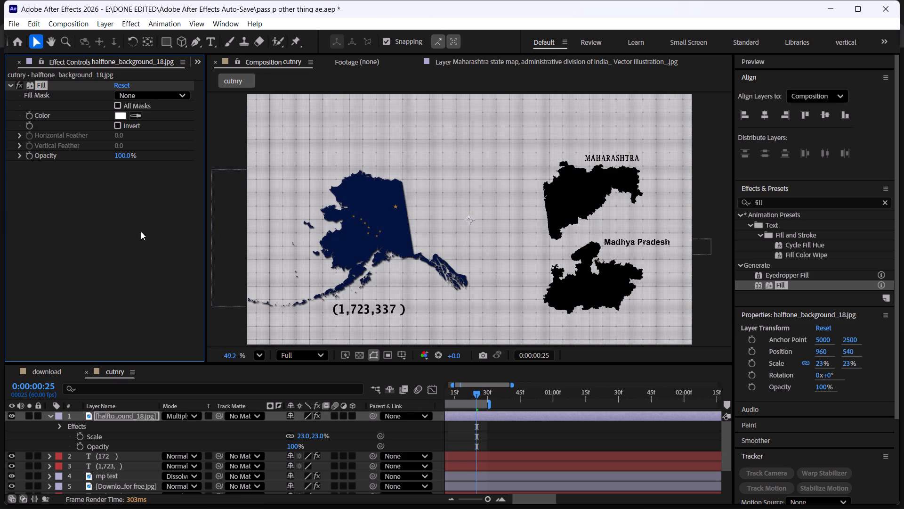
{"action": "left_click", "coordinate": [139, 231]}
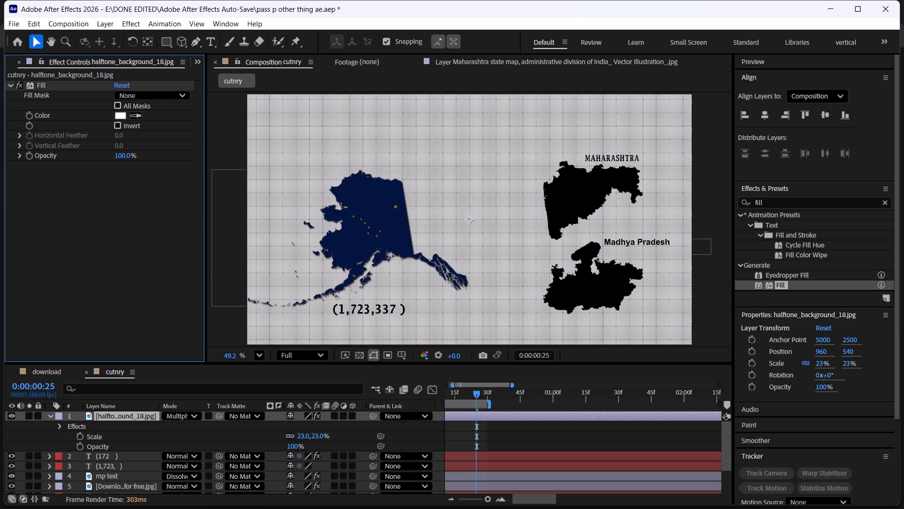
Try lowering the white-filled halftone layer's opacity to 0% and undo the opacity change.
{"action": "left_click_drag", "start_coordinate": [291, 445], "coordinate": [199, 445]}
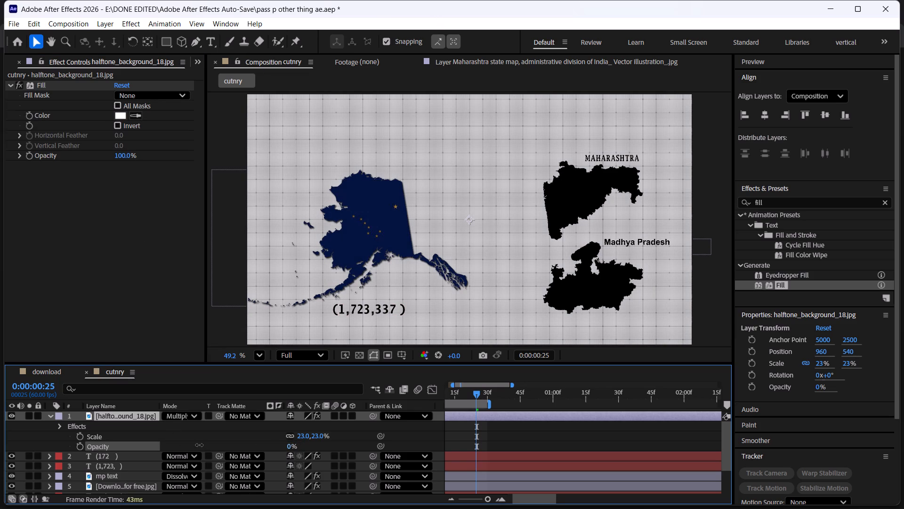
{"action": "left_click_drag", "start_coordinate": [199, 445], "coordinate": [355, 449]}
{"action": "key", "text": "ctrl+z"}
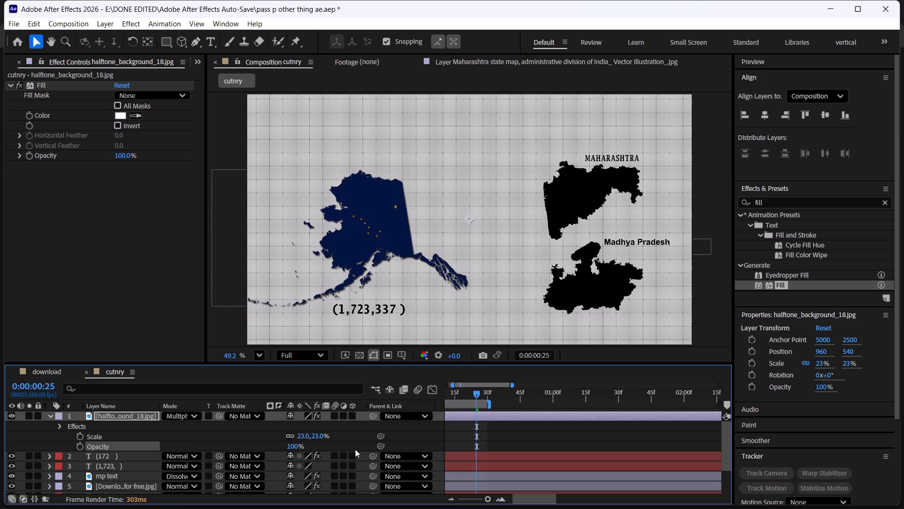
Sample the dark blue of the Alaska map as the halftone layer's Fill colour.
{"action": "left_click", "coordinate": [136, 114]}
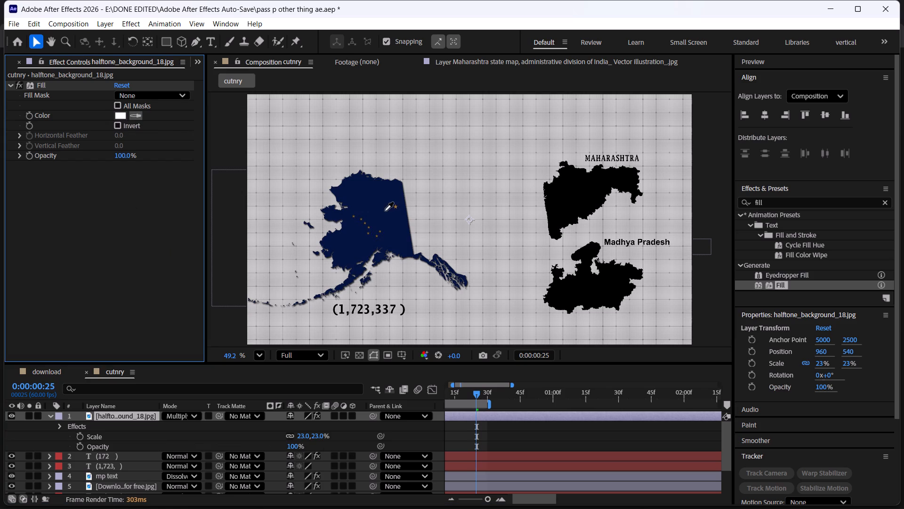
{"action": "left_click", "coordinate": [377, 196]}
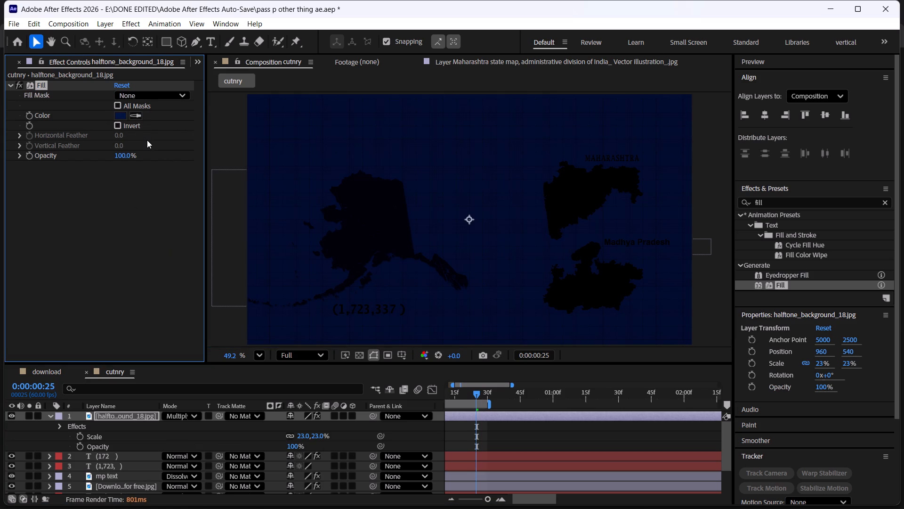
Undo the halftone layer's sampled Fill colours and the Fill effect itself.
{"action": "key", "text": "ctrl+z"}
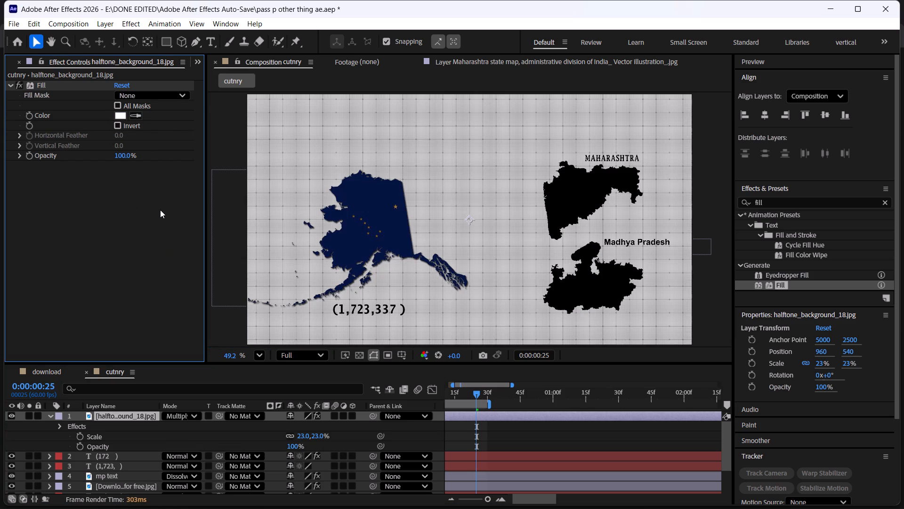
{"action": "key", "text": "ctrl+z"}
{"action": "key", "text": "ctrl+z"}
{"action": "key", "text": "ctrl+z"}
{"action": "key", "text": "ctrl+z"}
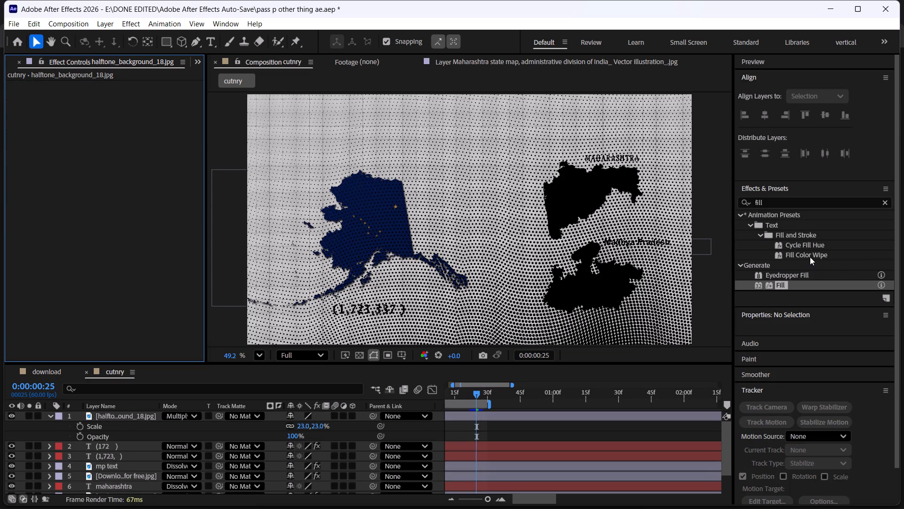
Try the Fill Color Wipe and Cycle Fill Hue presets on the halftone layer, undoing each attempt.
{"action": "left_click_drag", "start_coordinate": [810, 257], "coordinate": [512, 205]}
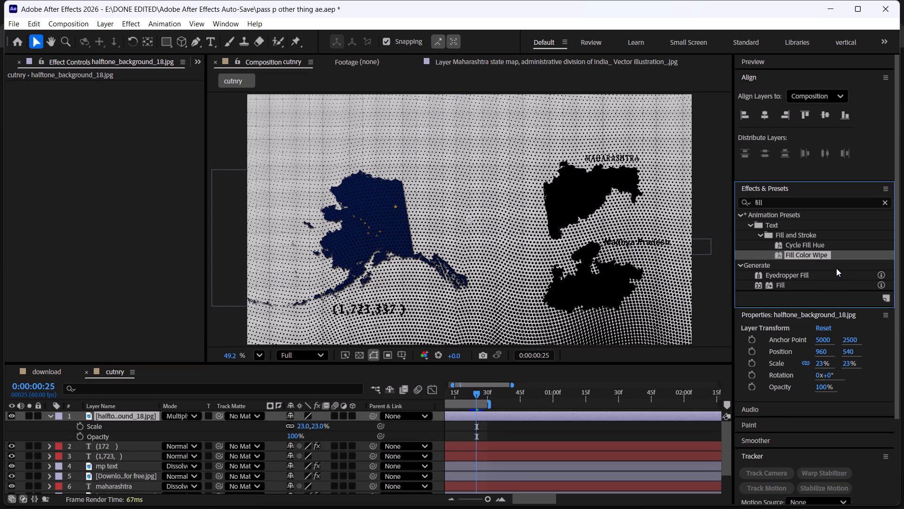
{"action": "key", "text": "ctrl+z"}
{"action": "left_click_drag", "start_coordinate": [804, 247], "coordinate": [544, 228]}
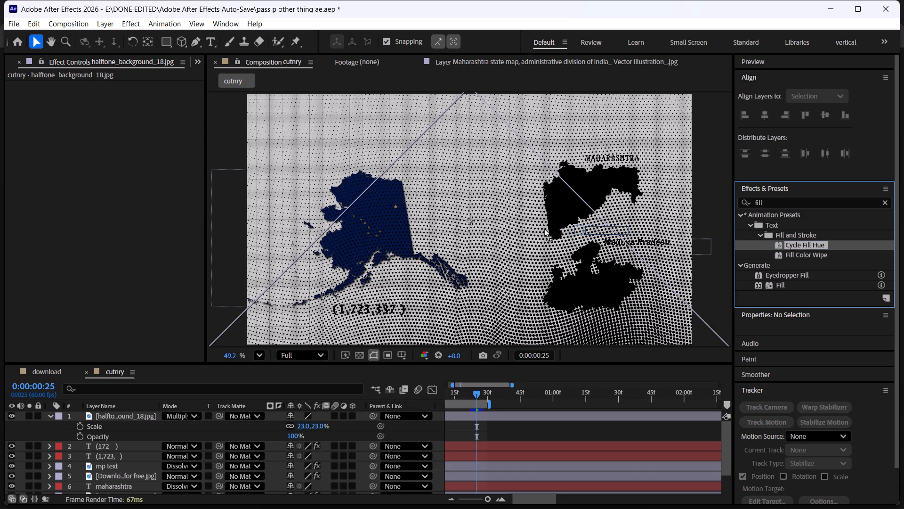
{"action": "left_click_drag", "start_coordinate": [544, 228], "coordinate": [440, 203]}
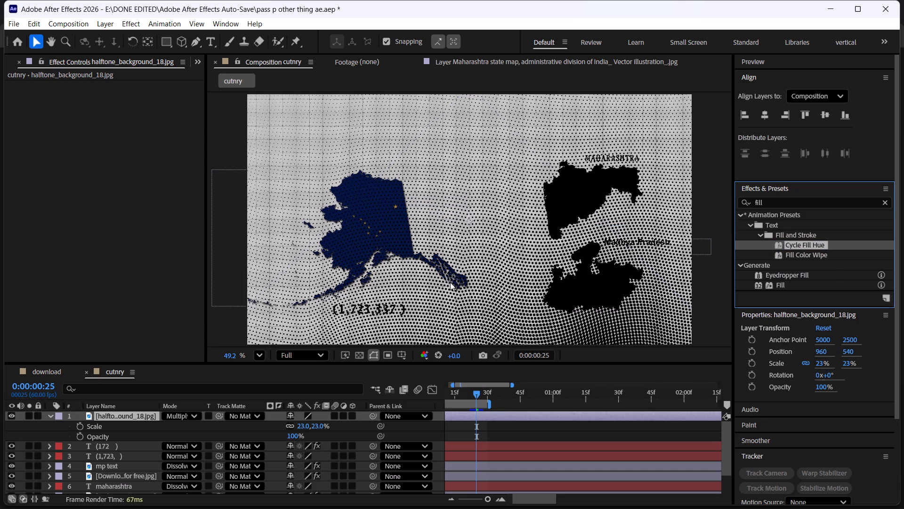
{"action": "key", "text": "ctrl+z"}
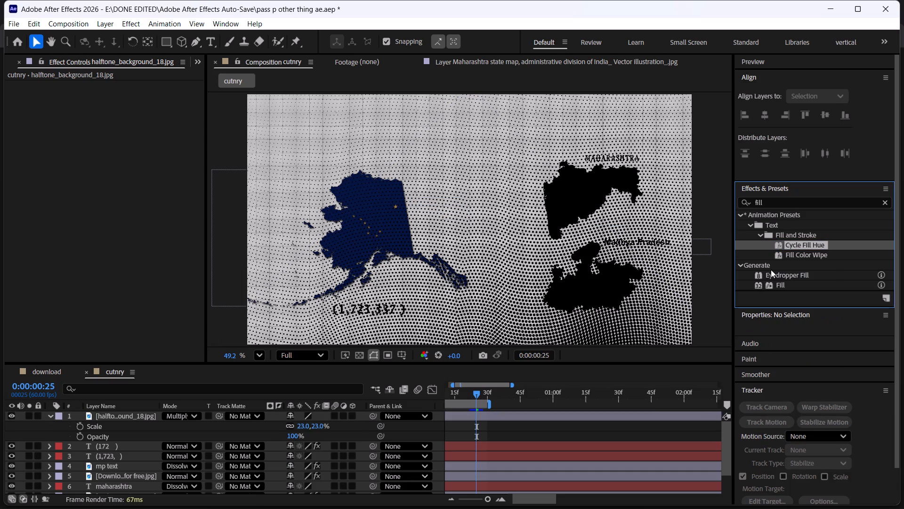
Clear the "fill" search from the effects and presets list.
{"action": "scroll", "coordinate": [799, 278], "scroll_direction": "down", "scroll_amount": 2}
{"action": "scroll", "coordinate": [799, 269], "scroll_direction": "up", "scroll_amount": 2}
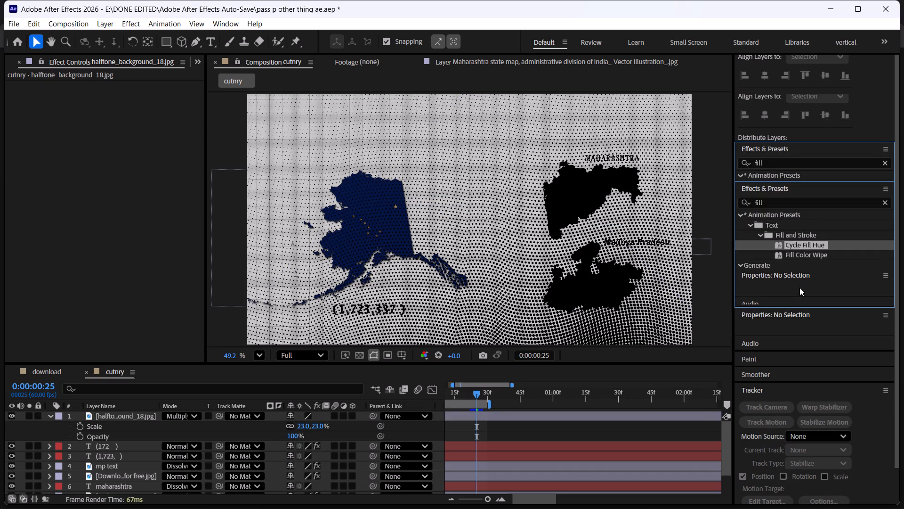
{"action": "left_click", "coordinate": [887, 200]}
{"action": "left_click", "coordinate": [115, 274]}
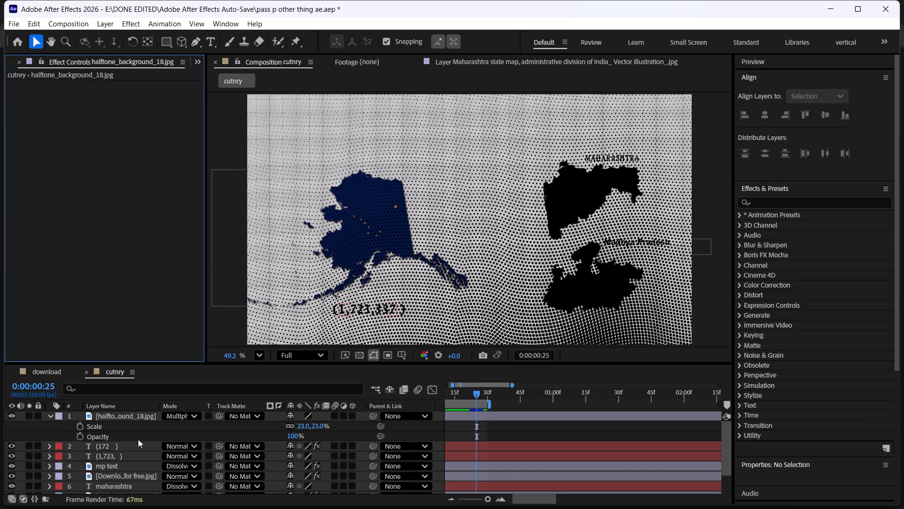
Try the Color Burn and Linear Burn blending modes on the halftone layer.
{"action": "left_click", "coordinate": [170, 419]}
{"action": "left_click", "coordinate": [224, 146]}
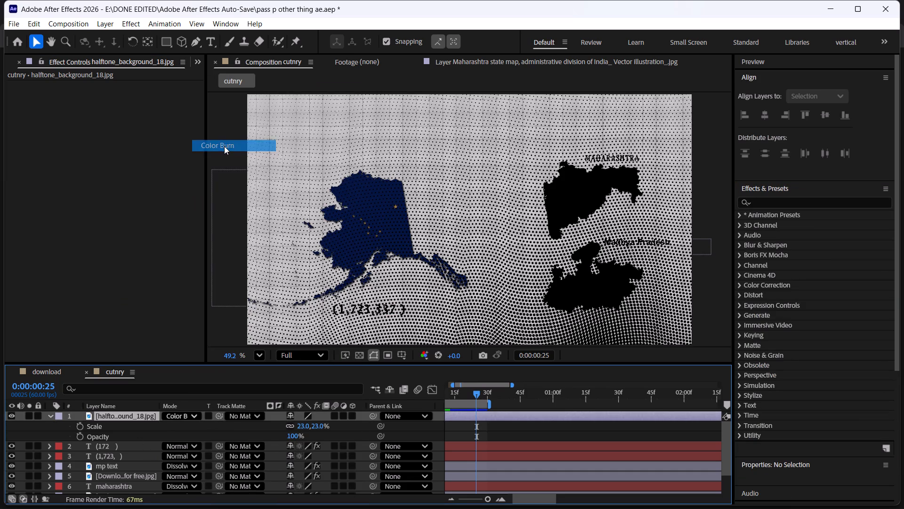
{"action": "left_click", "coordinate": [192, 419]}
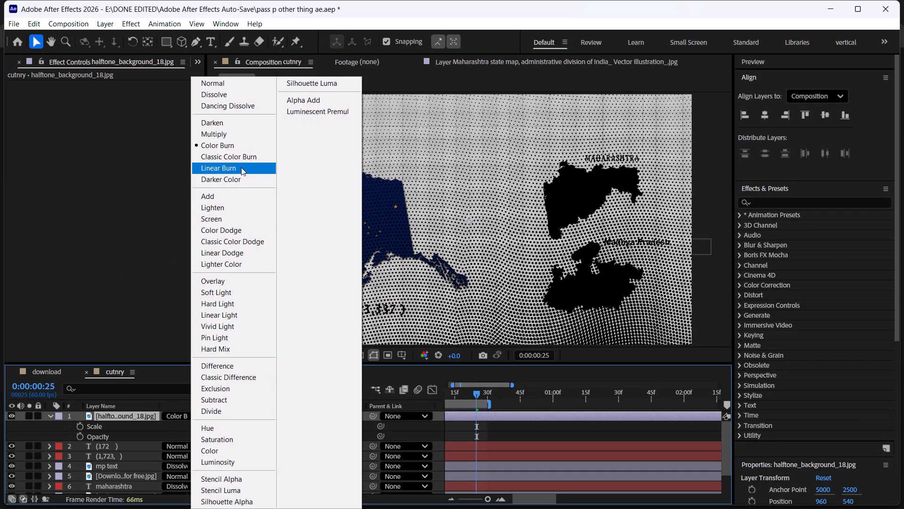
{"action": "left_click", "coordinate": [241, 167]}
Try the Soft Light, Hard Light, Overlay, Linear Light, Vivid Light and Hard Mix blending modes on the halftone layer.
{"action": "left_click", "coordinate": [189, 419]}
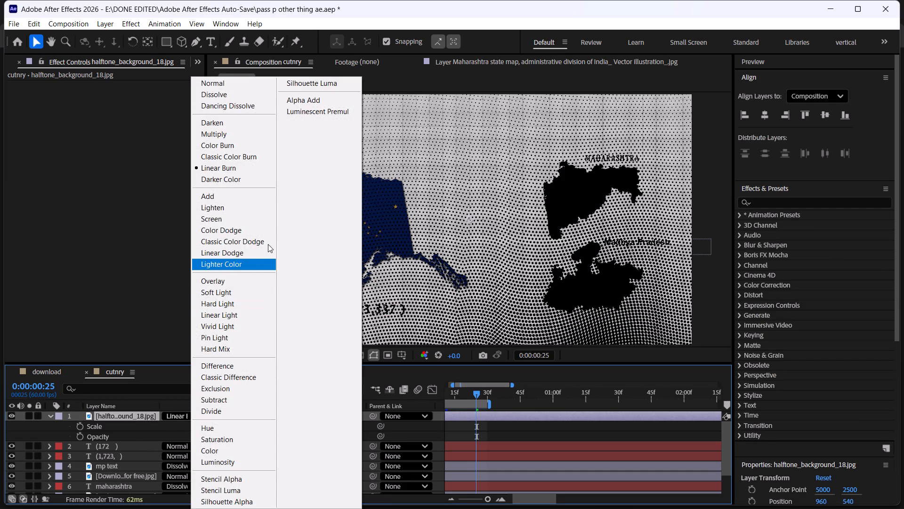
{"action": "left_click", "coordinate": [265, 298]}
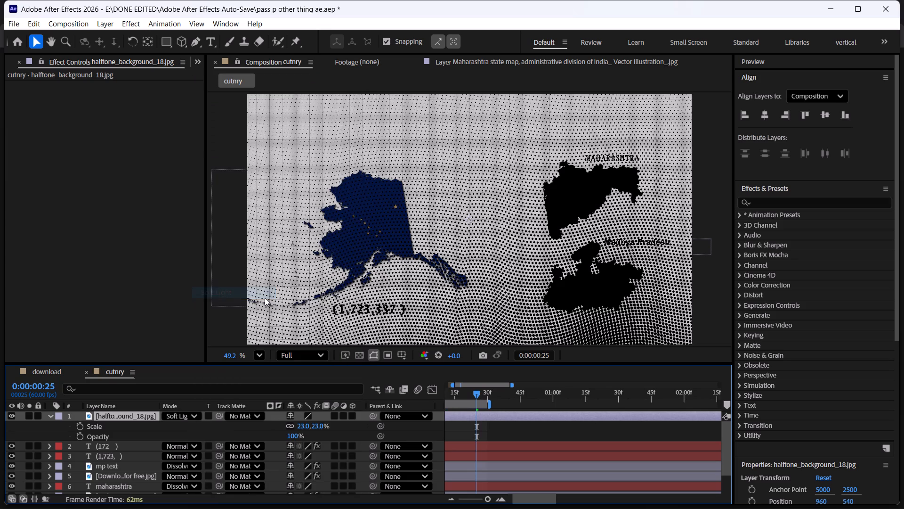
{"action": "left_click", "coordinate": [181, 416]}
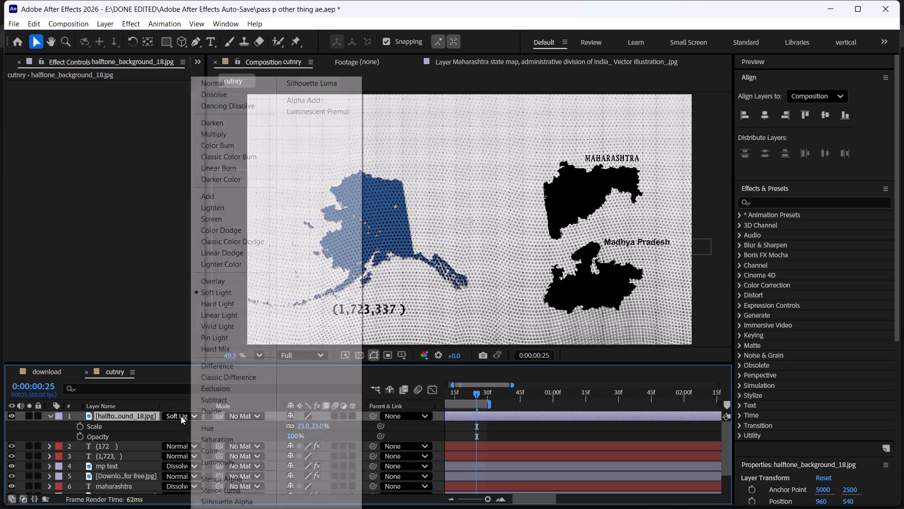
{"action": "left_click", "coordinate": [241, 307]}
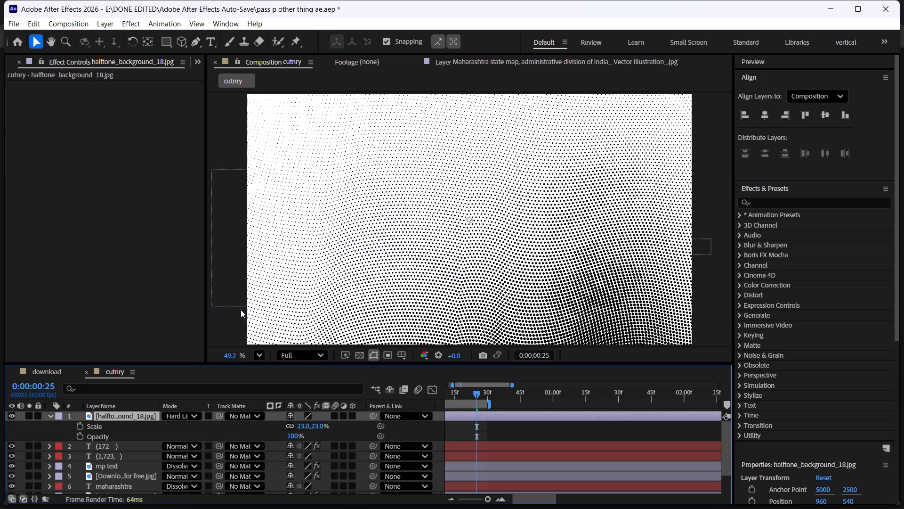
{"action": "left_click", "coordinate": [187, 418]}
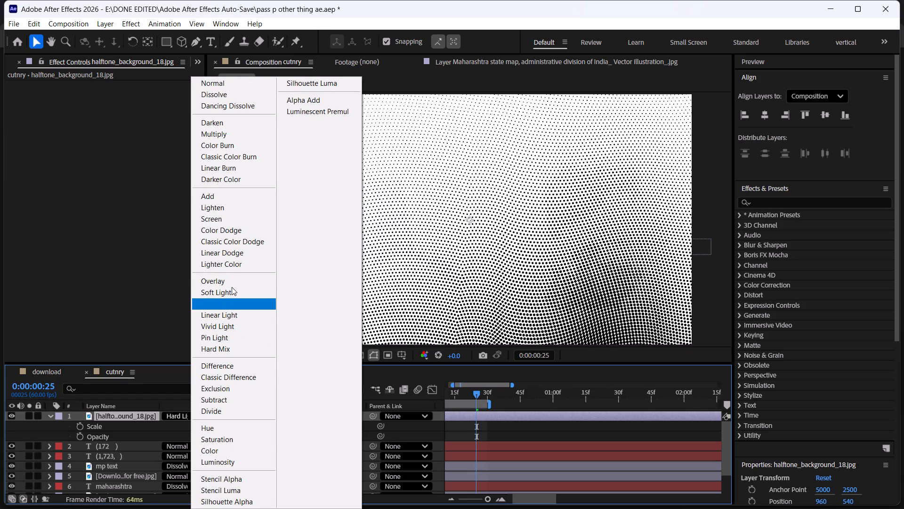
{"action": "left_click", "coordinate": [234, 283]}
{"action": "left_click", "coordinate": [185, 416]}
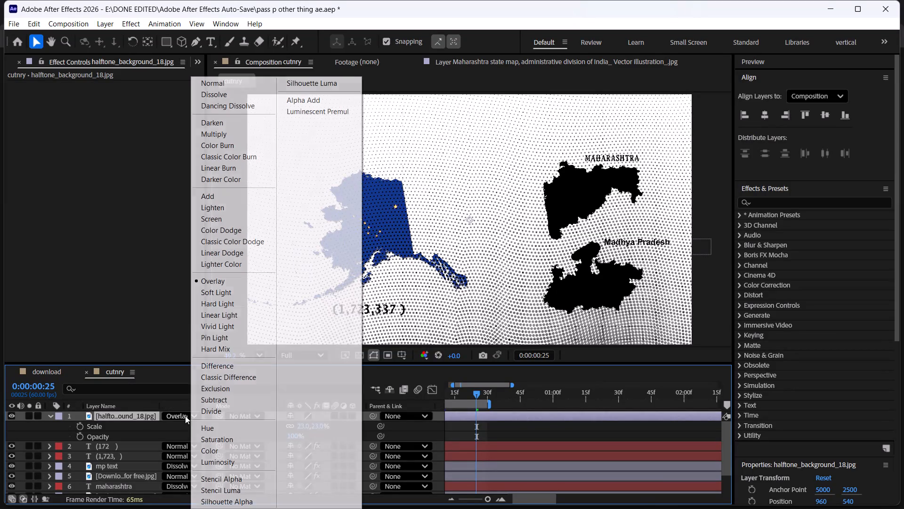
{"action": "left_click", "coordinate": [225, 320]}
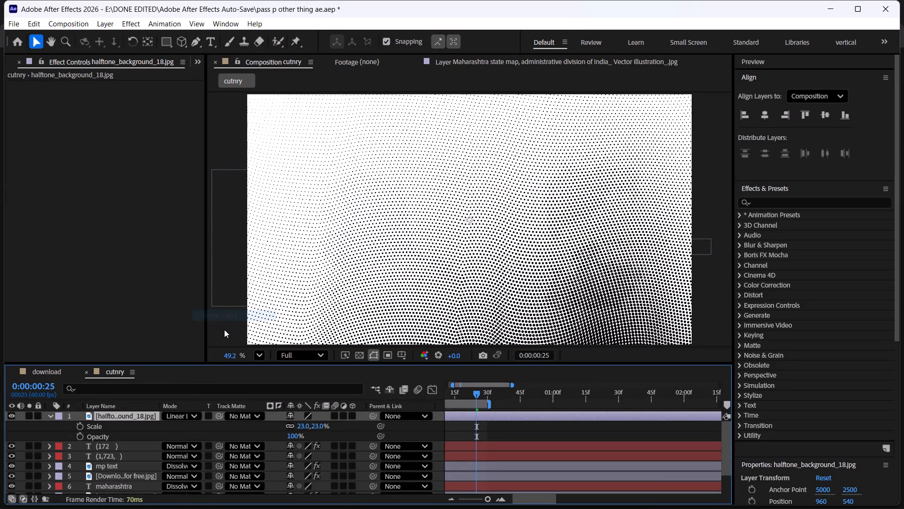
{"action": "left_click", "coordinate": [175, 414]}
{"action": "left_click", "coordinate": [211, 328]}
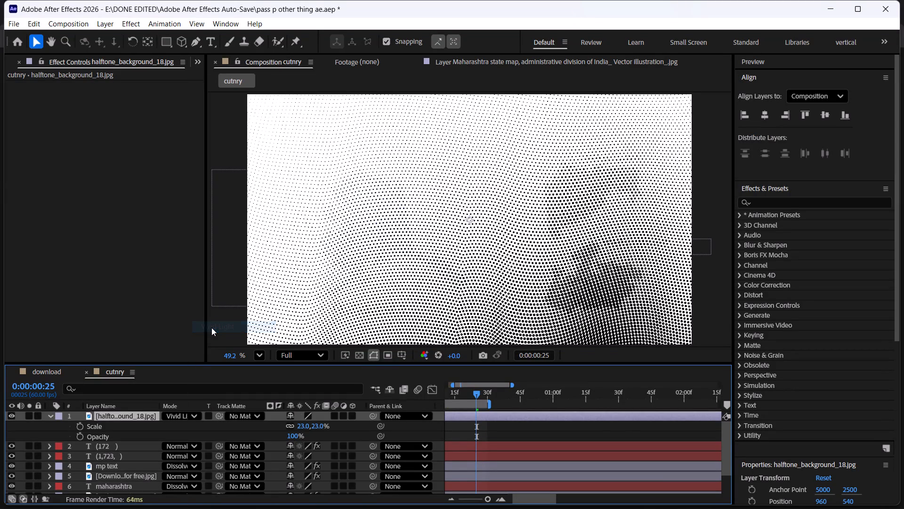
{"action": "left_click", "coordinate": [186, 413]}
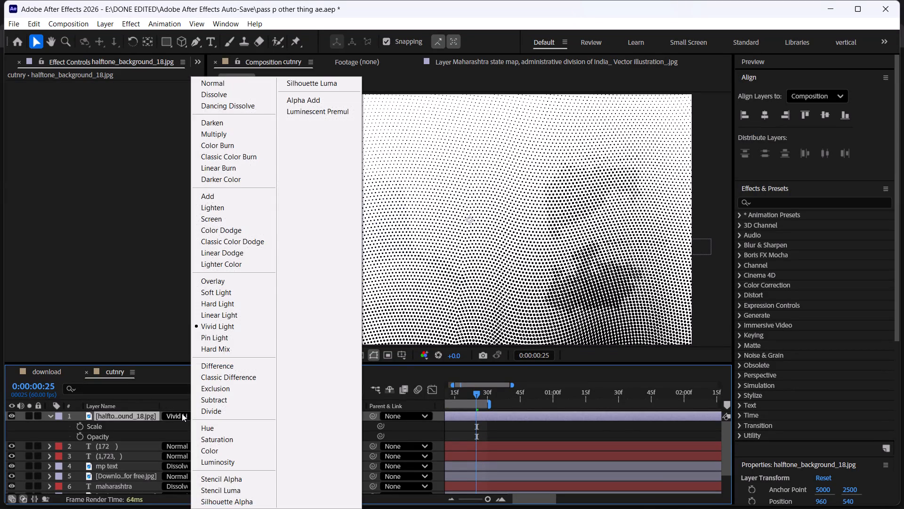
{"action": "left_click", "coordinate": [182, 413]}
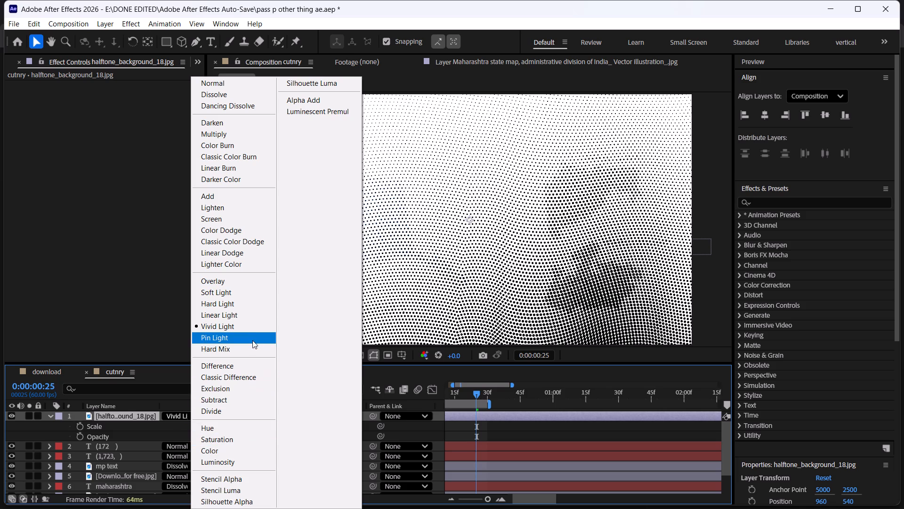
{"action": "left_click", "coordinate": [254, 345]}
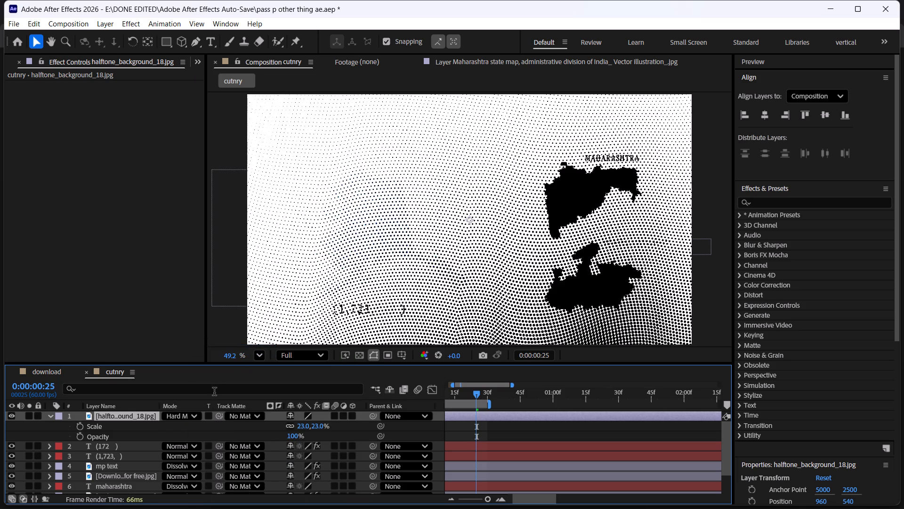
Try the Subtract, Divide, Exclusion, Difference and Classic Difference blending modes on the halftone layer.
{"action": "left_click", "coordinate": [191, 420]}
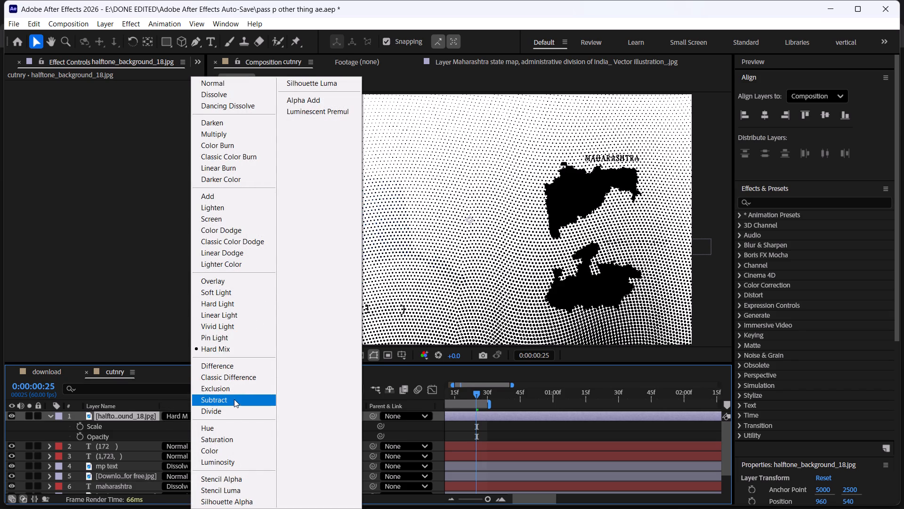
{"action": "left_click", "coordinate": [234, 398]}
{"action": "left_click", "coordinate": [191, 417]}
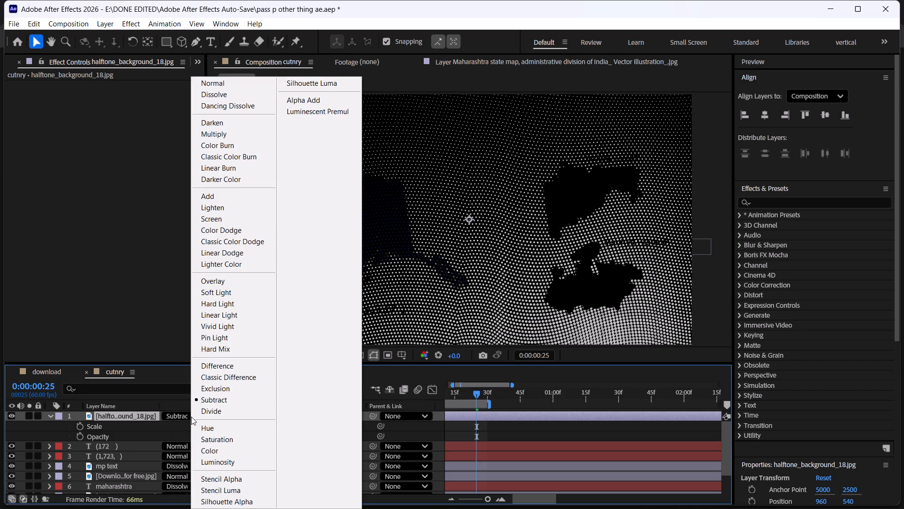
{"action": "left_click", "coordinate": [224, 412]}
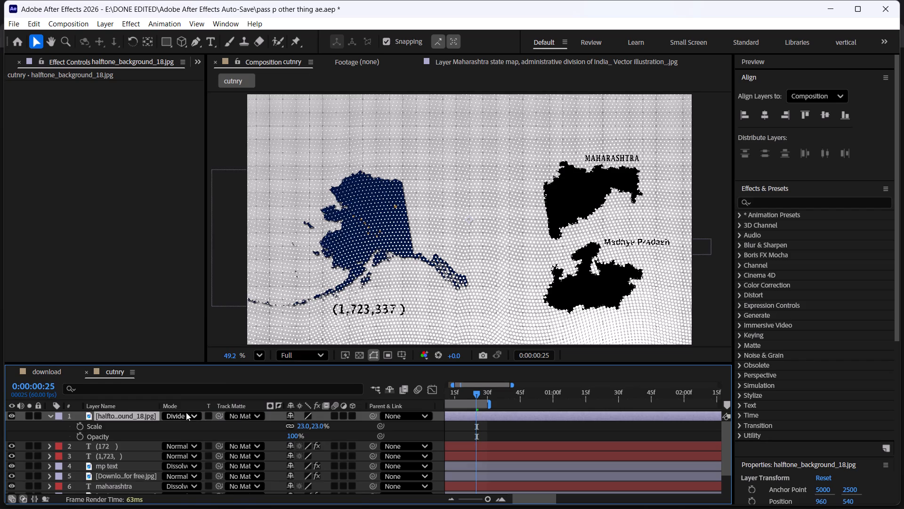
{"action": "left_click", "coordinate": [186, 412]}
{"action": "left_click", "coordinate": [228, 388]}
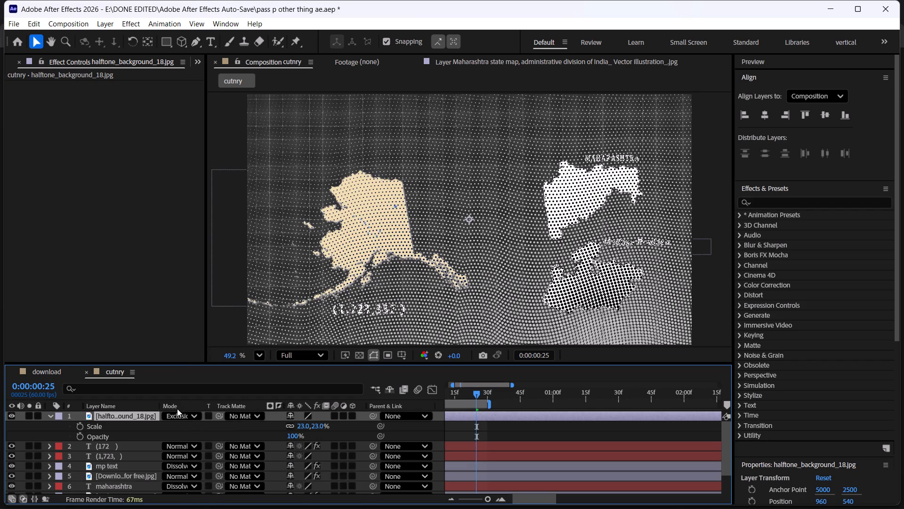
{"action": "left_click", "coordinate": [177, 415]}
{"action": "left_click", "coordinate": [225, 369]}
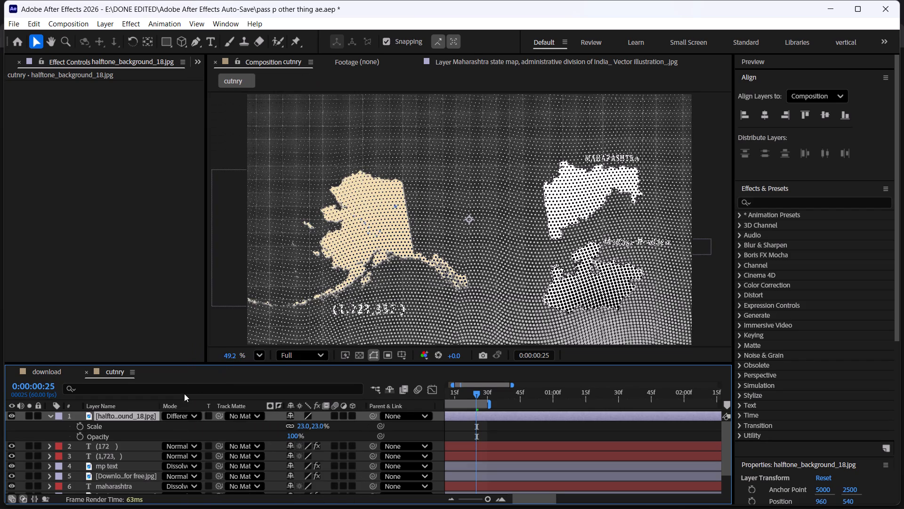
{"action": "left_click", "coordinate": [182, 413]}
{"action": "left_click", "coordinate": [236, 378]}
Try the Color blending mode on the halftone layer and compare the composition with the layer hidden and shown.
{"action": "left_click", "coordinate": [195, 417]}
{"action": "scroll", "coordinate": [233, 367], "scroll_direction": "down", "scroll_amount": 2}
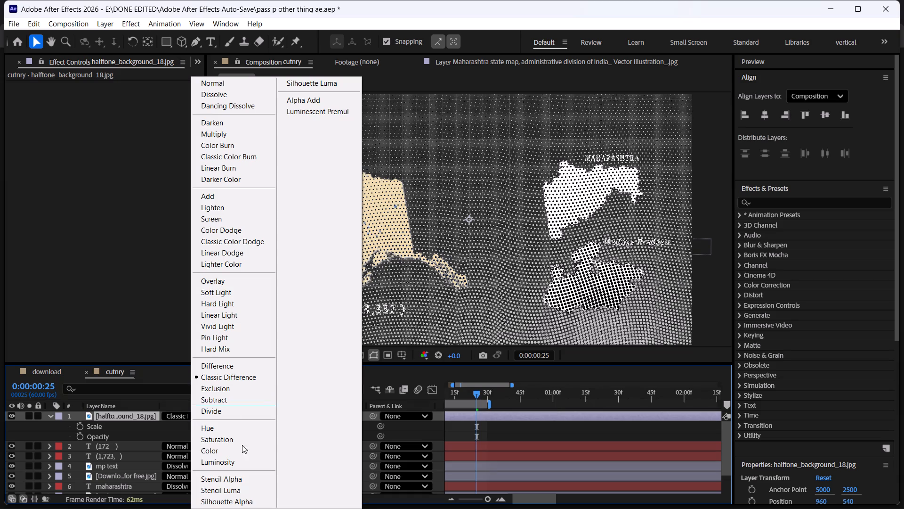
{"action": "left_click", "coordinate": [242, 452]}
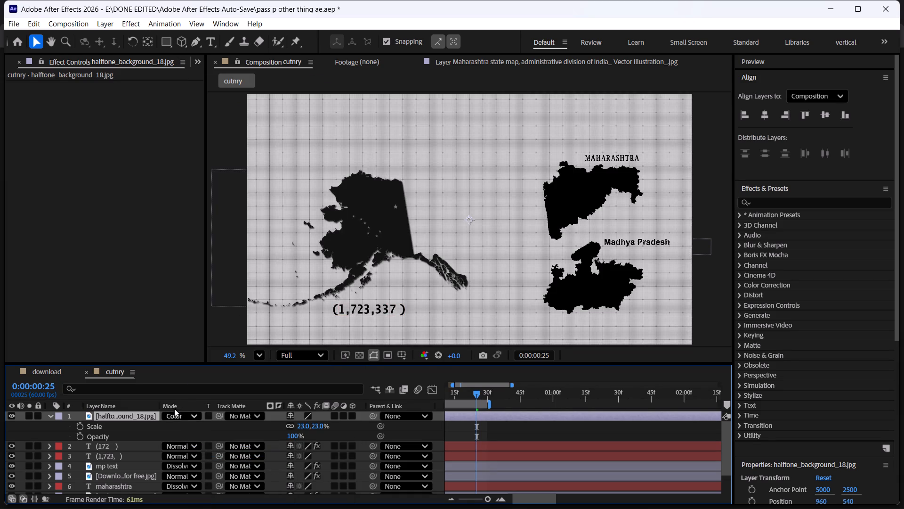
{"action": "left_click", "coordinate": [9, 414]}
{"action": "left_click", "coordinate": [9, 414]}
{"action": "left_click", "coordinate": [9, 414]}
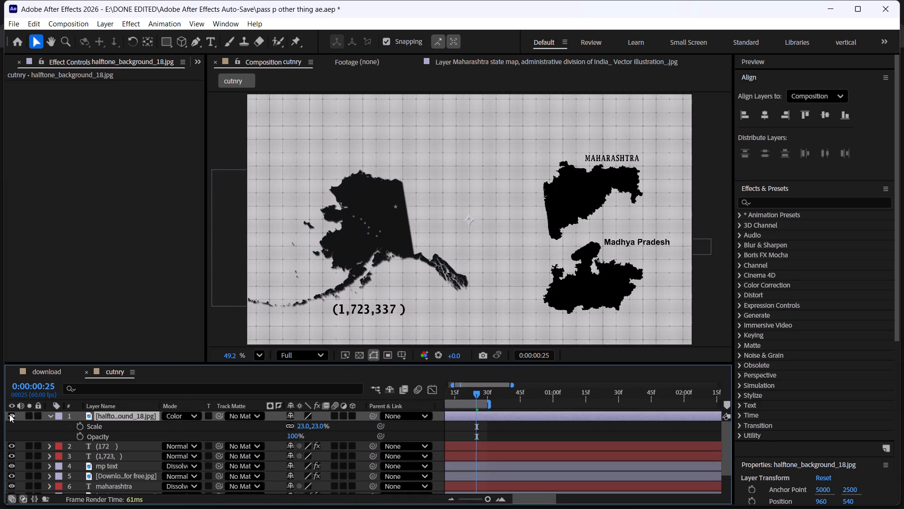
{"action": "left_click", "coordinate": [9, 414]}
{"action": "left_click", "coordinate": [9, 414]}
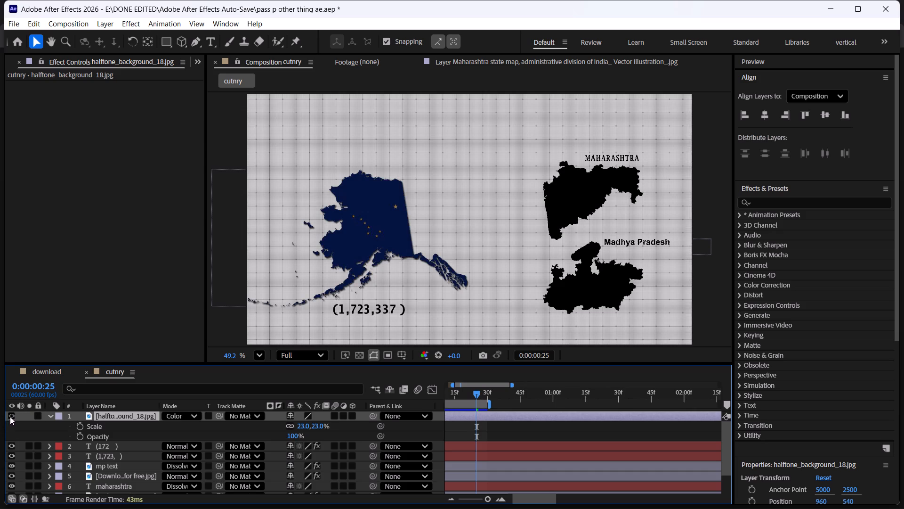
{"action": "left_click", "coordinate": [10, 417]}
Try the Luminosity and Stencil Alpha blending modes on the halftone layer, ending with Alpha Add.
{"action": "left_click", "coordinate": [195, 417]}
{"action": "left_click", "coordinate": [223, 463]}
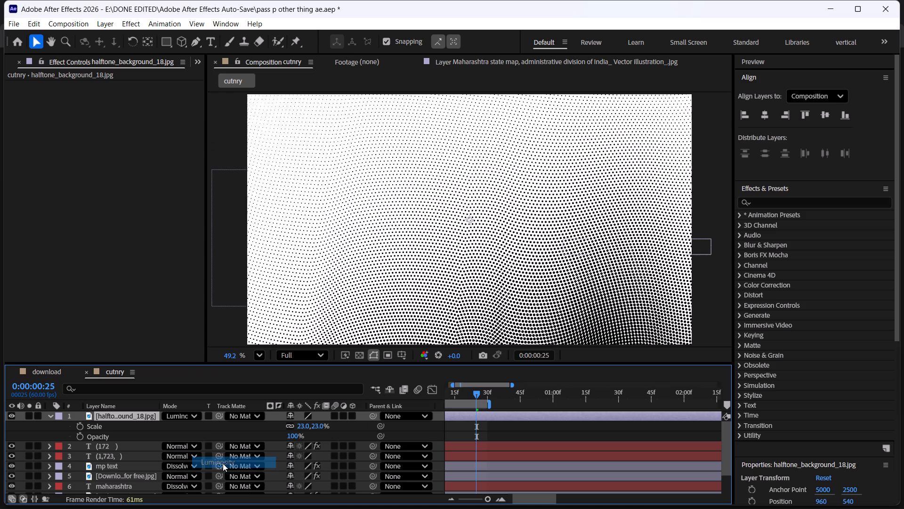
{"action": "left_click", "coordinate": [193, 416]}
{"action": "left_click", "coordinate": [215, 482]}
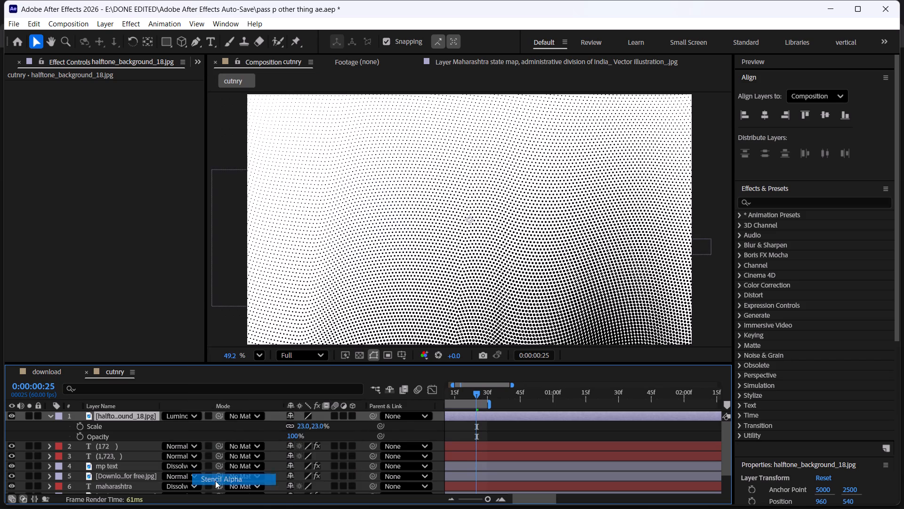
{"action": "left_click", "coordinate": [181, 414]}
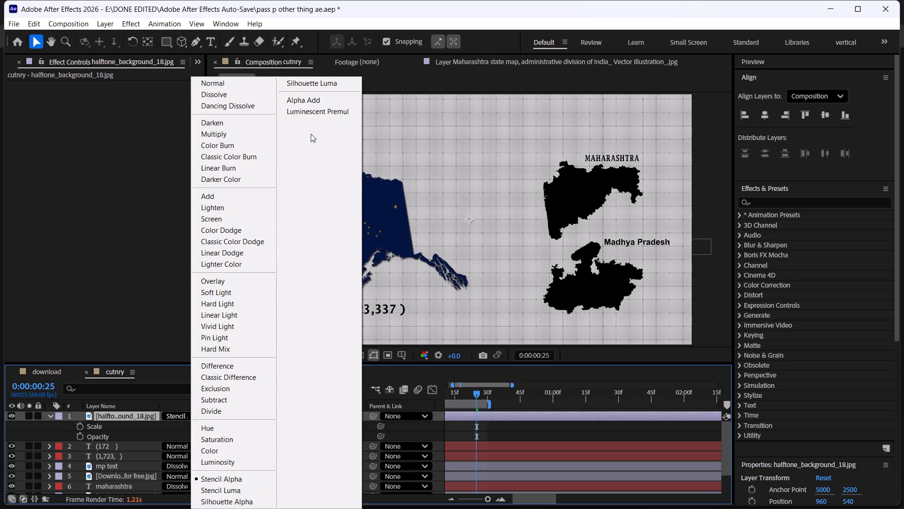
{"action": "left_click", "coordinate": [315, 100]}
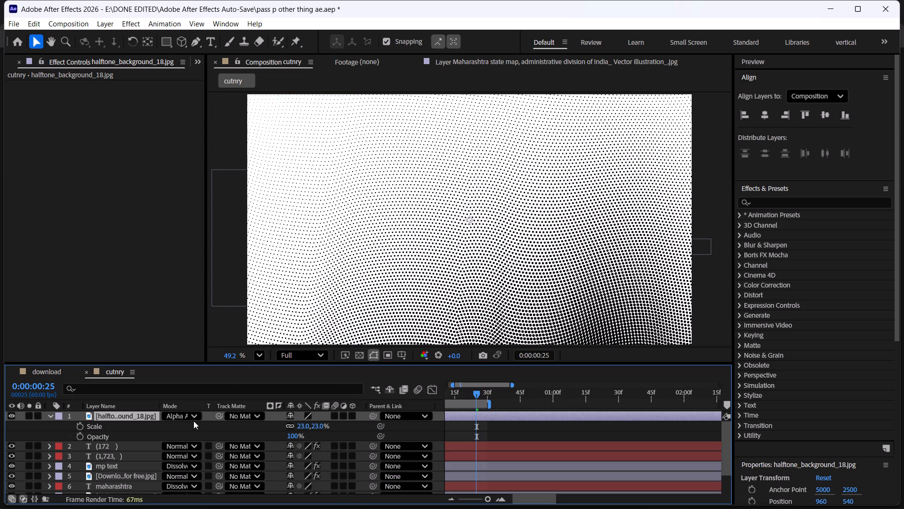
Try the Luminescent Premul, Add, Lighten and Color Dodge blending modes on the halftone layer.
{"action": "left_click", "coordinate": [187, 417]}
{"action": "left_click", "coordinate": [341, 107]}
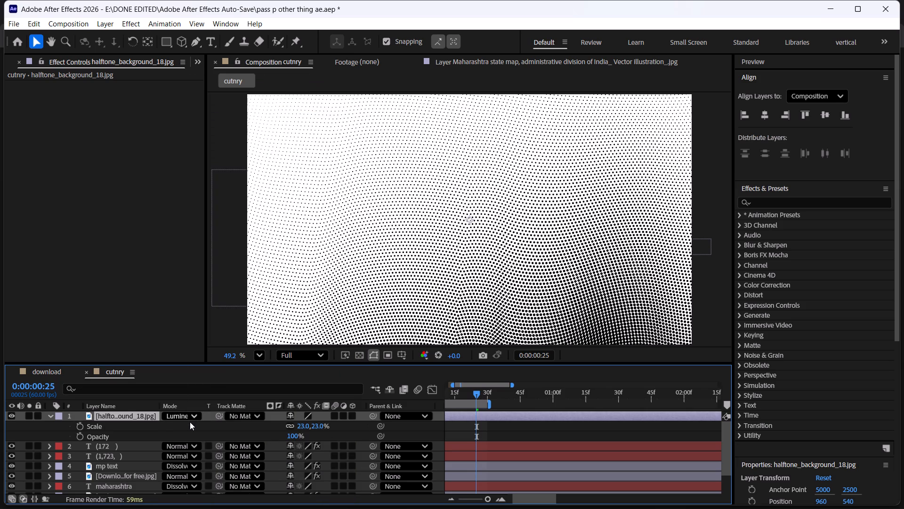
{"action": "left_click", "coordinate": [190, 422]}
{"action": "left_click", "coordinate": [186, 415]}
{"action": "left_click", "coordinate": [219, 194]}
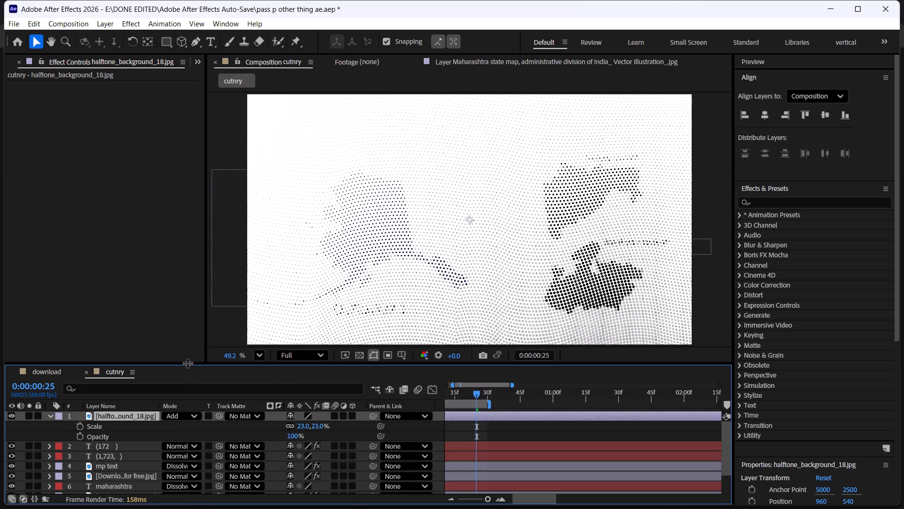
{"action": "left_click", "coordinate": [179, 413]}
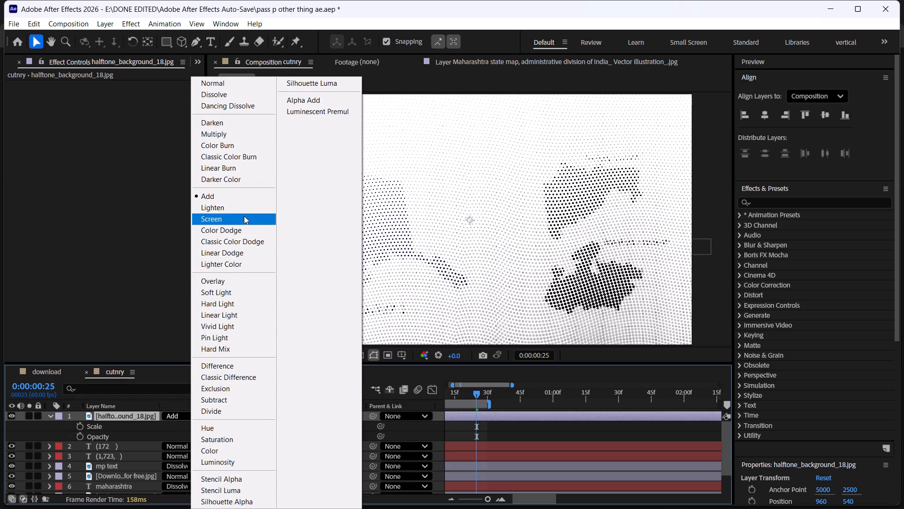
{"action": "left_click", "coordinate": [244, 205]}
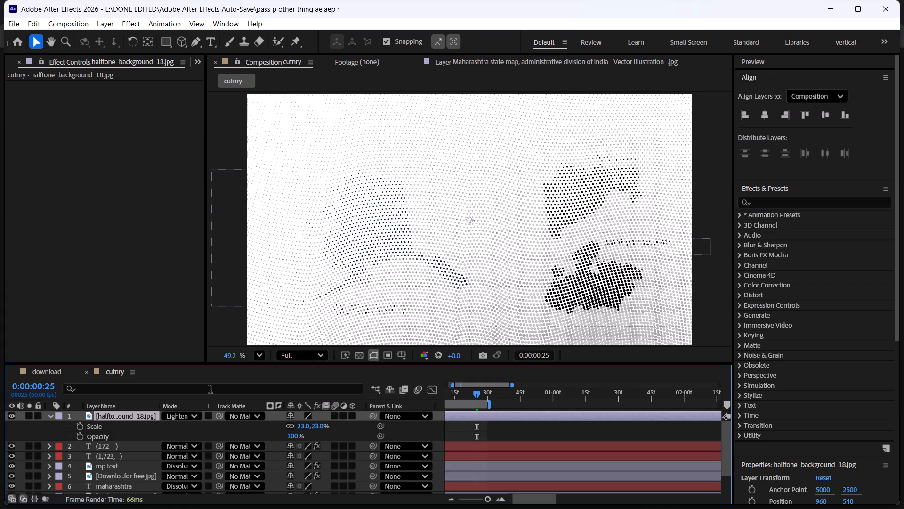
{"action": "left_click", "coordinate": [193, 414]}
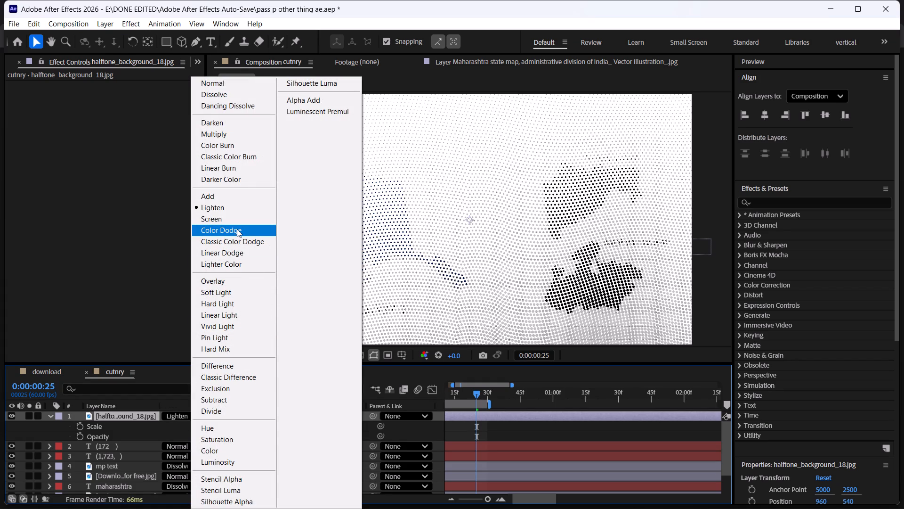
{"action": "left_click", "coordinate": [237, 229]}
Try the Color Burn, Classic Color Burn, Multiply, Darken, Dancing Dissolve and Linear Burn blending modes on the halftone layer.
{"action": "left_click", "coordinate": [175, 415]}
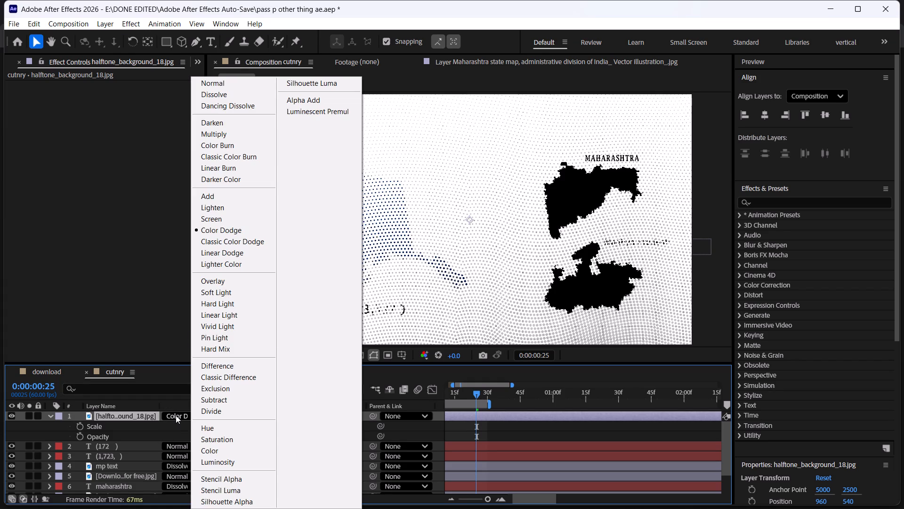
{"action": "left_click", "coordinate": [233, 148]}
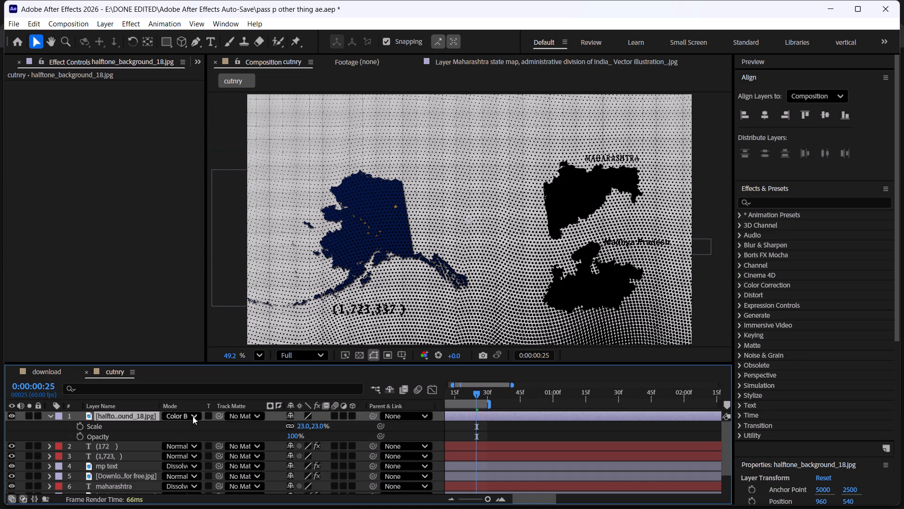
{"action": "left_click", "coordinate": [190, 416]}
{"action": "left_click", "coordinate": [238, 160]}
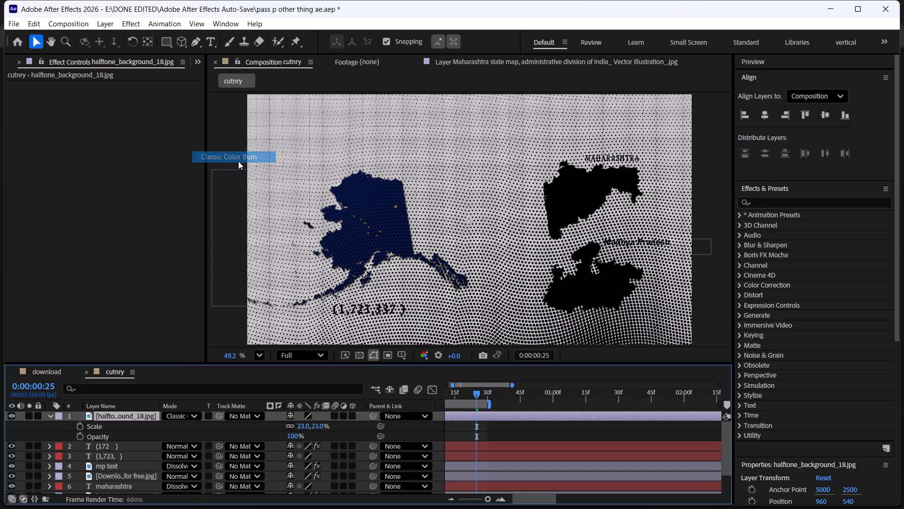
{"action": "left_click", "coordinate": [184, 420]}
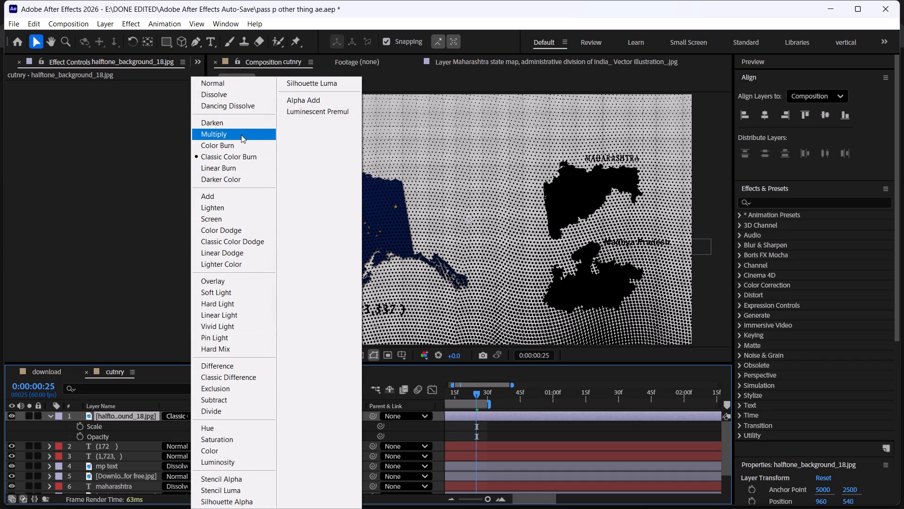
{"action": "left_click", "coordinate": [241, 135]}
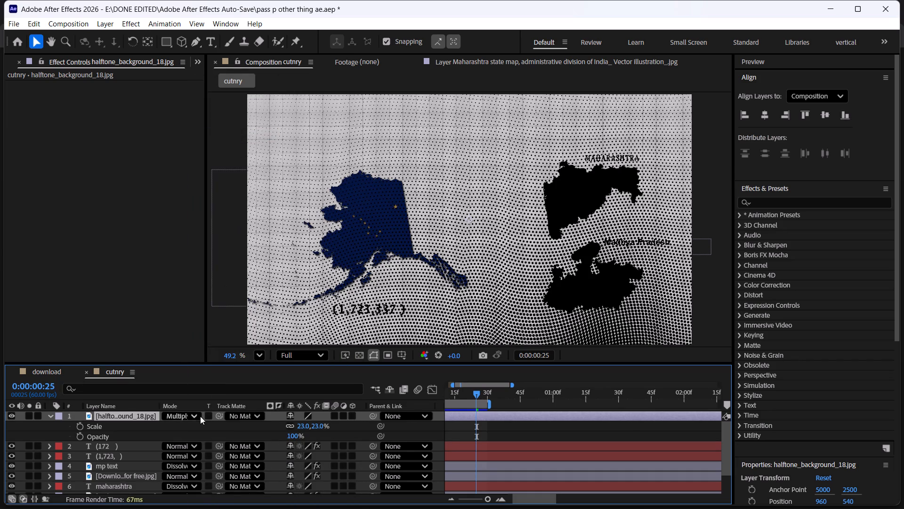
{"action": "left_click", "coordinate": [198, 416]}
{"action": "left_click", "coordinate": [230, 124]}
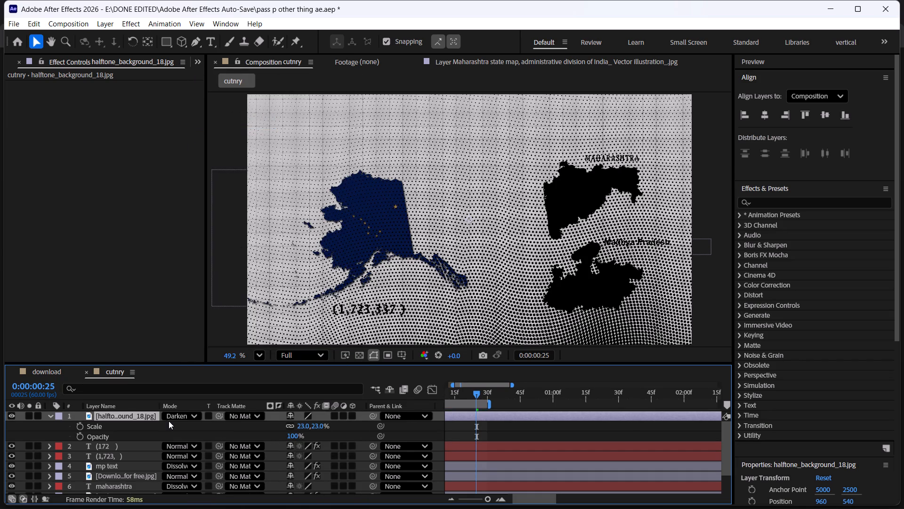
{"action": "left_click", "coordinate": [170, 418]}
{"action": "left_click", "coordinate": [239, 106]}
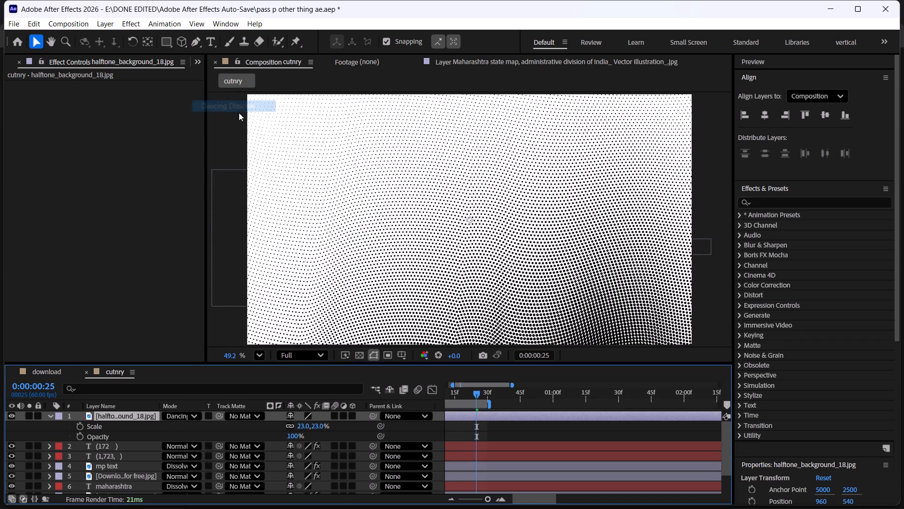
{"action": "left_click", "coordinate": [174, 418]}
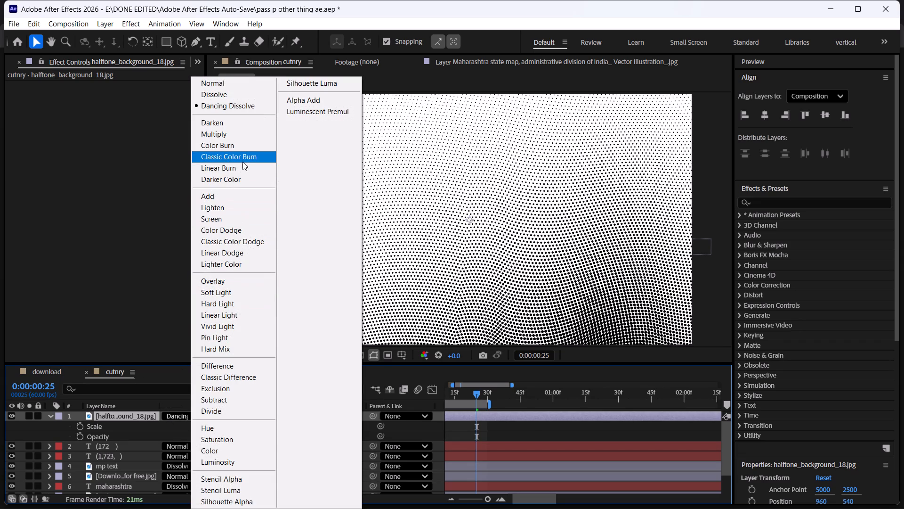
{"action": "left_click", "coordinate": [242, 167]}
Set the halftone layer's blending mode to Darker Color.
{"action": "left_click", "coordinate": [186, 416]}
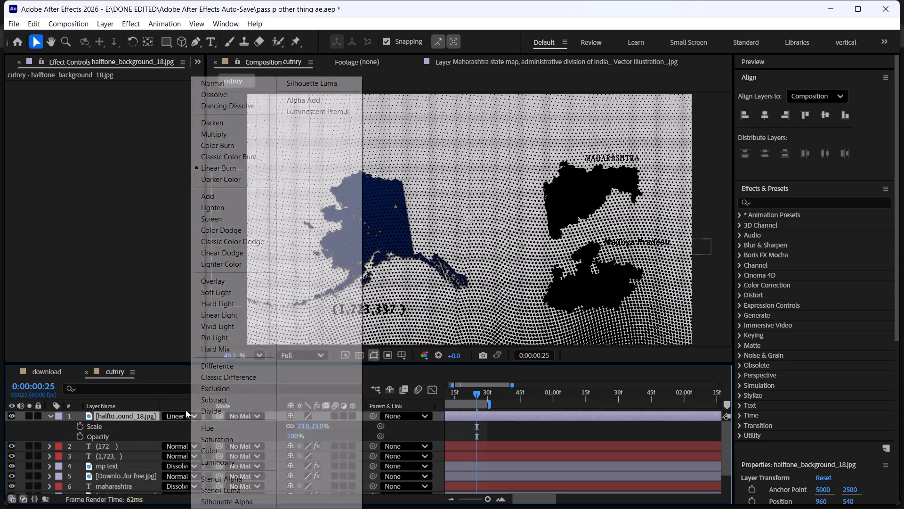
{"action": "left_click", "coordinate": [239, 181]}
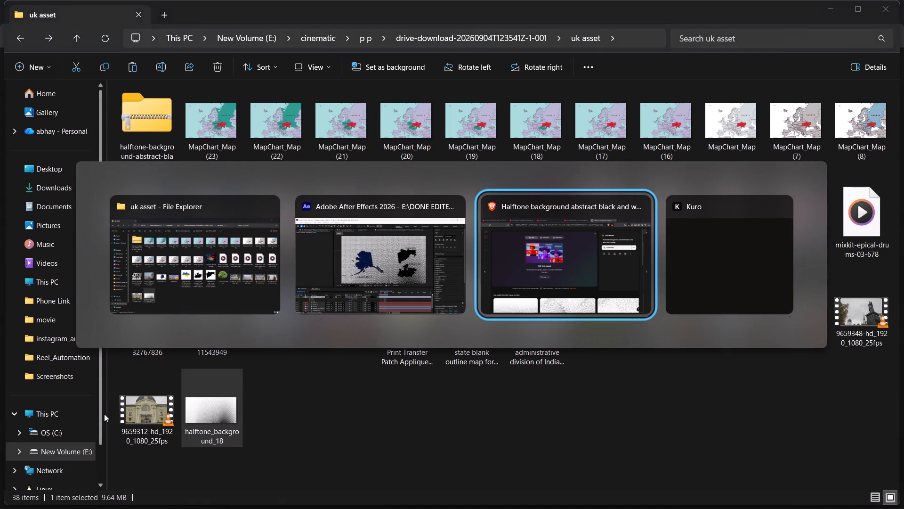
Switch to the browser and examine the Alaska area comparison in the reference video.
{"action": "left_click", "coordinate": [718, 8]}
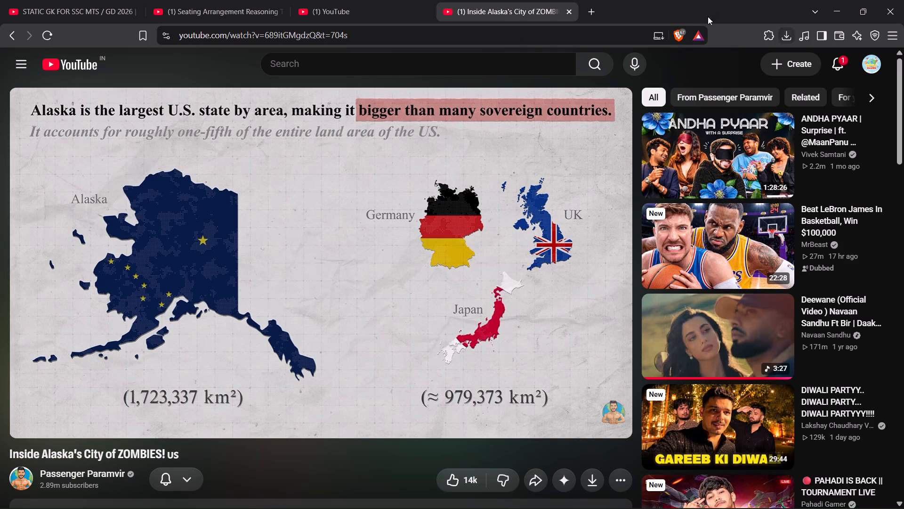
{"action": "double_click", "coordinate": [496, 204]}
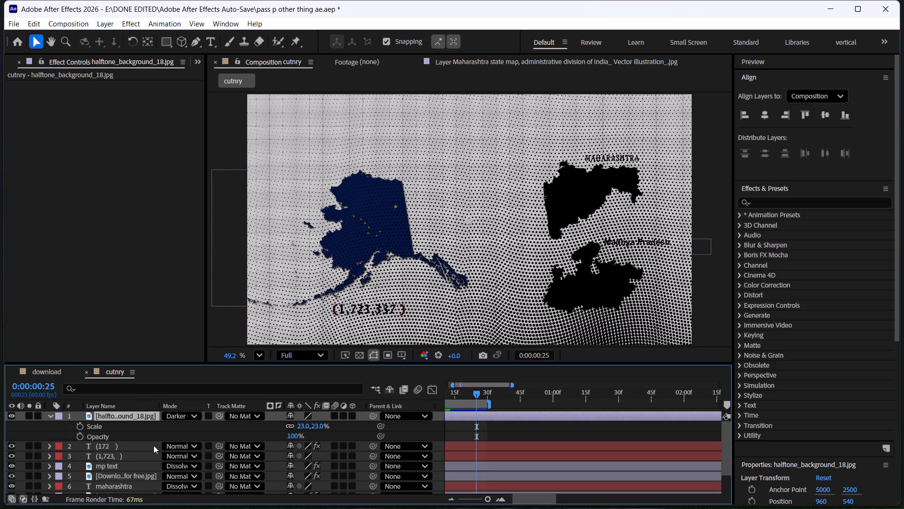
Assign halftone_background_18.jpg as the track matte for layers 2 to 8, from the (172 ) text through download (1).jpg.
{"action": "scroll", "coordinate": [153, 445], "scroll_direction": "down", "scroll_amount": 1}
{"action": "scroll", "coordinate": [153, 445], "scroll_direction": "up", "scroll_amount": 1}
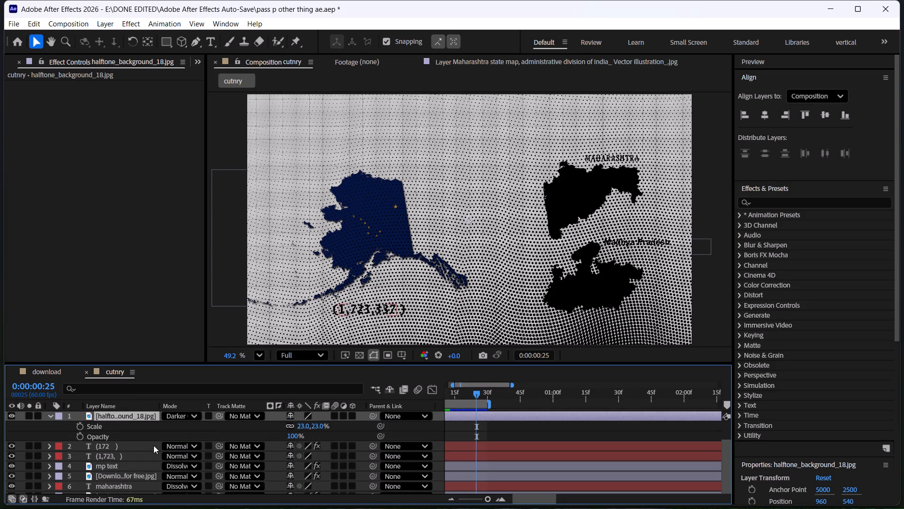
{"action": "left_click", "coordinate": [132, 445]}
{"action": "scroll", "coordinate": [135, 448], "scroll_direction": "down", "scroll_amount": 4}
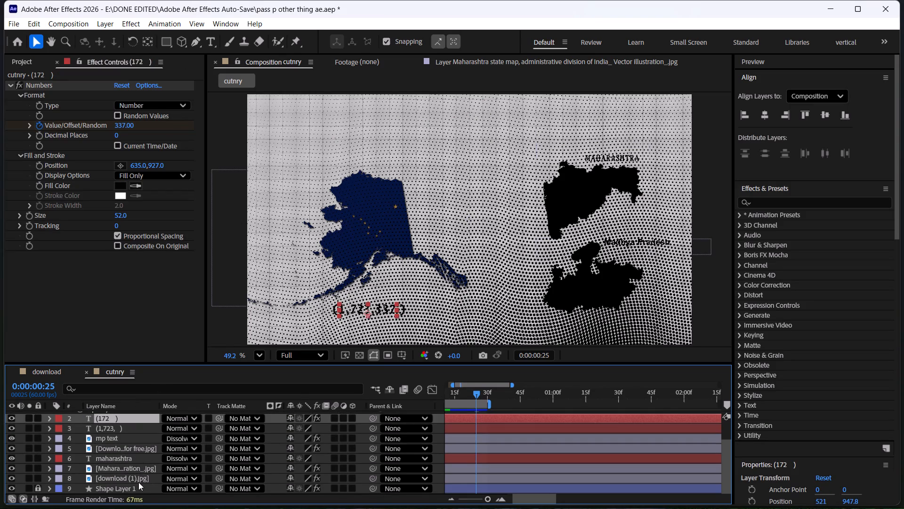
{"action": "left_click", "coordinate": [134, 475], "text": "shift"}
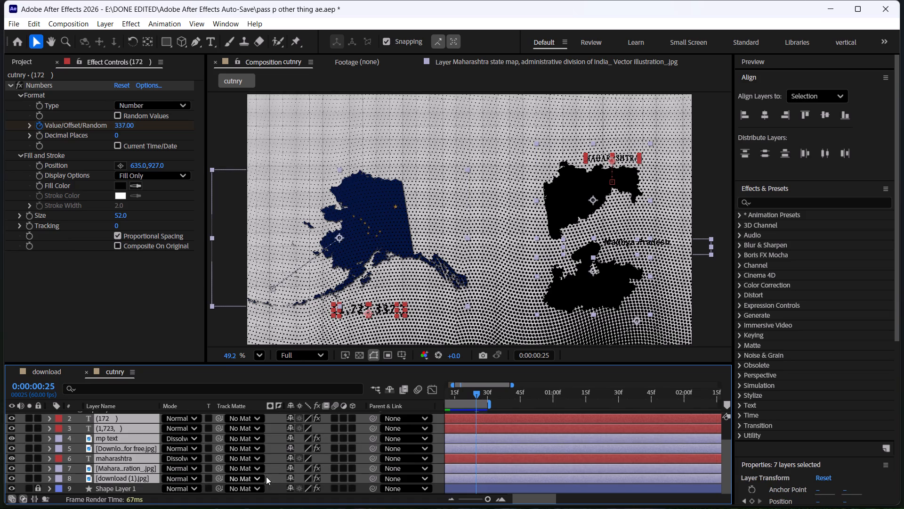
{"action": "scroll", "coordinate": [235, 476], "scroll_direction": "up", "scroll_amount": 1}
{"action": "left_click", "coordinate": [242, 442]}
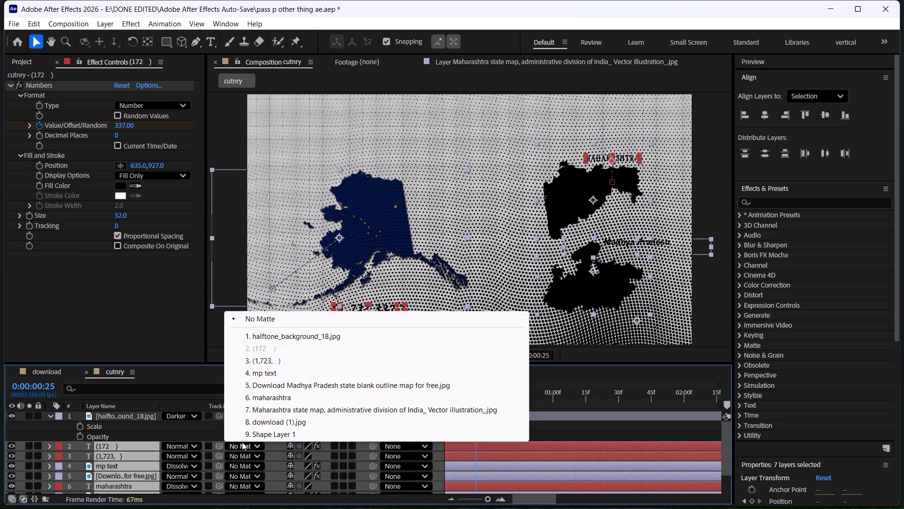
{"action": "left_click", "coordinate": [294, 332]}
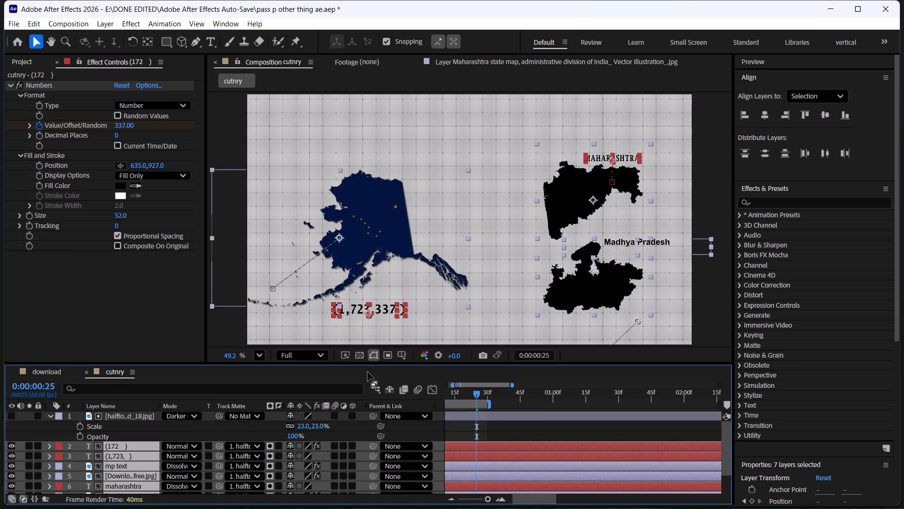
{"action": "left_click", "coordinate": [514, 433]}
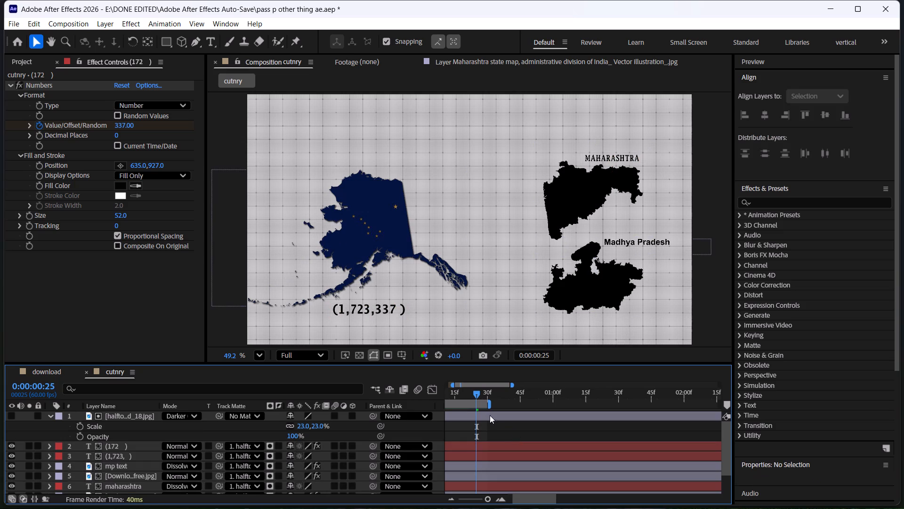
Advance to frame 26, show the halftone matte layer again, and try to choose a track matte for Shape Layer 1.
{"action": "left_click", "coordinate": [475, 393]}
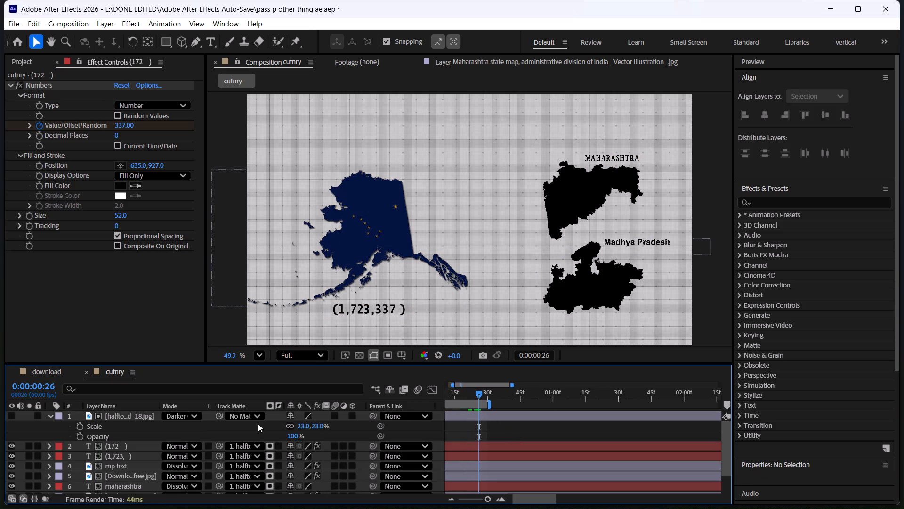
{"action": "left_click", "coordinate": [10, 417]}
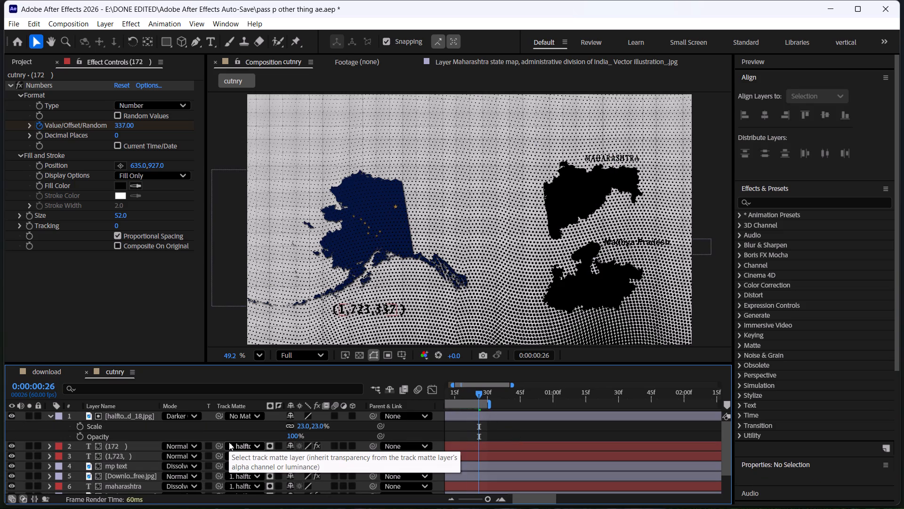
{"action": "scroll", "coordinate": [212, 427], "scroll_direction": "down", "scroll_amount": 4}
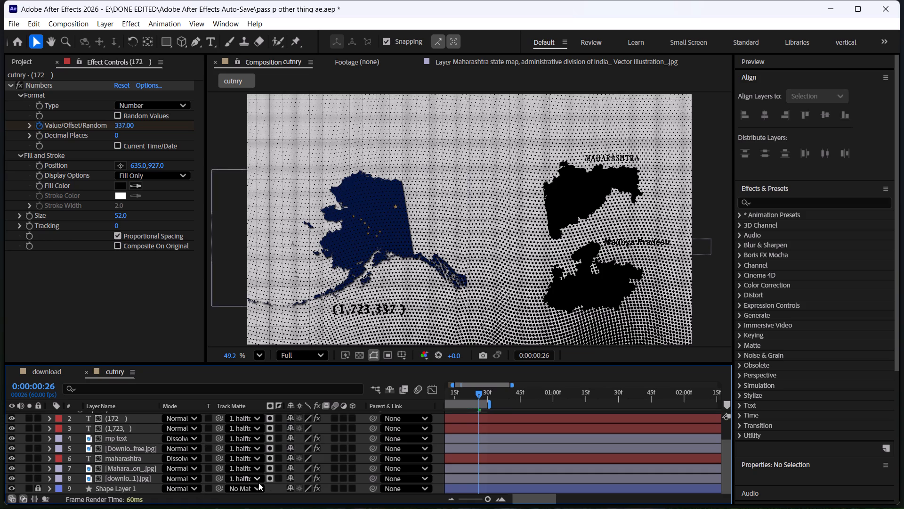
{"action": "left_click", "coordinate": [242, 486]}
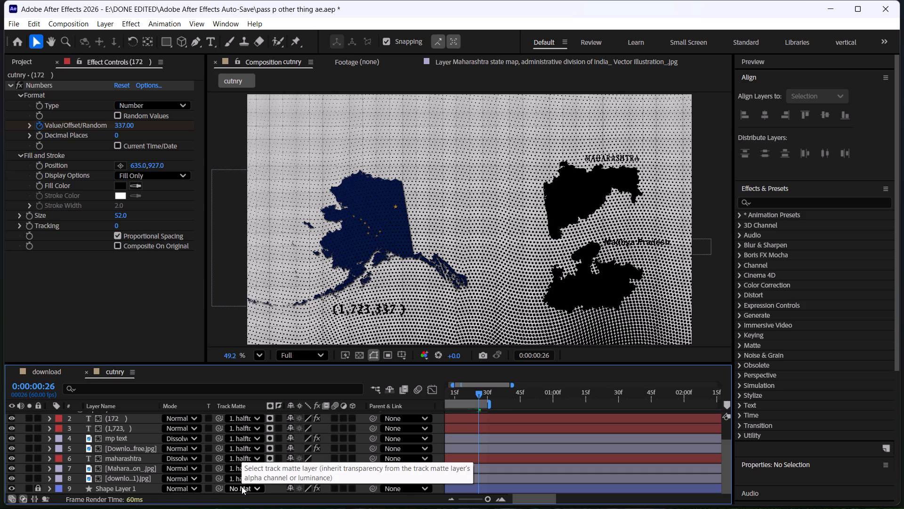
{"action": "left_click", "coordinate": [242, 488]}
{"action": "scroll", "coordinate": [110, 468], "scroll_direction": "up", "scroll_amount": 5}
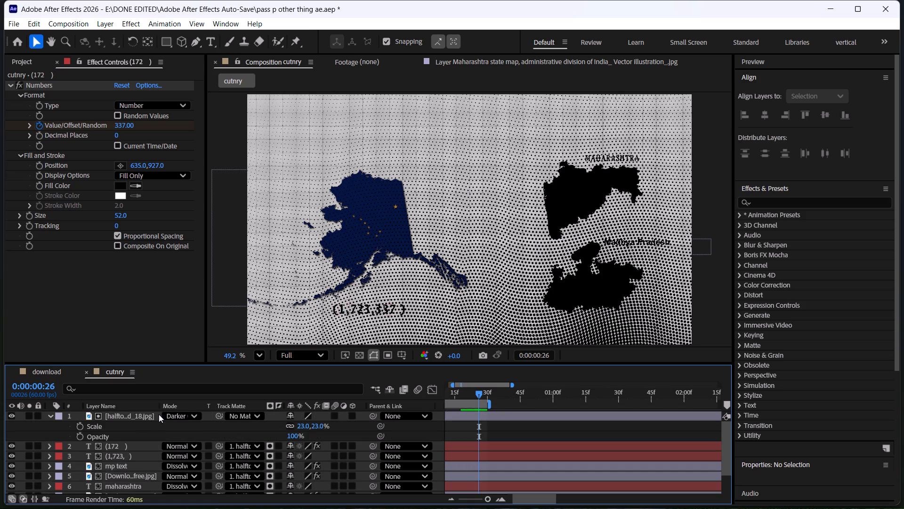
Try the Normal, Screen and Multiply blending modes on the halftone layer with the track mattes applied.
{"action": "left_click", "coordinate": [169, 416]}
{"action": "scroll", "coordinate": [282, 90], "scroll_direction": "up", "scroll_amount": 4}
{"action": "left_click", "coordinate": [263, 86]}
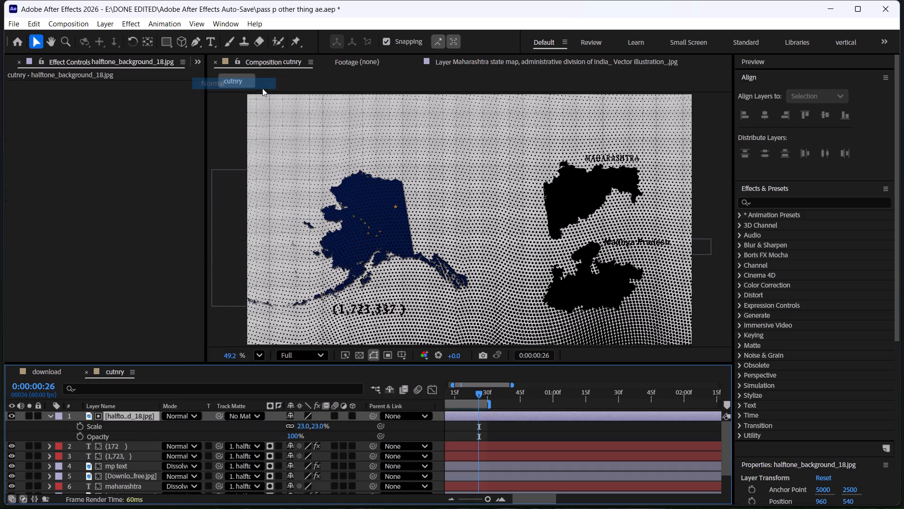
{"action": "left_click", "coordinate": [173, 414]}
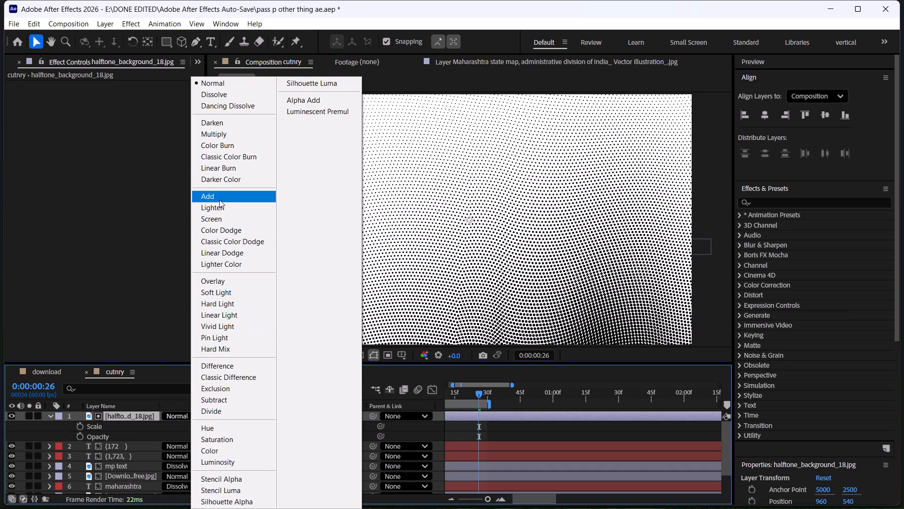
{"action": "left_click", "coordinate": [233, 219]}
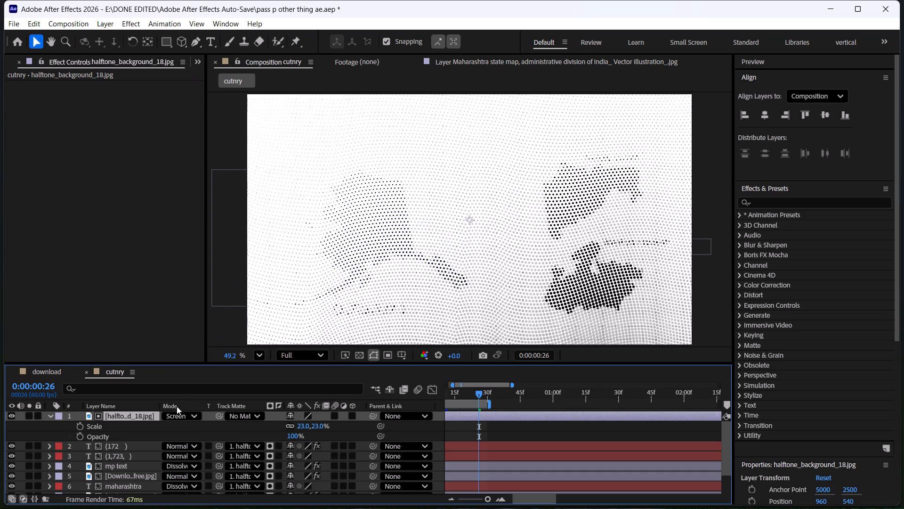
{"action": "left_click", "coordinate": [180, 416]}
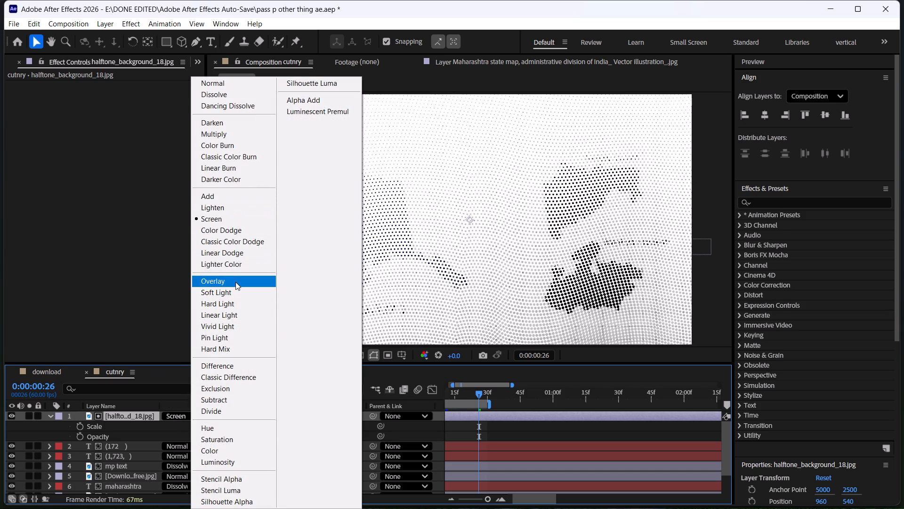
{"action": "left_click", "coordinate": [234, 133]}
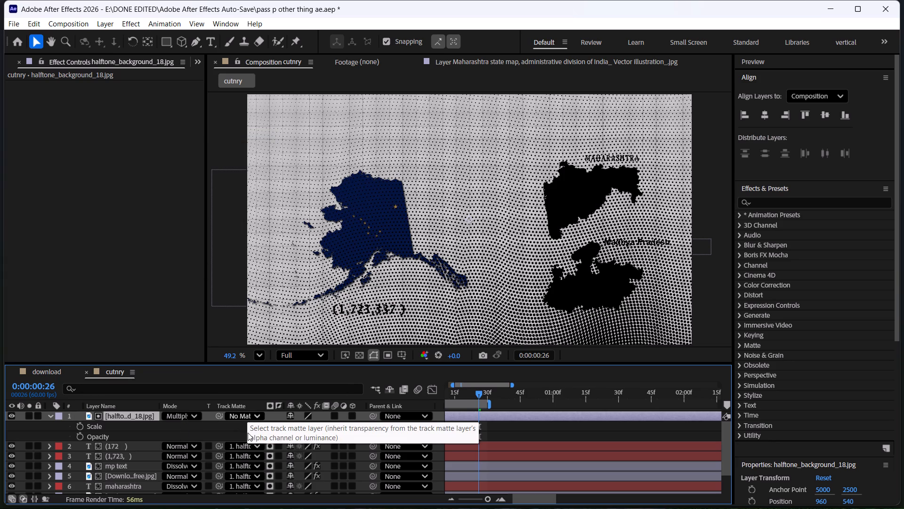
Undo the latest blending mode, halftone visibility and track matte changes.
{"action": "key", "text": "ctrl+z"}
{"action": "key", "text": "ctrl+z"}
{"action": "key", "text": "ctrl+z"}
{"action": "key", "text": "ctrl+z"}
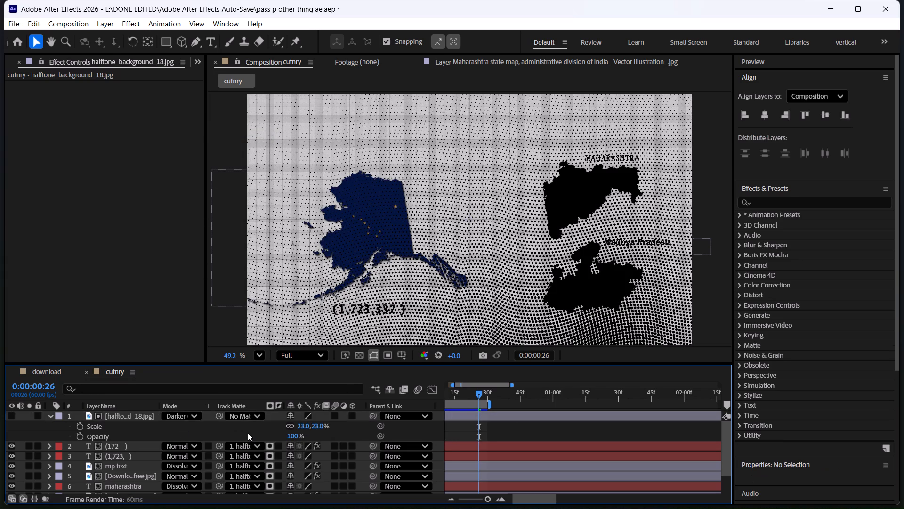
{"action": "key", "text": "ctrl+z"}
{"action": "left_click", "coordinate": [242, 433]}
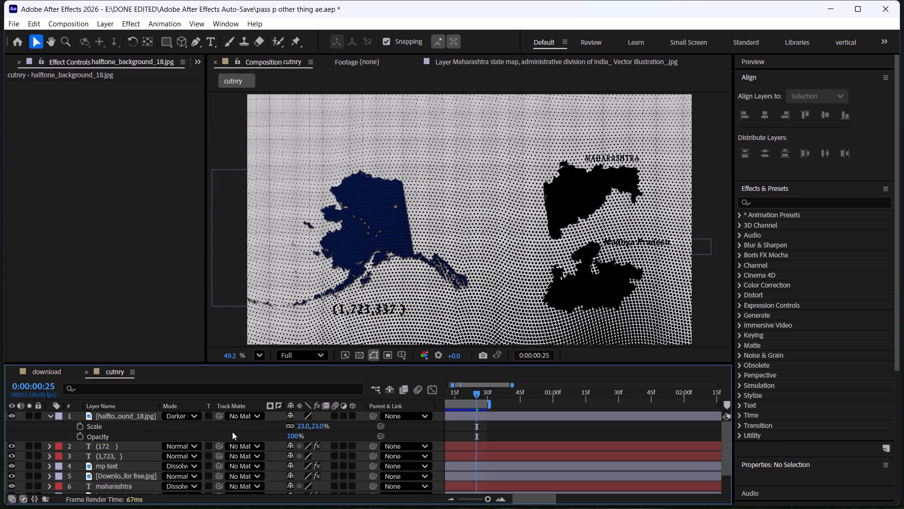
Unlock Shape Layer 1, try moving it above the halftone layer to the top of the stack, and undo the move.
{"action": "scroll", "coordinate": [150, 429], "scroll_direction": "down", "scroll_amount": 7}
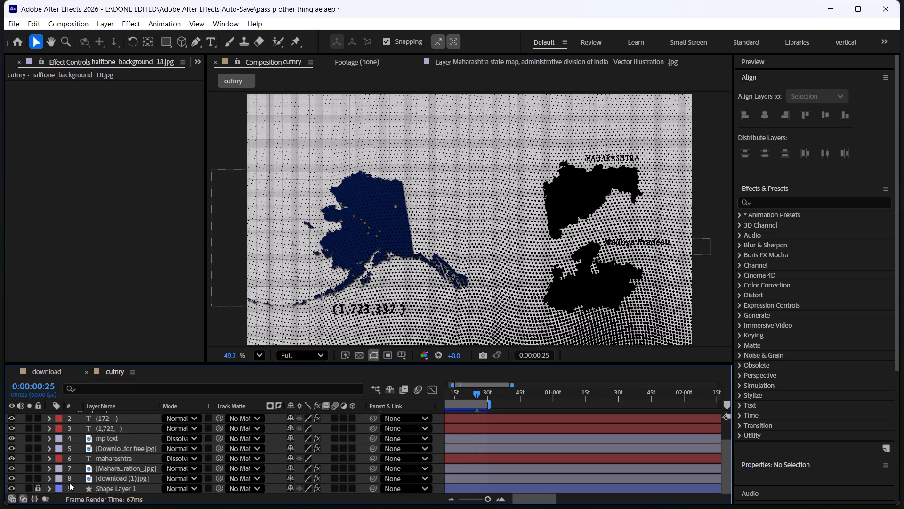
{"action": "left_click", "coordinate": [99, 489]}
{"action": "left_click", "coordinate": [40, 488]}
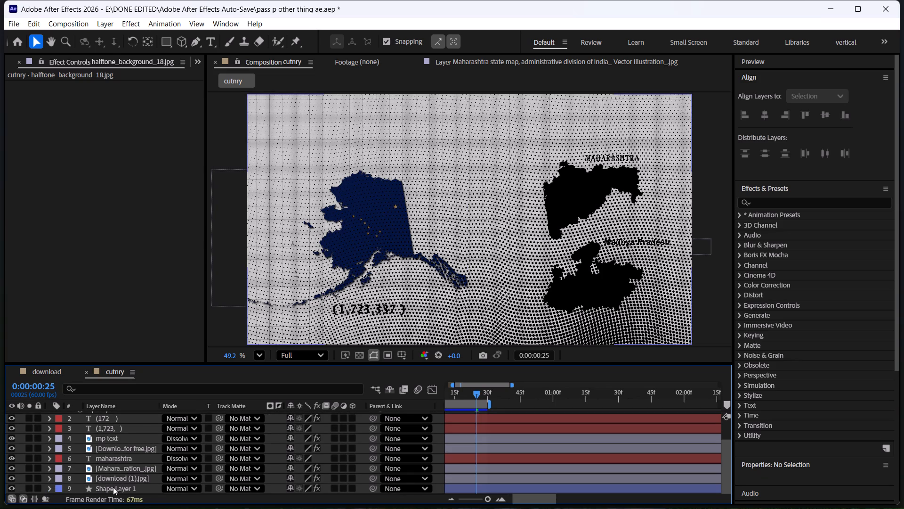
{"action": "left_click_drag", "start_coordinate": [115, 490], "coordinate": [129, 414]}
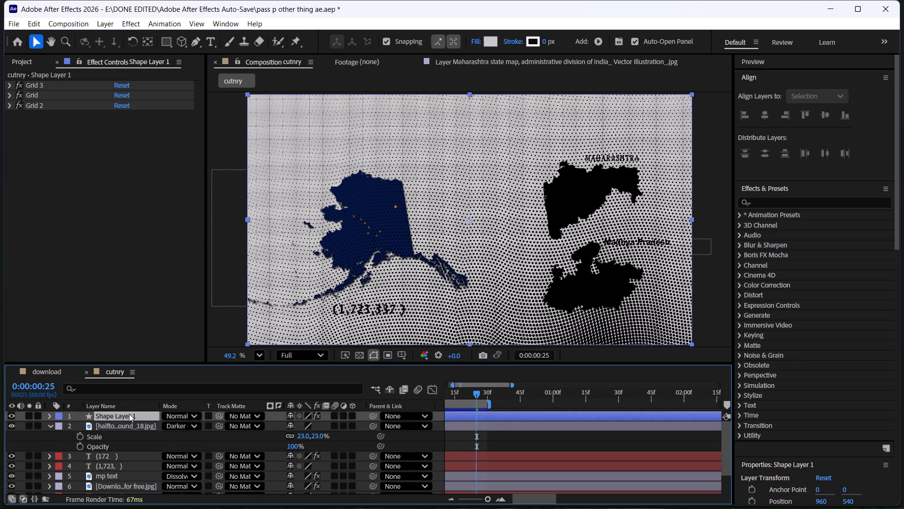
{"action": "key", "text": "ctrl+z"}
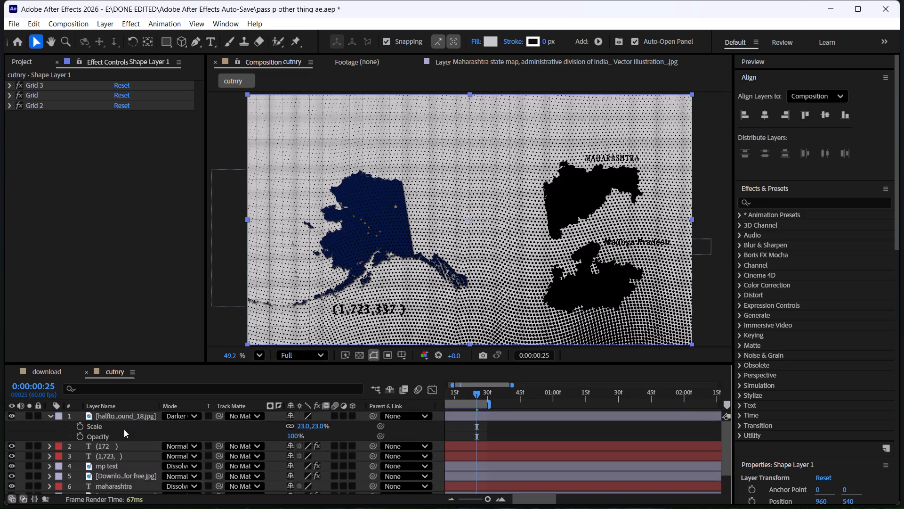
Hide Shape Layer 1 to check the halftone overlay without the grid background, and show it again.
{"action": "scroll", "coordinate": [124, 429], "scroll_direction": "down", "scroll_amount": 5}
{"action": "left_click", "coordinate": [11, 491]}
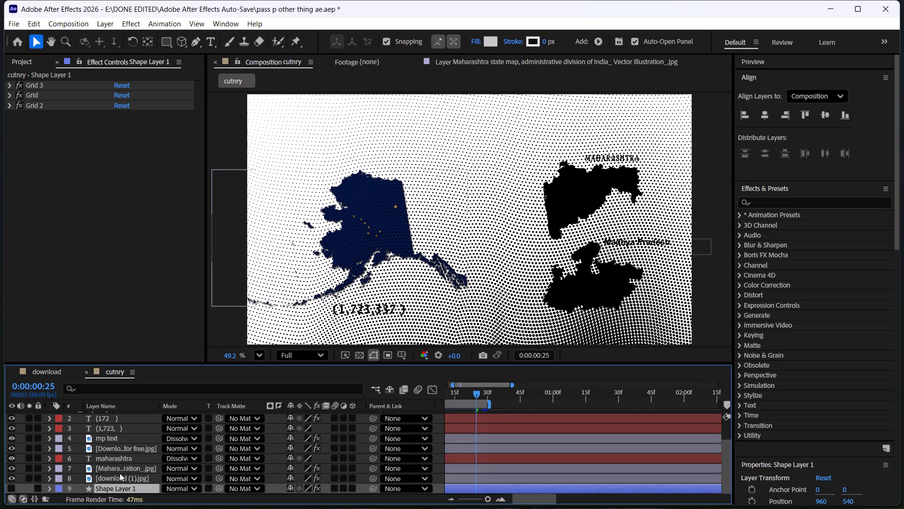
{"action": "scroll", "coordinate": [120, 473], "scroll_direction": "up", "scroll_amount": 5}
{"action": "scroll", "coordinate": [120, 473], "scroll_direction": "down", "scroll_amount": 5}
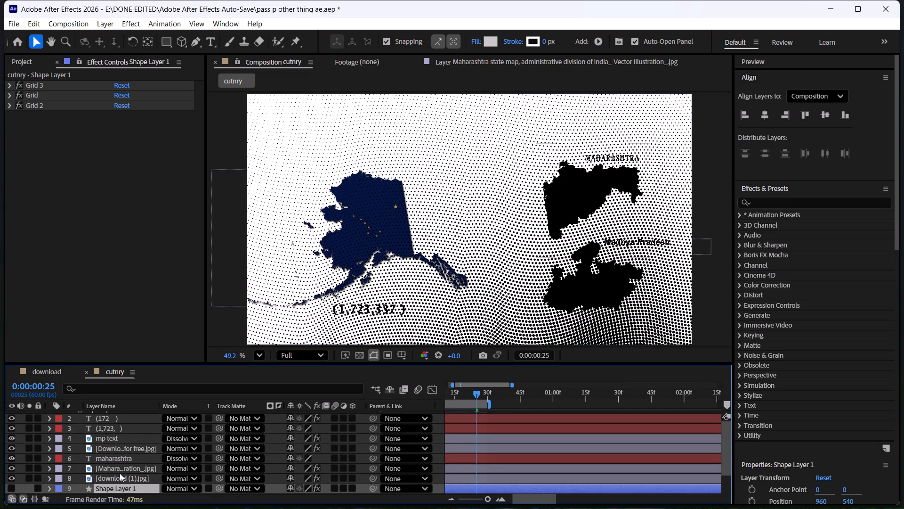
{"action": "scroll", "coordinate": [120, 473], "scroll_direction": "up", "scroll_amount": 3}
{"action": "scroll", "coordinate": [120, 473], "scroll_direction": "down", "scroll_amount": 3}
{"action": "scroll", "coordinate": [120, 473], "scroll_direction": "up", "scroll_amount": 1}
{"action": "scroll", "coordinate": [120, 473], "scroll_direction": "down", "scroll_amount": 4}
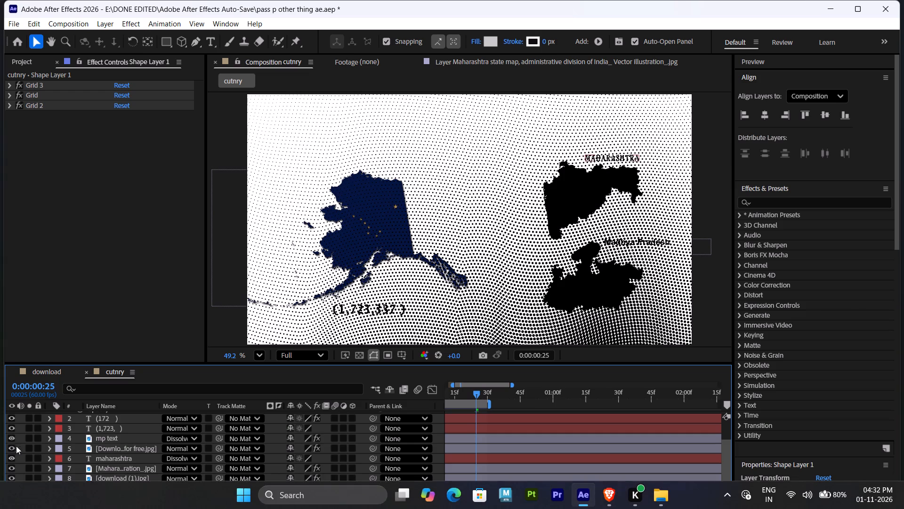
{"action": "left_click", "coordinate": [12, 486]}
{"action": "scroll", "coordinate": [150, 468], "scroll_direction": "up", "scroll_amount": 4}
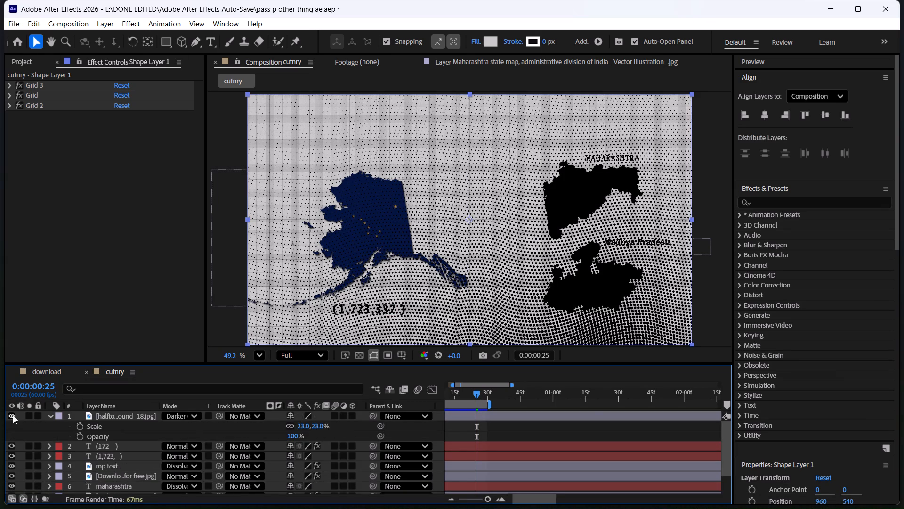
Collapse the halftone layer's properties and look through the layer stack from top to bottom.
{"action": "left_click", "coordinate": [49, 418]}
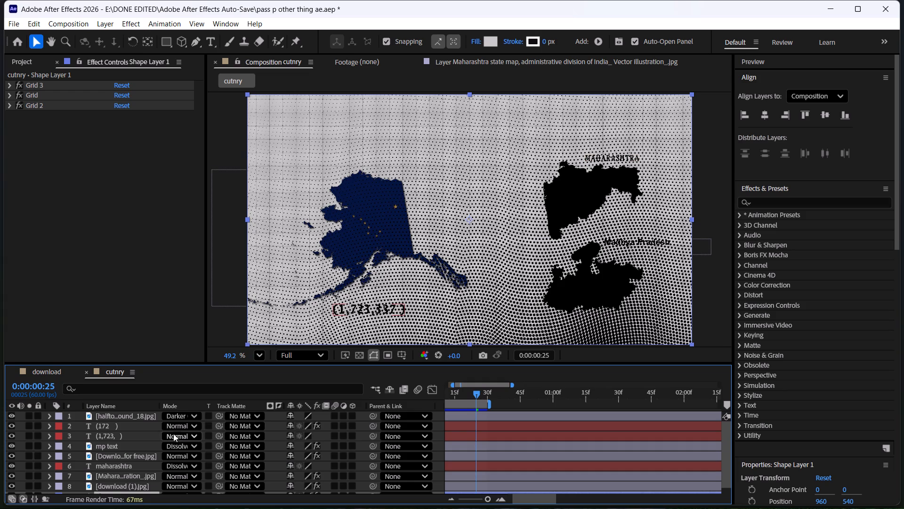
{"action": "scroll", "coordinate": [273, 449], "scroll_direction": "down", "scroll_amount": 3}
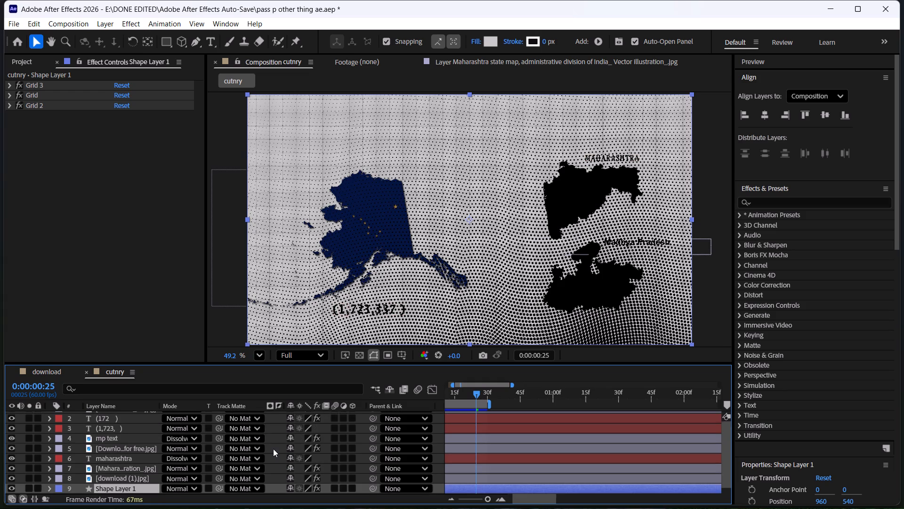
{"action": "scroll", "coordinate": [273, 449], "scroll_direction": "down", "scroll_amount": 1}
{"action": "scroll", "coordinate": [149, 477], "scroll_direction": "up", "scroll_amount": 4}
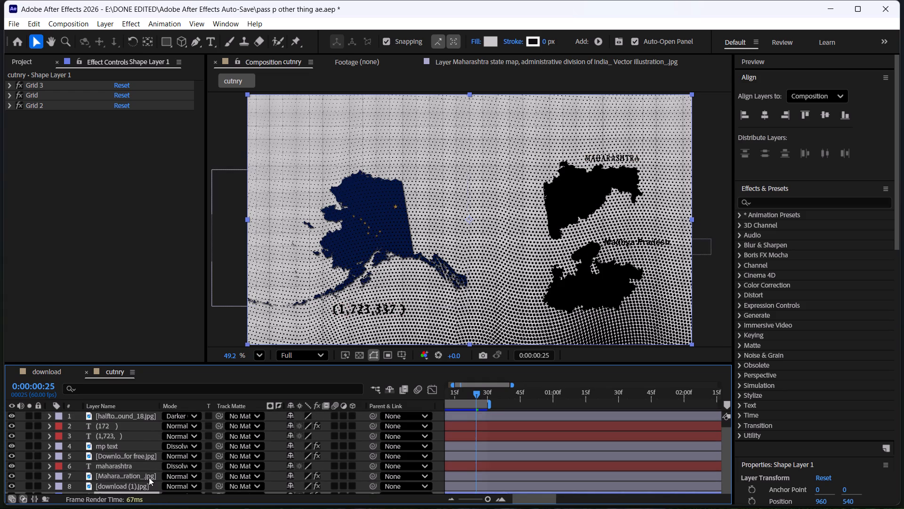
{"action": "scroll", "coordinate": [149, 477], "scroll_direction": "down", "scroll_amount": 3}
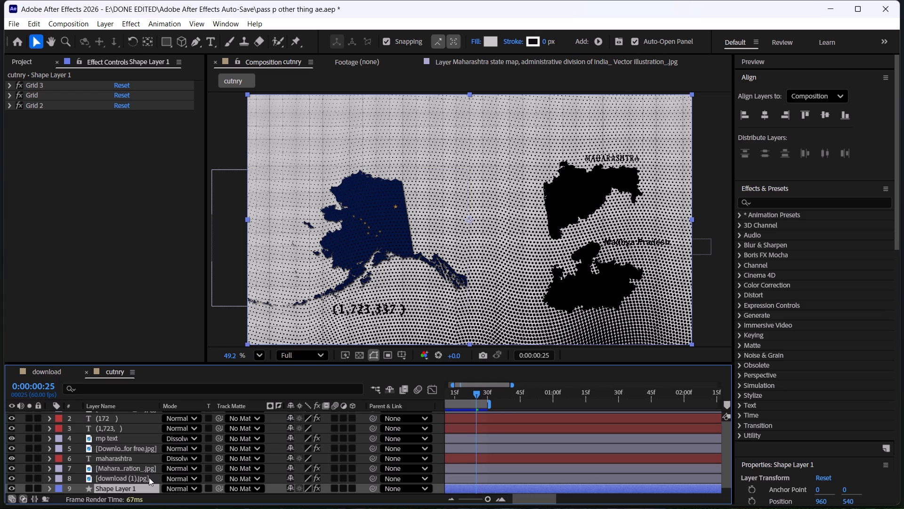
{"action": "scroll", "coordinate": [115, 459], "scroll_direction": "up", "scroll_amount": 4}
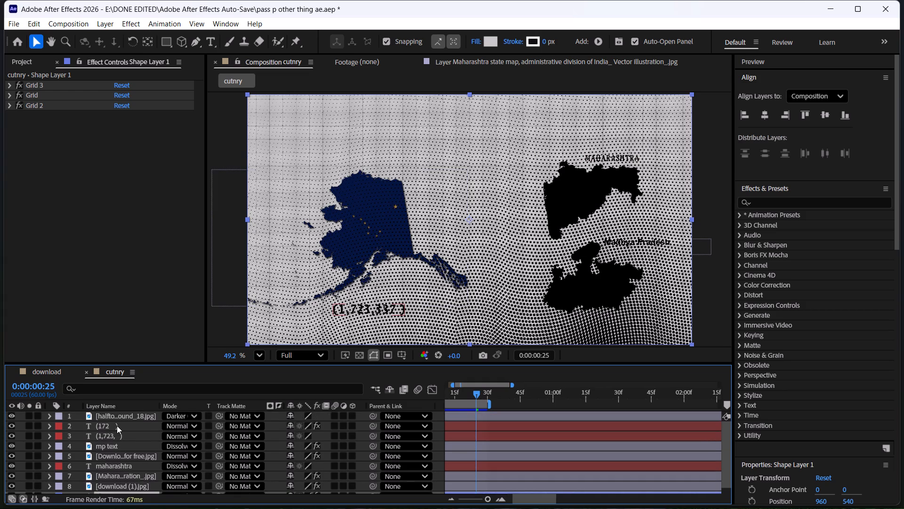
Undo the series of blending mode trials on the halftone_background_18.jpg layer, back to the Multiply mode.
{"action": "left_click", "coordinate": [125, 411]}
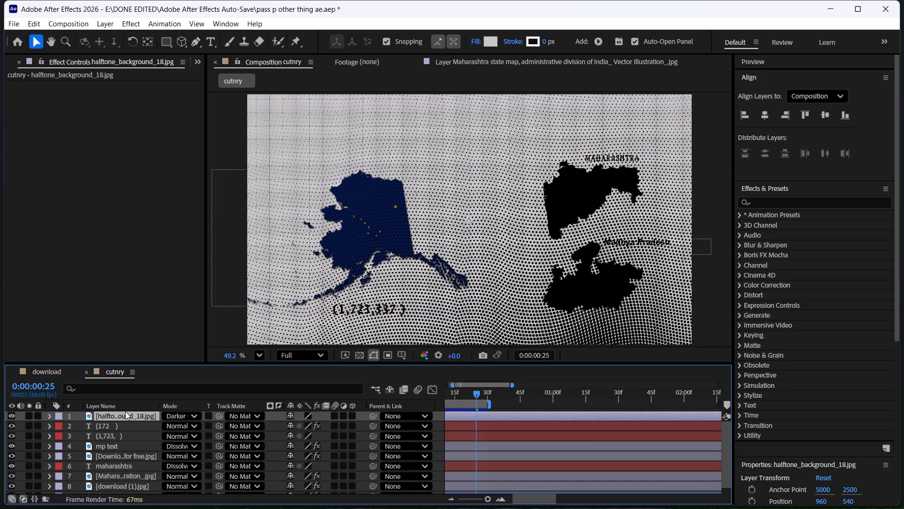
{"action": "key", "text": "ctrl+z"}
{"action": "key", "text": "ctrl+z"}
{"action": "key", "text": "ctrl+z"}
{"action": "key", "text": "ctrl+z"}
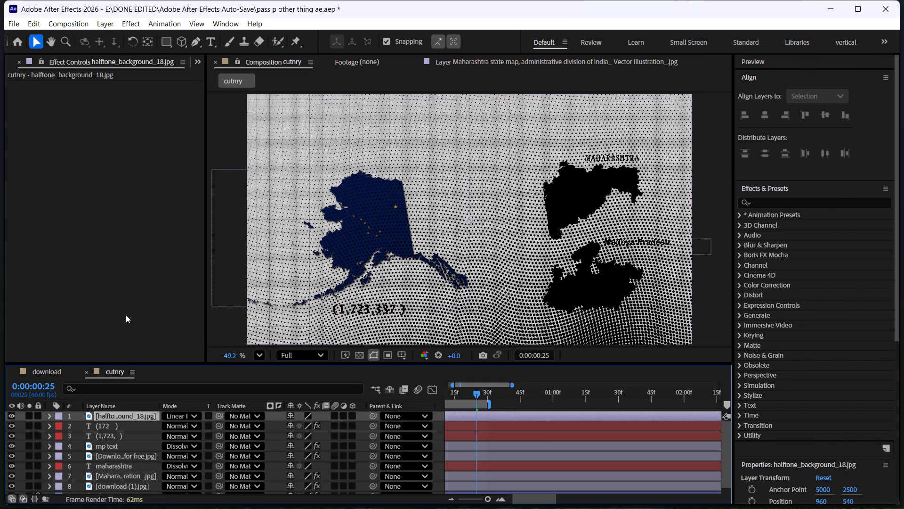
{"action": "key", "text": "ctrl+z"}
{"action": "key", "text": "ctrl+z"}
{"action": "key", "text": "ctrl+z"}
{"action": "key", "text": "ctrl+z"}
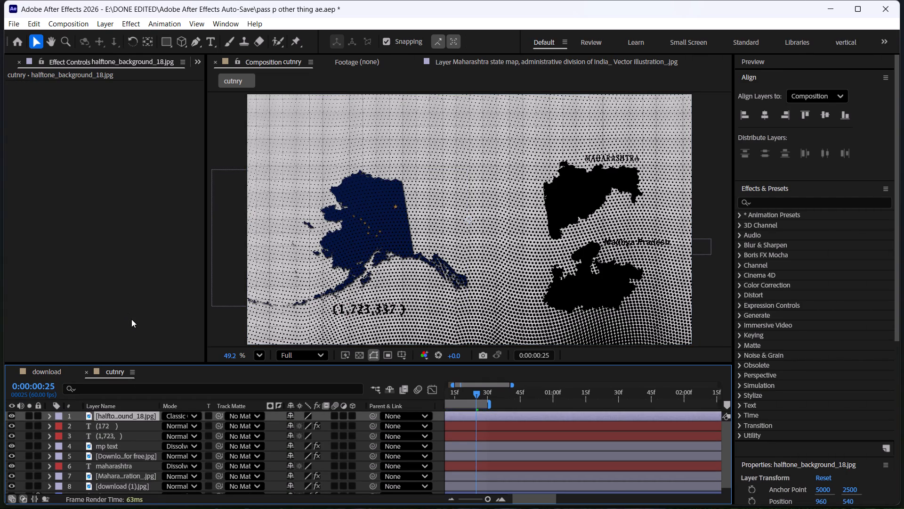
{"action": "key", "text": "ctrl+z"}
{"action": "key", "text": "ctrl+z"}
{"action": "key", "text": "ctrl+z"}
{"action": "key", "text": "ctrl+z"}
{"action": "key", "text": "ctrl+z"}
{"action": "key", "text": "ctrl+z"}
{"action": "key", "text": "ctrl+z"}
{"action": "key", "text": "ctrl+z"}
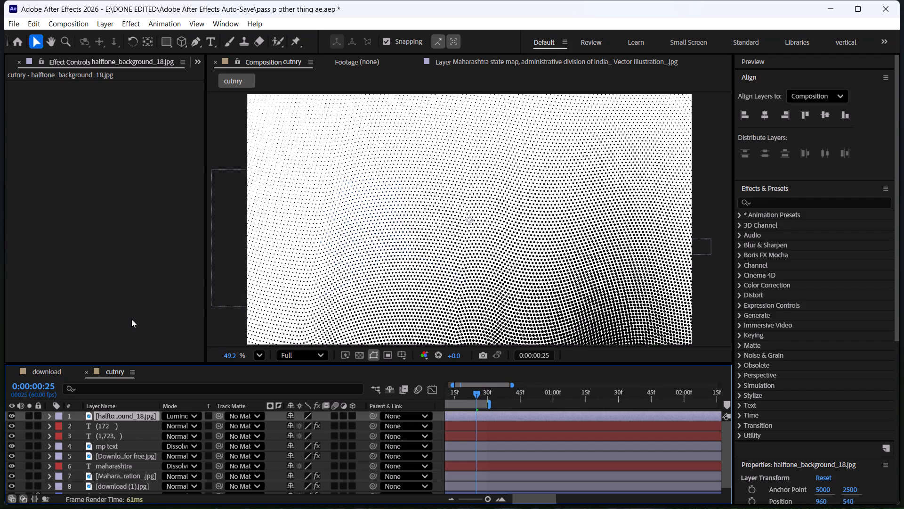
{"action": "key", "text": "ctrl+z"}
{"action": "key", "text": "ctrl+z"}
{"action": "key", "text": "ctrl+z"}
{"action": "key", "text": "ctrl+z"}
{"action": "key", "text": "ctrl+z"}
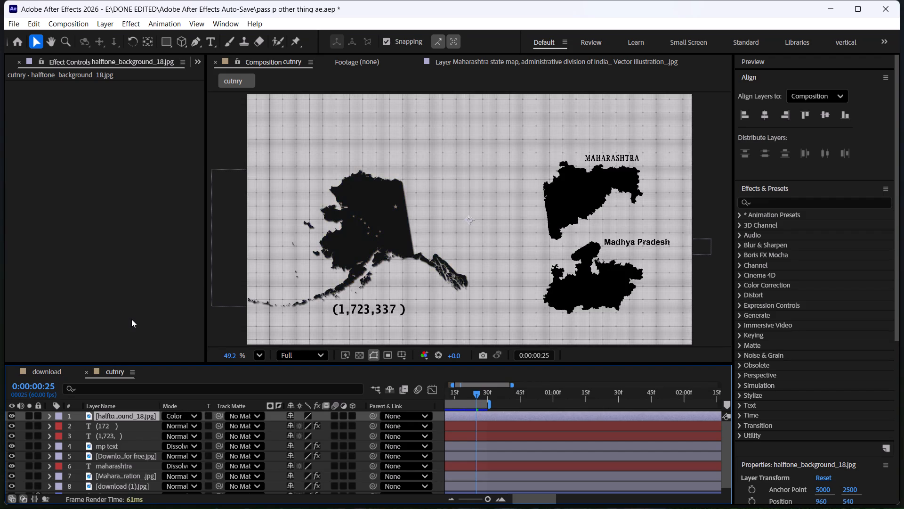
{"action": "key", "text": "ctrl+z"}
{"action": "key", "text": "ctrl+z"}
{"action": "key", "text": "ctrl+z"}
{"action": "key", "text": "ctrl+z"}
{"action": "key", "text": "ctrl+z"}
{"action": "key", "text": "ctrl+z"}
{"action": "key", "text": "ctrl+z"}
{"action": "key", "text": "ctrl+z"}
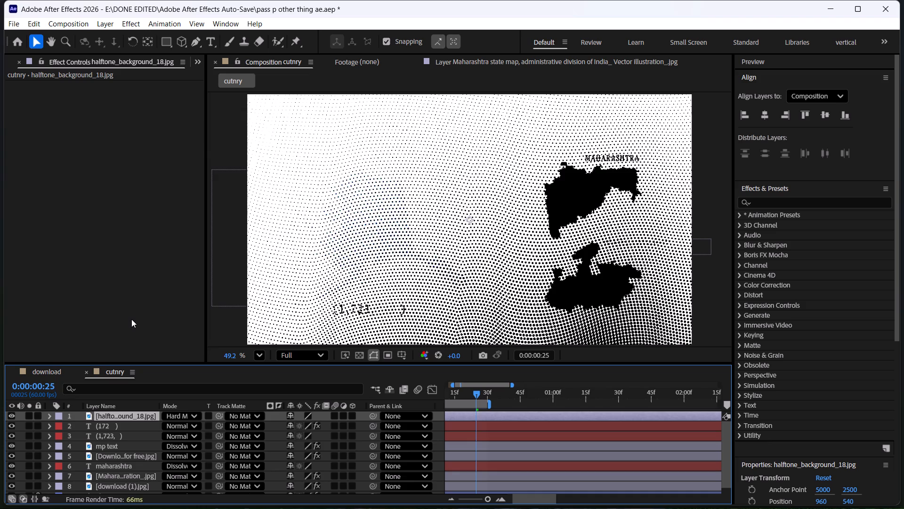
{"action": "key", "text": "ctrl+z"}
{"action": "key", "text": "ctrl+z"}
{"action": "key", "text": "ctrl+z"}
{"action": "key", "text": "ctrl+z"}
{"action": "key", "text": "ctrl+z"}
{"action": "key", "text": "ctrl+z"}
{"action": "key", "text": "ctrl+z"}
{"action": "key", "text": "ctrl+z"}
{"action": "key", "text": "ctrl+z"}
{"action": "key", "text": "ctrl+z"}
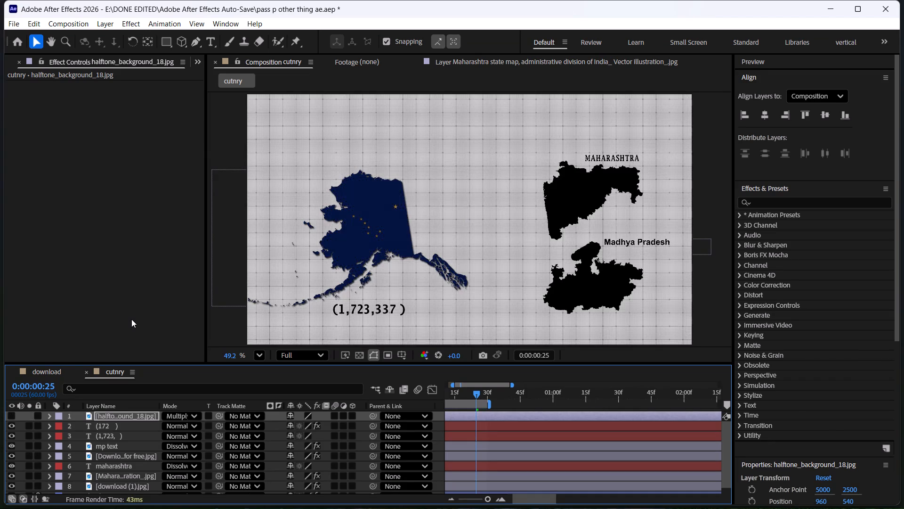
Undo the halftone layer's scaling, Multiply blending and placement until halftone_background_18.jpg is out of the cutnry composition.
{"action": "key", "text": "ctrl+z"}
{"action": "key", "text": "ctrl+z"}
{"action": "key", "text": "ctrl+z"}
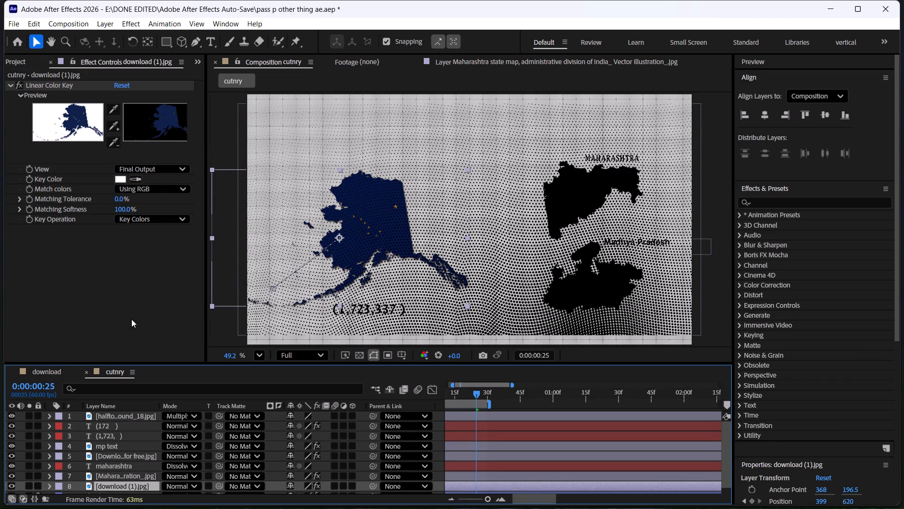
{"action": "key", "text": "ctrl+z"}
{"action": "key", "text": "ctrl+z"}
{"action": "key", "text": "ctrl+z"}
{"action": "key", "text": "ctrl+z"}
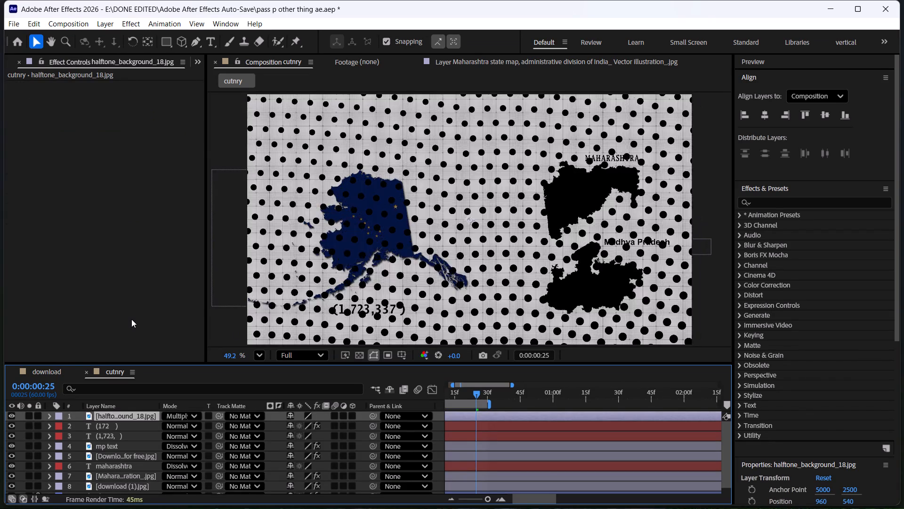
{"action": "key", "text": "ctrl+z"}
{"action": "key", "text": "ctrl+z"}
{"action": "key", "text": "ctrl+z"}
{"action": "key", "text": "ctrl+z"}
{"action": "key", "text": "ctrl+z"}
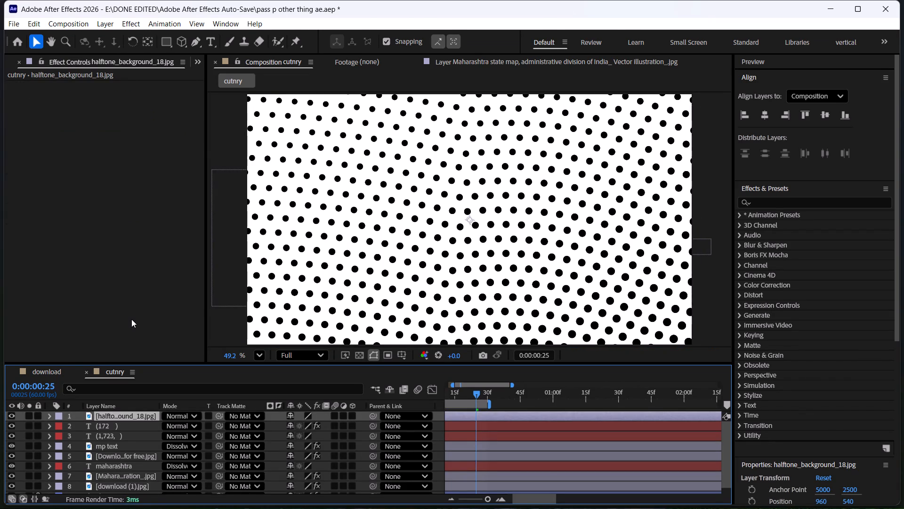
{"action": "key", "text": "ctrl+z"}
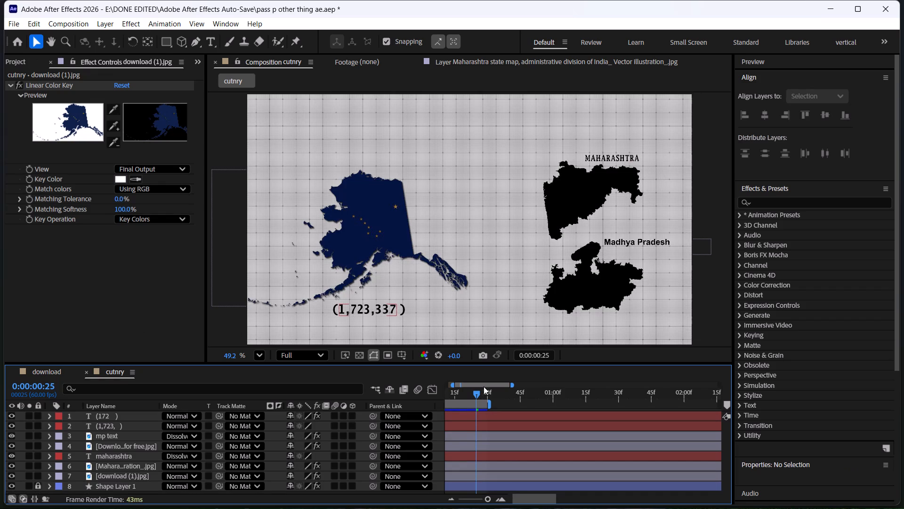
Play the cutnry composition from the first frame and scrub through the map entrance and counting area figure.
{"action": "left_click_drag", "start_coordinate": [481, 394], "coordinate": [407, 401]}
{"action": "key", "text": "space"}
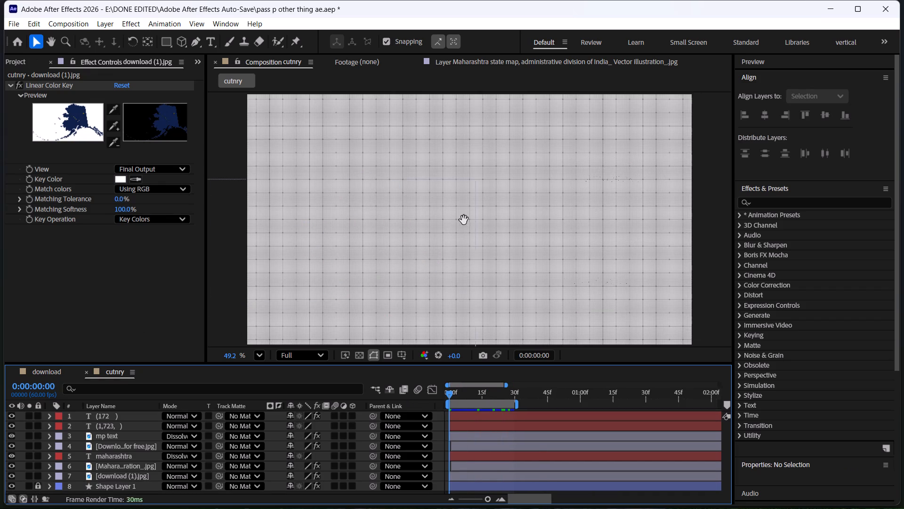
{"action": "key", "text": "space"}
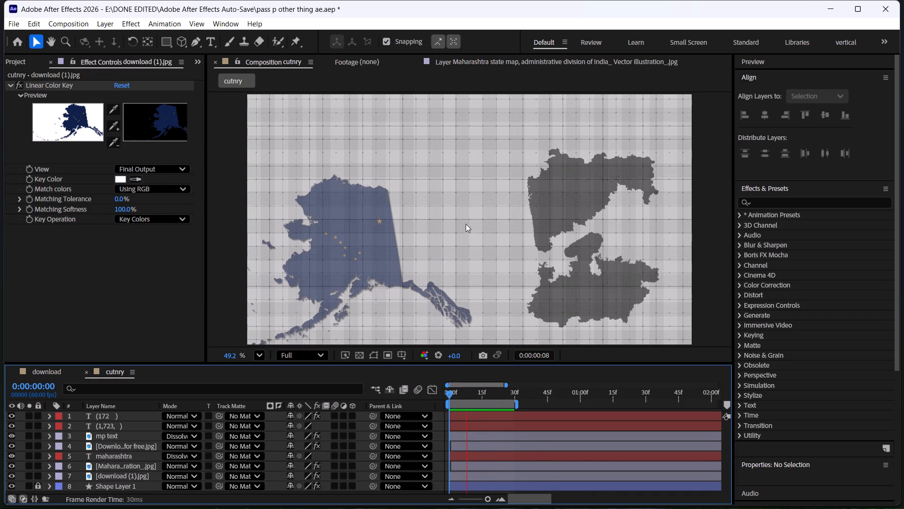
{"action": "left_click_drag", "start_coordinate": [464, 397], "coordinate": [448, 398]}
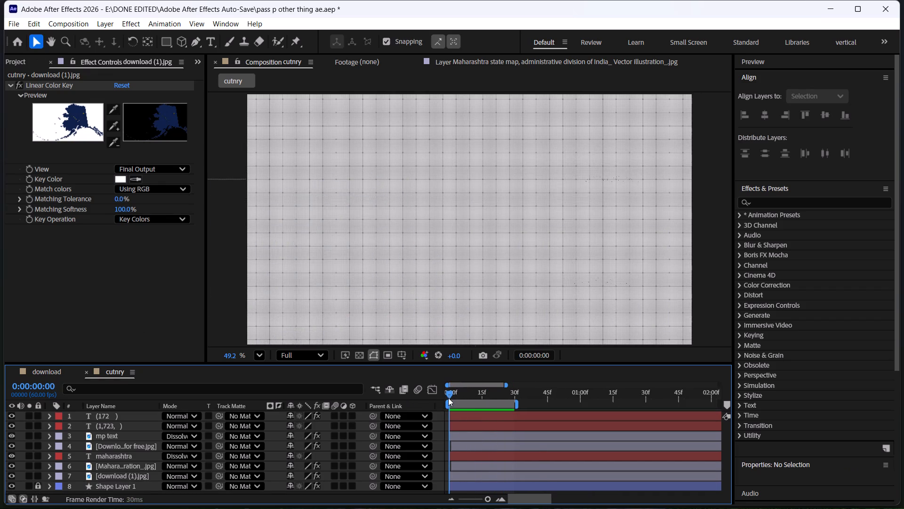
{"action": "left_click_drag", "start_coordinate": [448, 398], "coordinate": [492, 399]}
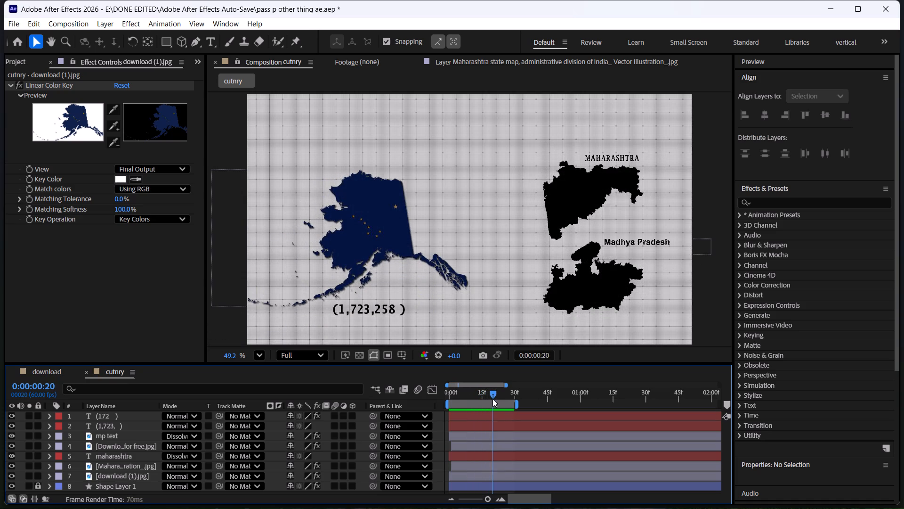
{"action": "left_click_drag", "start_coordinate": [492, 399], "coordinate": [491, 399]}
{"action": "left_click_drag", "start_coordinate": [491, 399], "coordinate": [441, 402]}
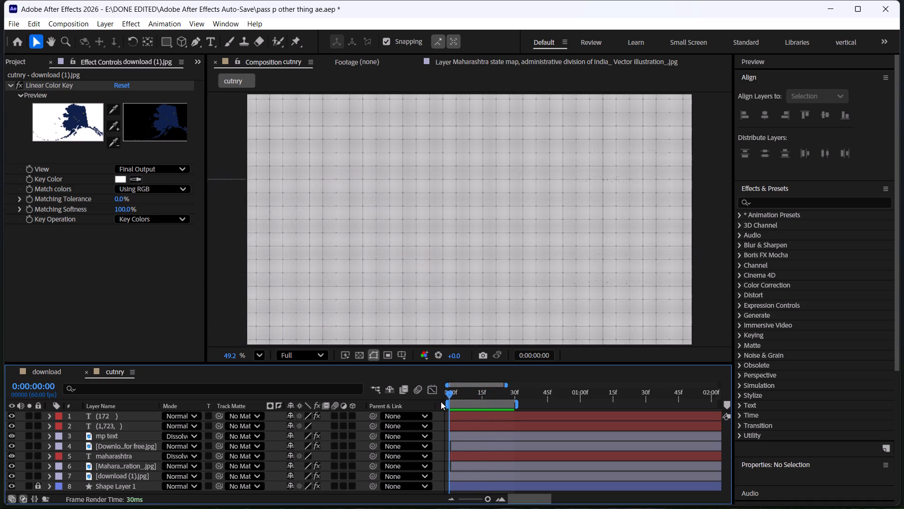
{"action": "key", "text": "space"}
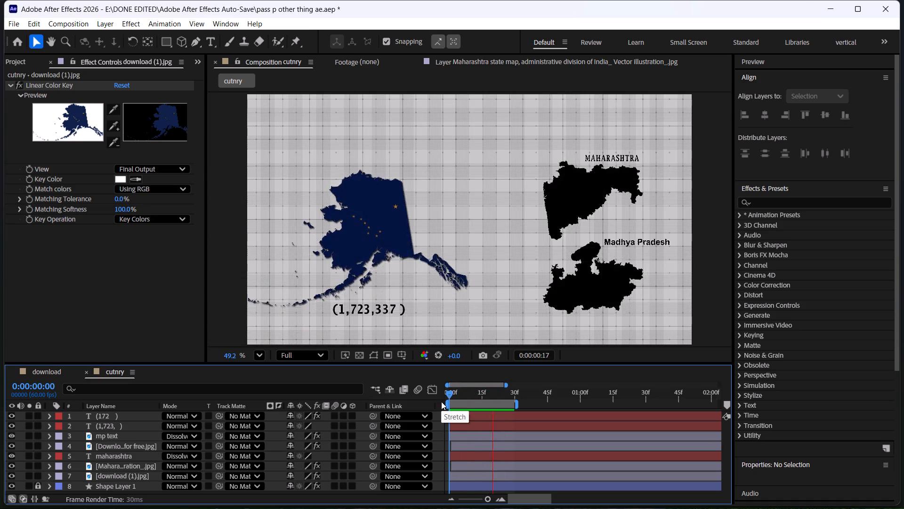
{"action": "key", "text": "space"}
{"action": "left_click_drag", "start_coordinate": [476, 393], "coordinate": [480, 398]}
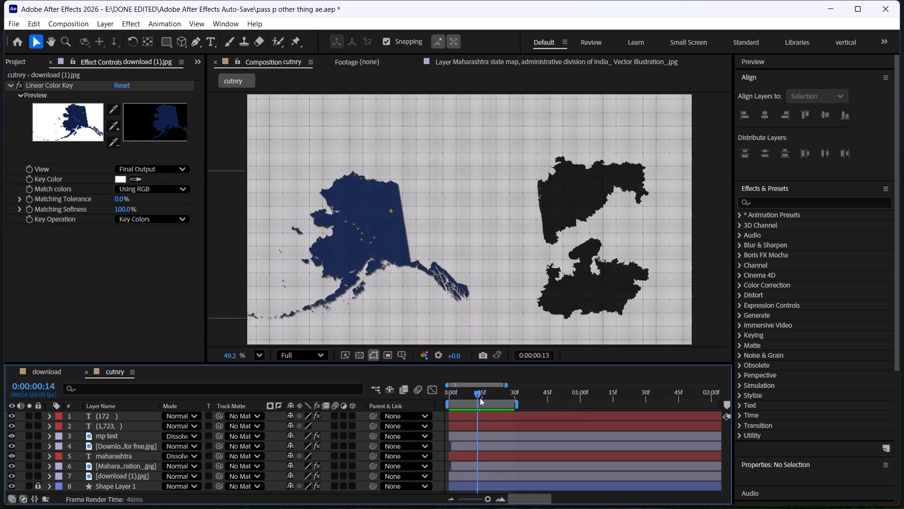
Move the playhead to frame 30 and extend the cutnry work area's end to about 1 second.
{"action": "left_click_drag", "start_coordinate": [480, 398], "coordinate": [515, 402]}
{"action": "left_click_drag", "start_coordinate": [518, 407], "coordinate": [535, 407]}
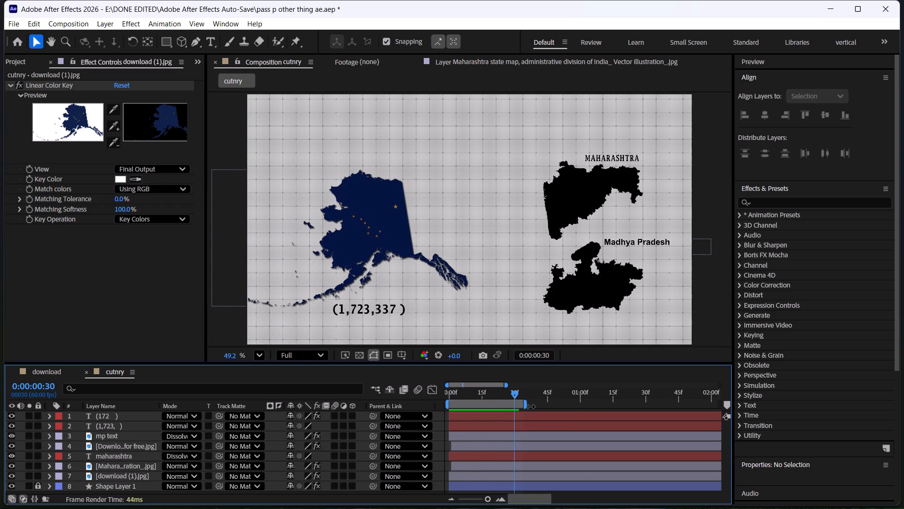
{"action": "left_click_drag", "start_coordinate": [535, 407], "coordinate": [583, 406]}
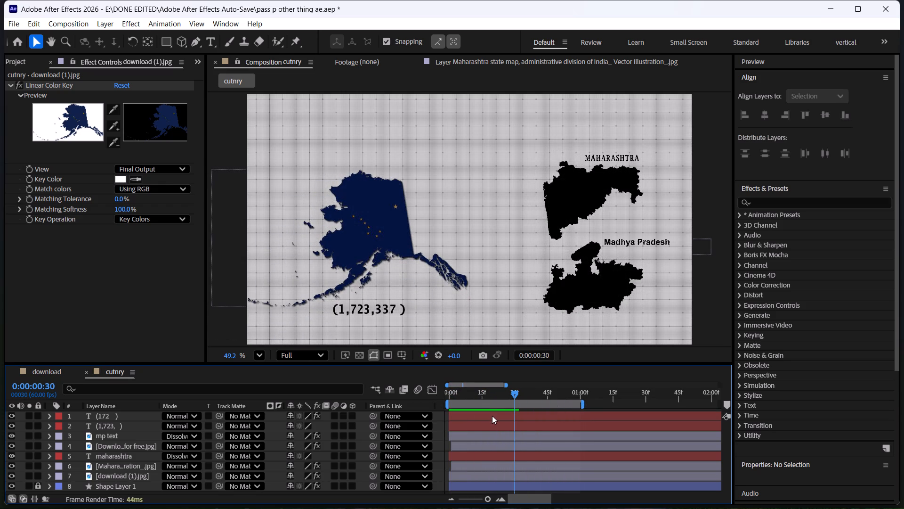
Reveal the keyframed properties of all the layers in the cutnry composition.
{"action": "key", "text": "u"}
{"action": "scroll", "coordinate": [521, 419], "scroll_direction": "down", "scroll_amount": 3}
{"action": "scroll", "coordinate": [521, 419], "scroll_direction": "up", "scroll_amount": 4}
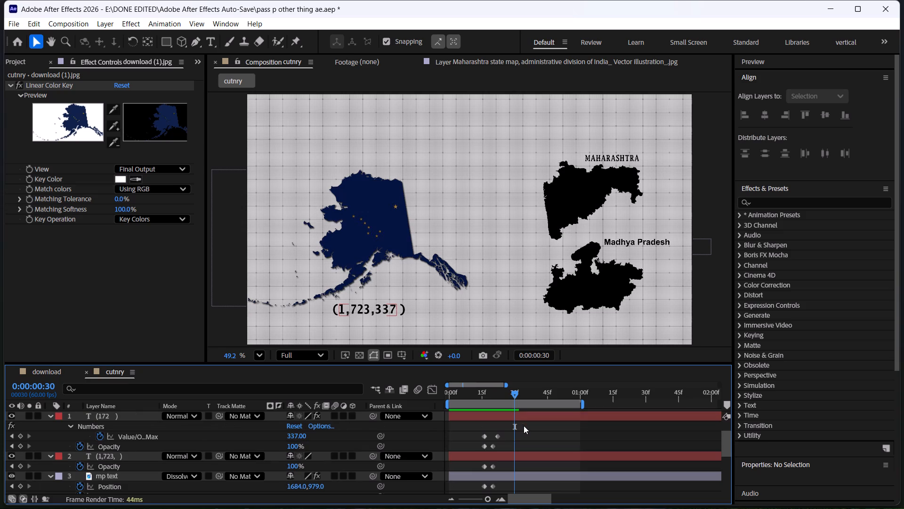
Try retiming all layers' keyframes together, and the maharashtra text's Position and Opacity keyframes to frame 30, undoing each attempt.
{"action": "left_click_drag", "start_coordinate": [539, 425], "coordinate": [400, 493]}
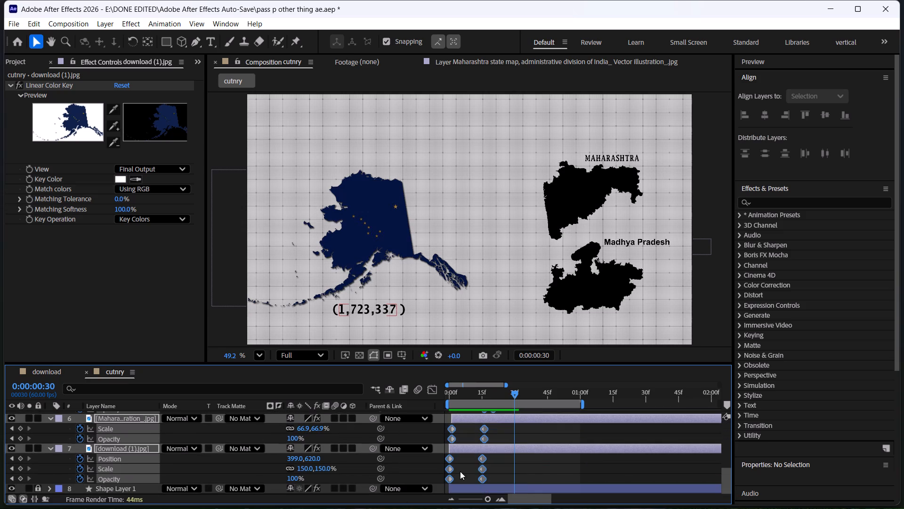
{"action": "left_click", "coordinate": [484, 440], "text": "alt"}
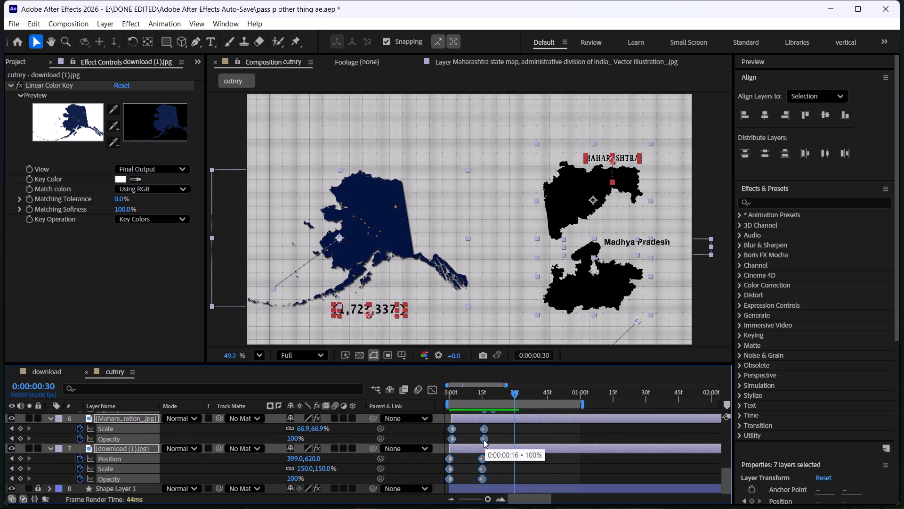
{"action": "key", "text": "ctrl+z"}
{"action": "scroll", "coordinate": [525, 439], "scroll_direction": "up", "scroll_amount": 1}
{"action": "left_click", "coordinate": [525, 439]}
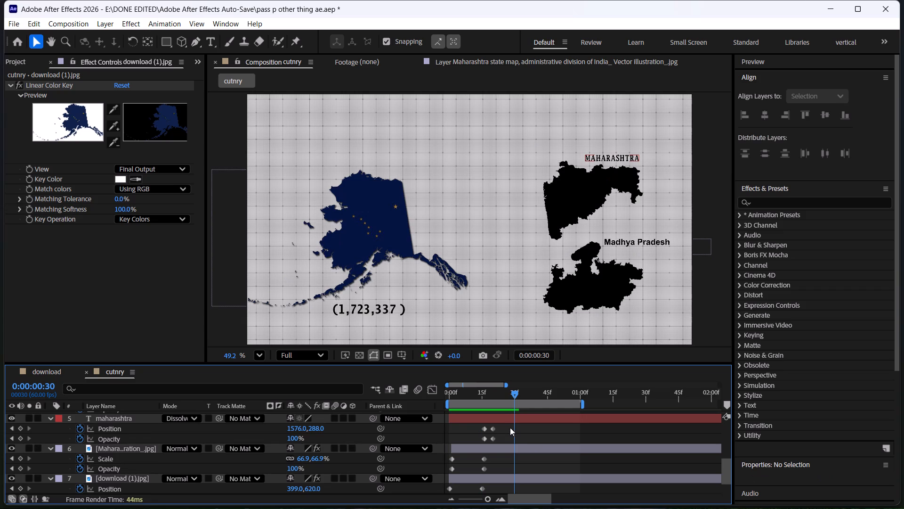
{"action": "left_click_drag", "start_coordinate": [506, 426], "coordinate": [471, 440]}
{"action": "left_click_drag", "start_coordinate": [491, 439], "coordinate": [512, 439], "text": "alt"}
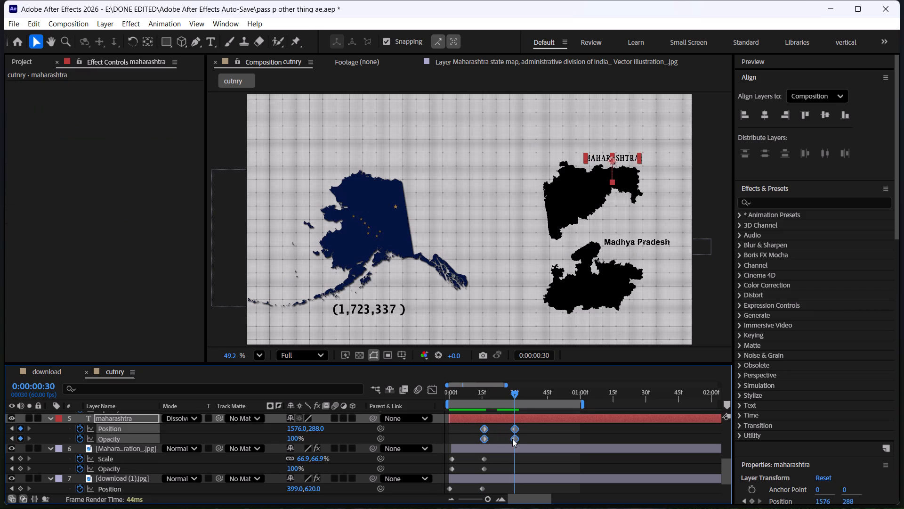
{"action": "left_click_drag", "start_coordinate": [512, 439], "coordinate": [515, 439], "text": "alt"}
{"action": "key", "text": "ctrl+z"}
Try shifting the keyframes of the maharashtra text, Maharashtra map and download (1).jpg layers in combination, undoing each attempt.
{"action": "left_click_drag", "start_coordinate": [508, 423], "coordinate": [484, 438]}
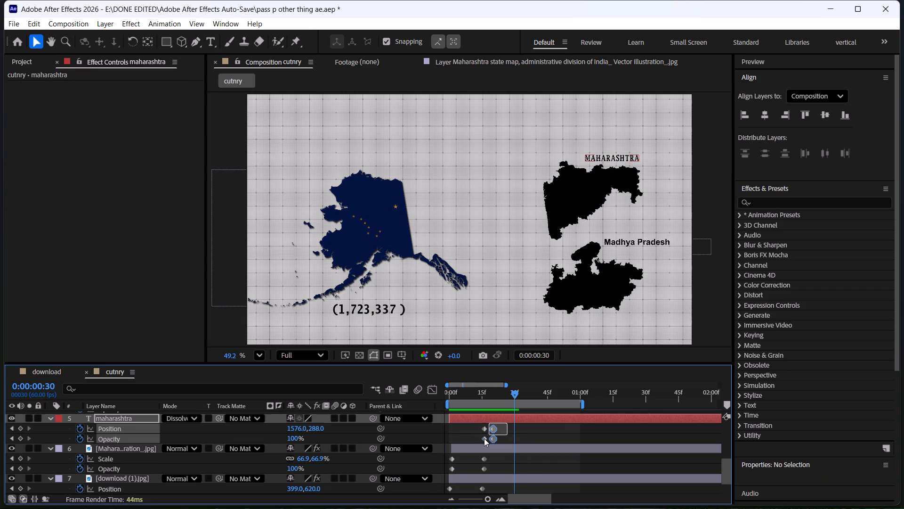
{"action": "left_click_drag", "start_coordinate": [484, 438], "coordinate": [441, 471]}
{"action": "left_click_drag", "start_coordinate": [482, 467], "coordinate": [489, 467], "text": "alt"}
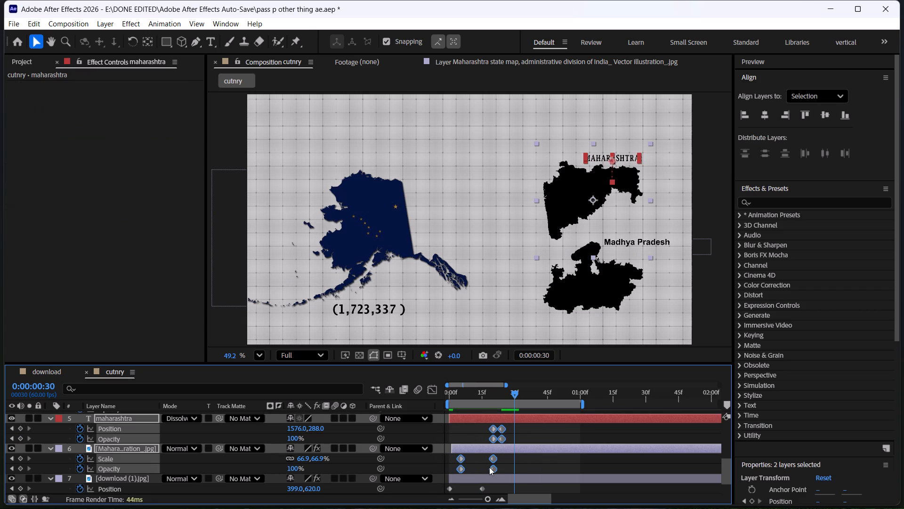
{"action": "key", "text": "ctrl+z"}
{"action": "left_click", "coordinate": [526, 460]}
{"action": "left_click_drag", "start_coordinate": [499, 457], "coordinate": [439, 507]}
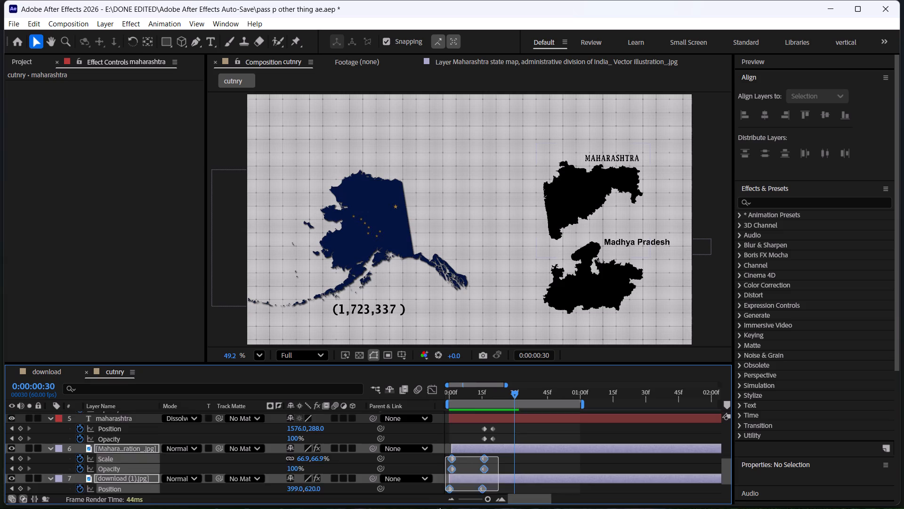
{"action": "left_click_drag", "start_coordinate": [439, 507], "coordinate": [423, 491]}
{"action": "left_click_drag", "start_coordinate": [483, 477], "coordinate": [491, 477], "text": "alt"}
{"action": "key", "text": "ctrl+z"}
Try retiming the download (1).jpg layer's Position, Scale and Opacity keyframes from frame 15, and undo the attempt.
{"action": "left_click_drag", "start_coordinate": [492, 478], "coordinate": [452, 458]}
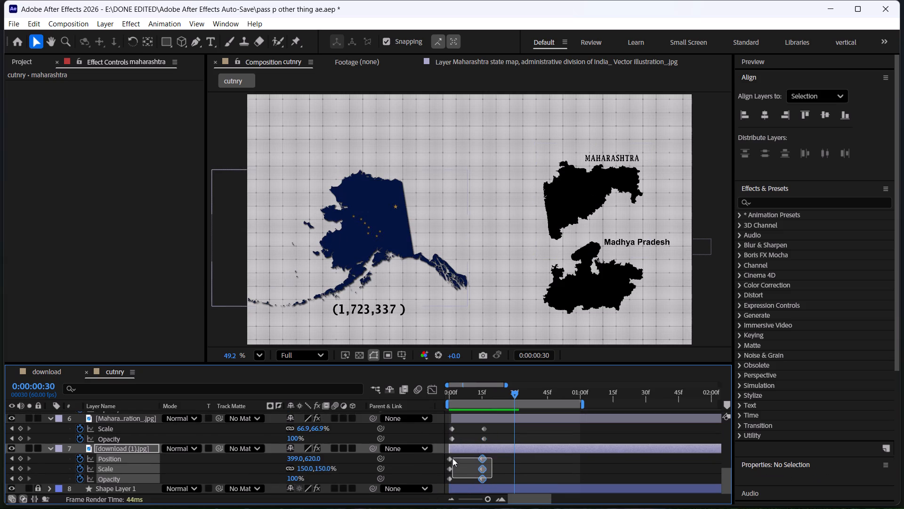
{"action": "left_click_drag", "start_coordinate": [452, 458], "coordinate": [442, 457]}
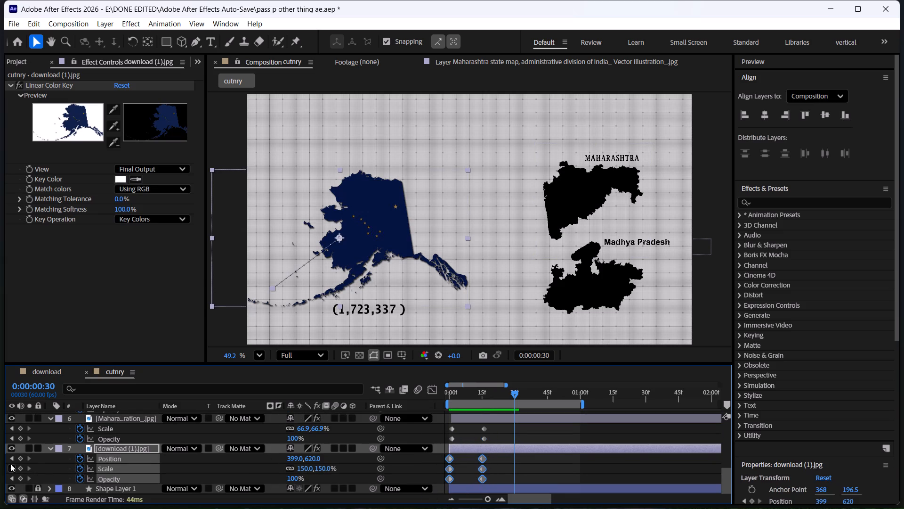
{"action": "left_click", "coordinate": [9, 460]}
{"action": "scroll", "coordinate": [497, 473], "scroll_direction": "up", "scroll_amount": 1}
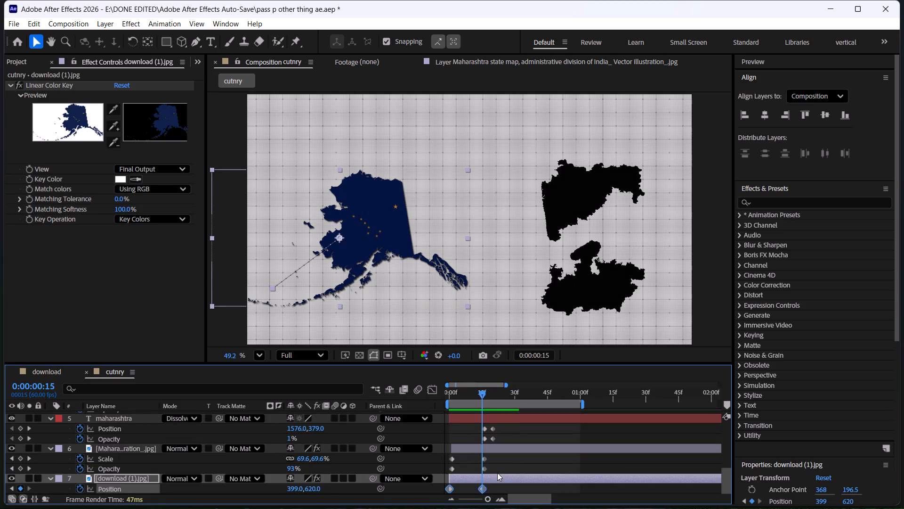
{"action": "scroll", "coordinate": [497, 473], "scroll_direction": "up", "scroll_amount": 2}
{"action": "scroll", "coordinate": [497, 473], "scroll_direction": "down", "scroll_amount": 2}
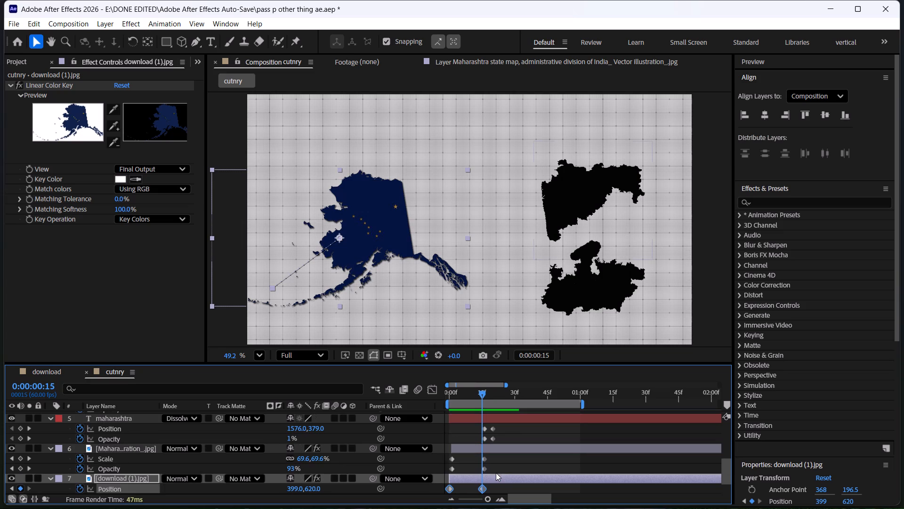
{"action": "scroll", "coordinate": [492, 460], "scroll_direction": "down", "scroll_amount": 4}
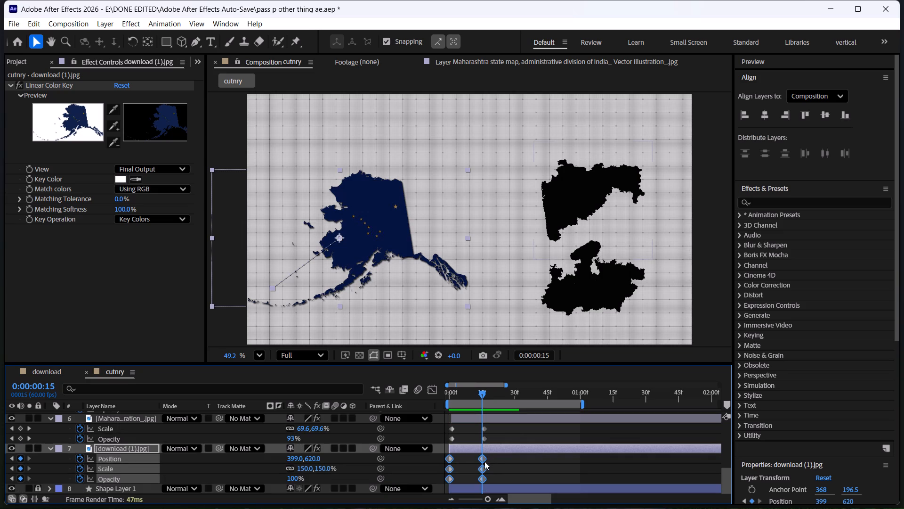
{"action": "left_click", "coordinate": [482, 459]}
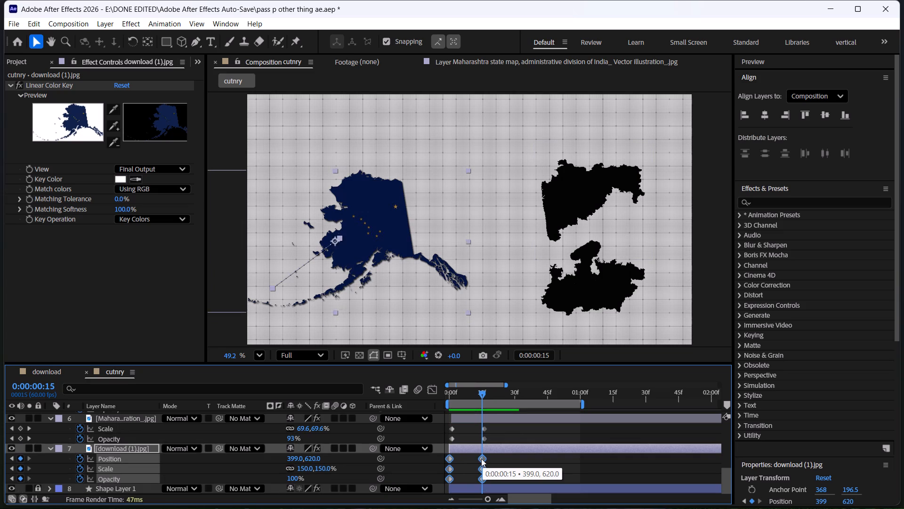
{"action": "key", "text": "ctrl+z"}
Stretch the download (1).jpg layer's Position, Scale and Opacity animation to end at frame 30, and scrub through it to frame 30.
{"action": "left_click_drag", "start_coordinate": [507, 454], "coordinate": [420, 475]}
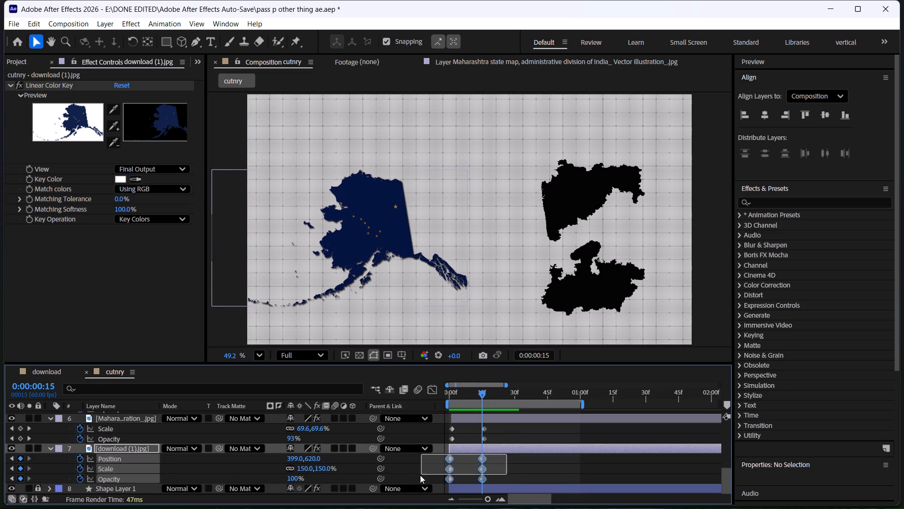
{"action": "left_click_drag", "start_coordinate": [420, 475], "coordinate": [418, 483]}
{"action": "left_click_drag", "start_coordinate": [484, 457], "coordinate": [492, 457], "text": "alt"}
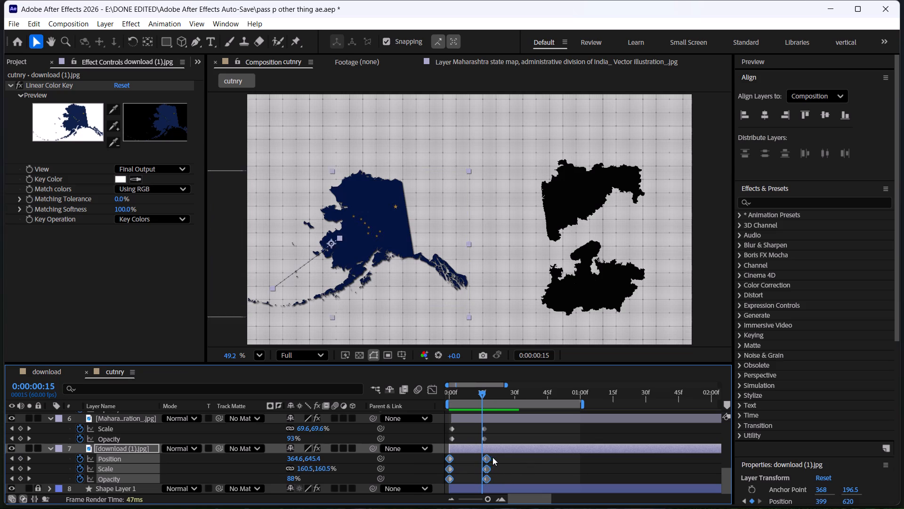
{"action": "left_click_drag", "start_coordinate": [492, 457], "coordinate": [499, 457], "text": "alt"}
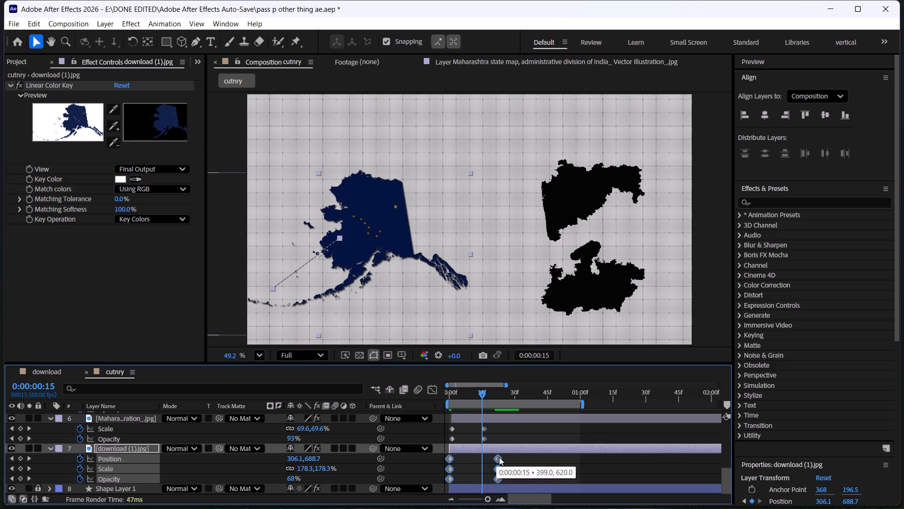
{"action": "left_click_drag", "start_coordinate": [499, 457], "coordinate": [506, 458], "text": "alt"}
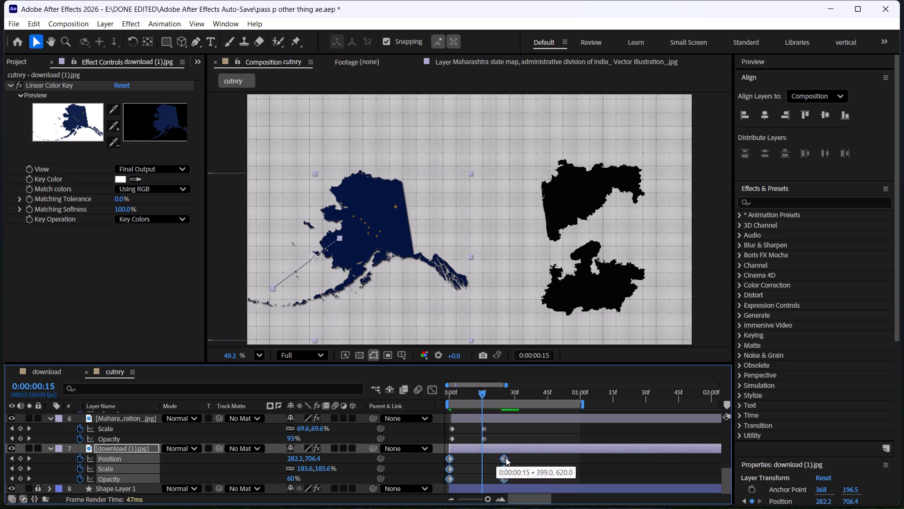
{"action": "left_click_drag", "start_coordinate": [506, 458], "coordinate": [517, 460], "text": "alt"}
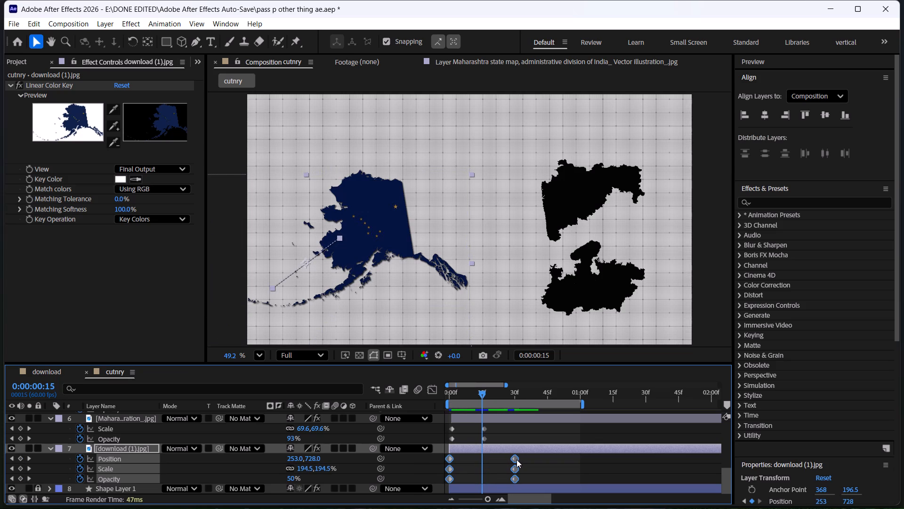
{"action": "left_click_drag", "start_coordinate": [517, 460], "coordinate": [517, 460], "text": "alt"}
{"action": "left_click_drag", "start_coordinate": [484, 393], "coordinate": [431, 393]}
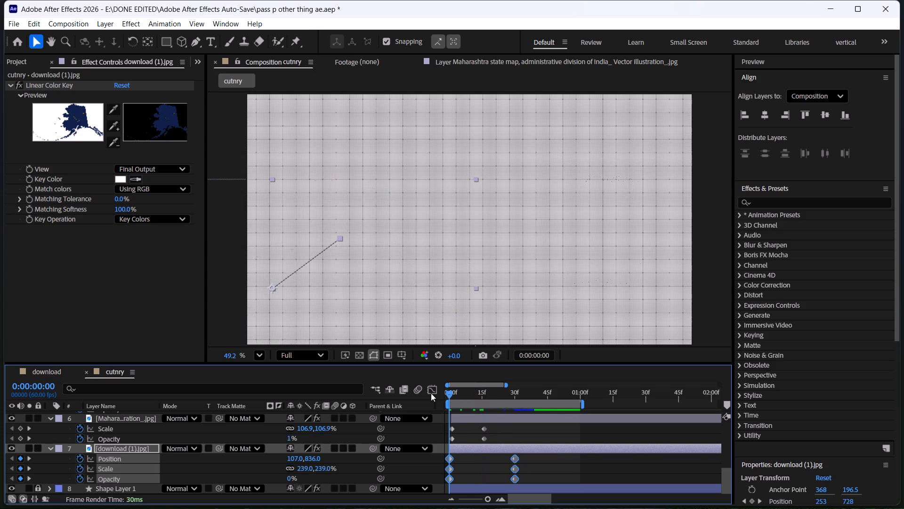
{"action": "left_click_drag", "start_coordinate": [431, 393], "coordinate": [515, 408]}
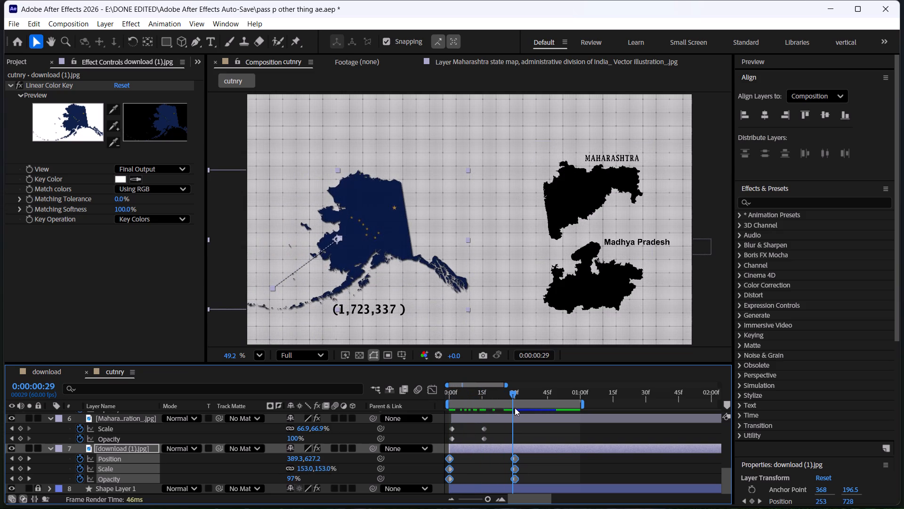
{"action": "left_click_drag", "start_coordinate": [515, 408], "coordinate": [516, 408]}
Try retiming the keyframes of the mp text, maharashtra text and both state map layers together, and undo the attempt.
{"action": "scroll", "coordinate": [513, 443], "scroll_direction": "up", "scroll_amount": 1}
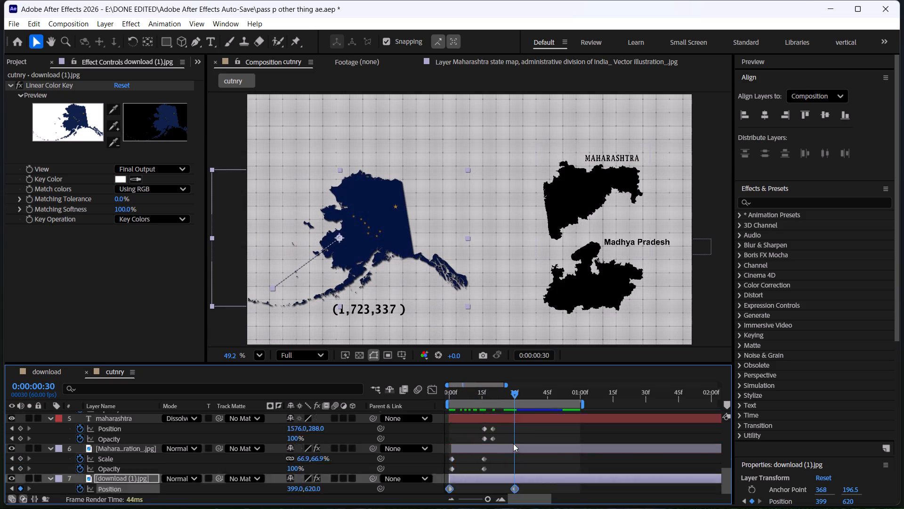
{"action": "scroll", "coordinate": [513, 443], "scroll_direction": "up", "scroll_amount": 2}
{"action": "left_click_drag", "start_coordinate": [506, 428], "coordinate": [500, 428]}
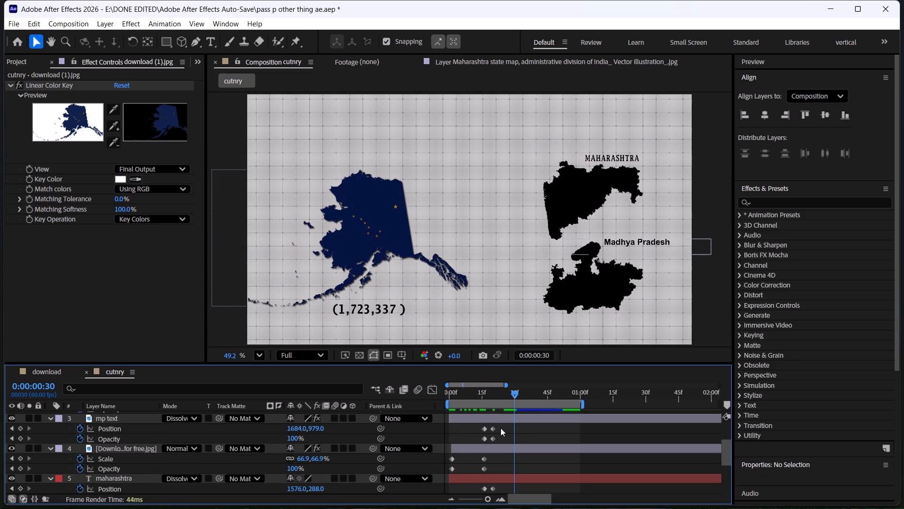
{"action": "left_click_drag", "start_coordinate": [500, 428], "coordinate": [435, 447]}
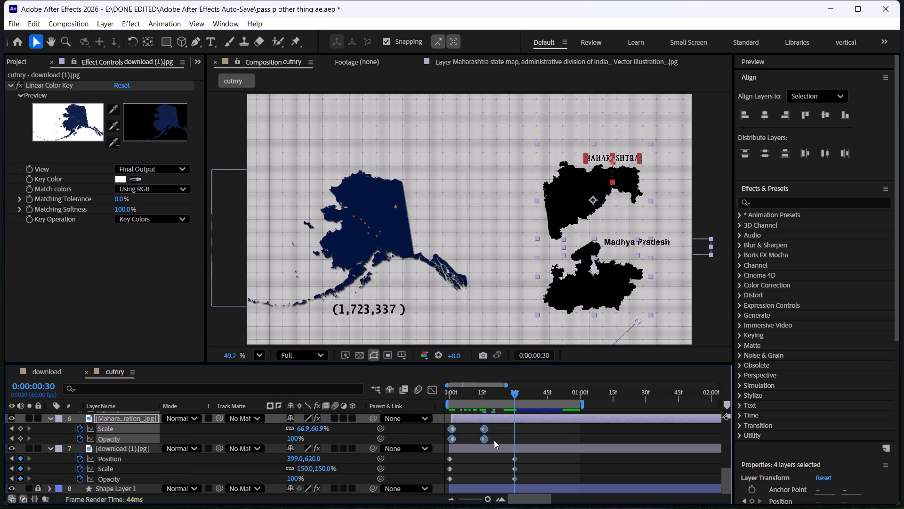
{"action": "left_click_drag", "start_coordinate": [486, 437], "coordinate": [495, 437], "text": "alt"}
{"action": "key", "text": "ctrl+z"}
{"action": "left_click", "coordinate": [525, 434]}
Stretch the Scale and Opacity animations of the Maharashtra and Madhya Pradesh map layers together to end at frame 30.
{"action": "scroll", "coordinate": [513, 448], "scroll_direction": "up", "scroll_amount": 2}
{"action": "scroll", "coordinate": [505, 473], "scroll_direction": "down", "scroll_amount": 1}
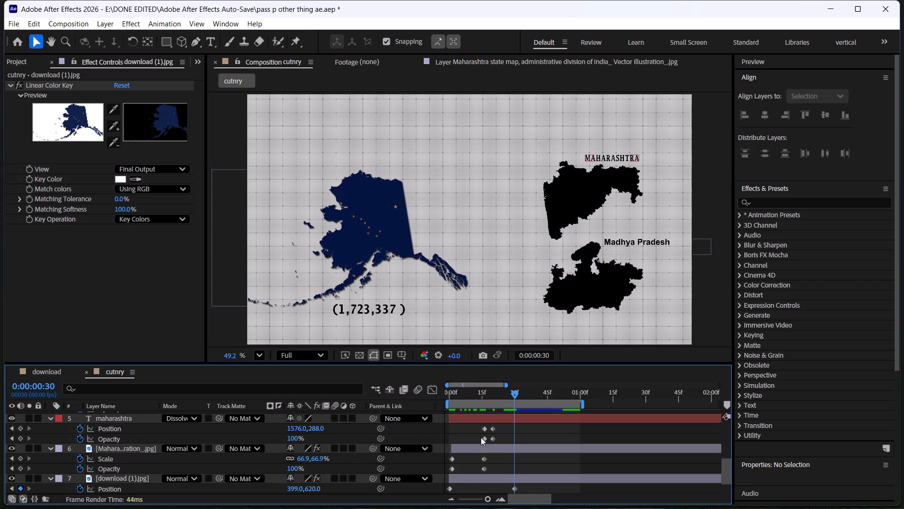
{"action": "left_click_drag", "start_coordinate": [495, 471], "coordinate": [473, 455]}
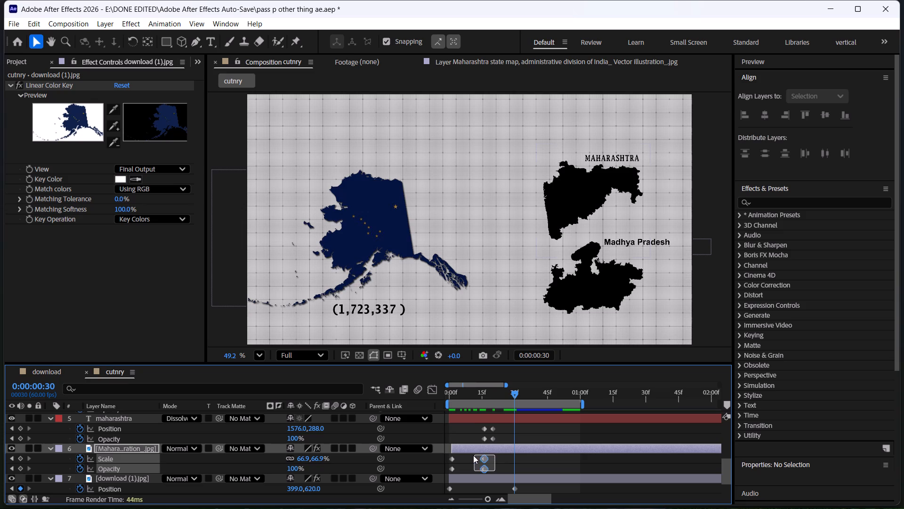
{"action": "left_click_drag", "start_coordinate": [473, 455], "coordinate": [445, 455]}
{"action": "scroll", "coordinate": [445, 455], "scroll_direction": "up", "scroll_amount": 1}
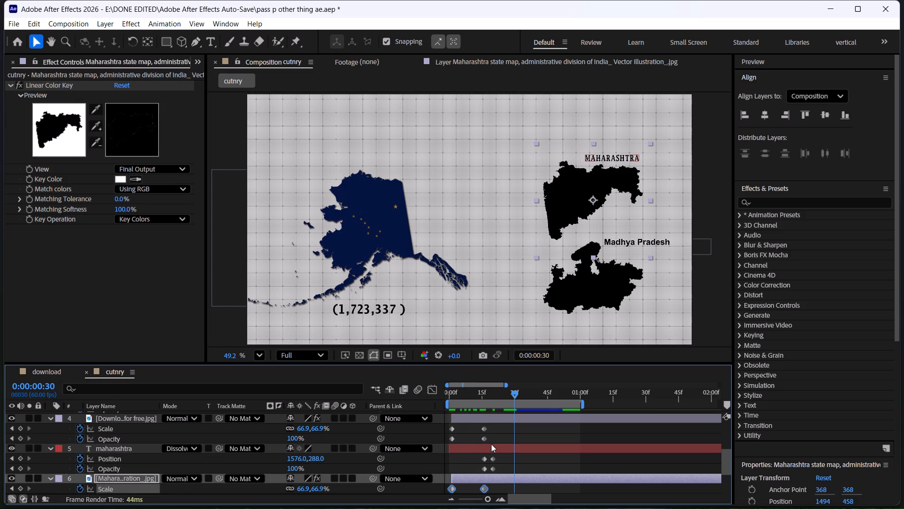
{"action": "left_click_drag", "start_coordinate": [491, 441], "coordinate": [443, 424], "text": "ctrl"}
{"action": "scroll", "coordinate": [453, 427], "scroll_direction": "up", "scroll_amount": 1}
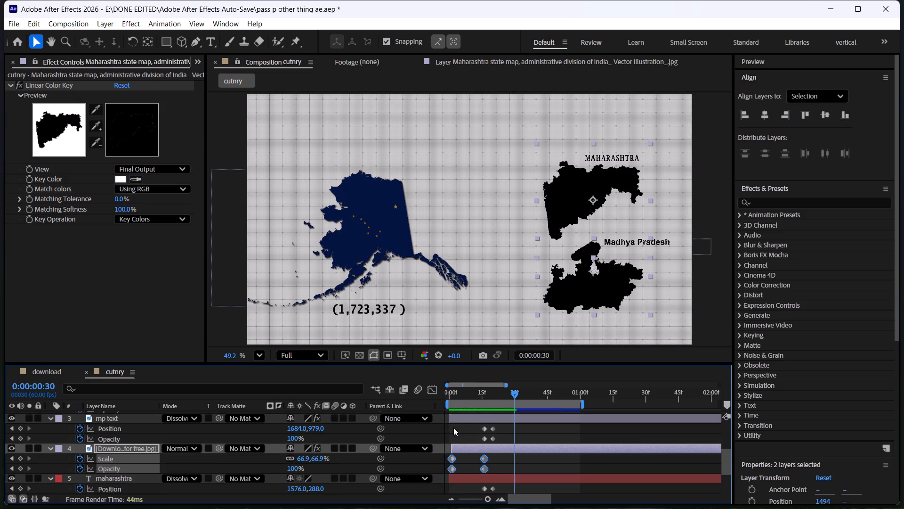
{"action": "scroll", "coordinate": [473, 435], "scroll_direction": "up", "scroll_amount": 2}
{"action": "scroll", "coordinate": [473, 435], "scroll_direction": "down", "scroll_amount": 2}
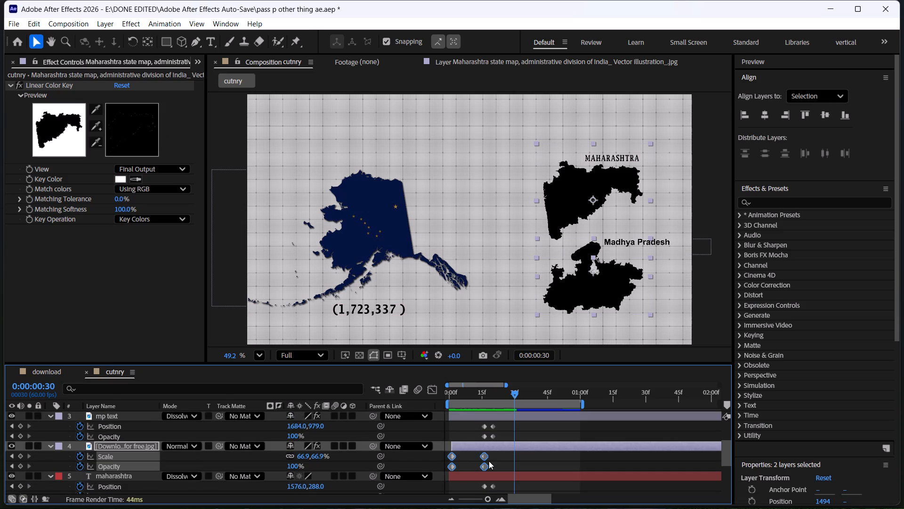
{"action": "scroll", "coordinate": [484, 454], "scroll_direction": "down", "scroll_amount": 2}
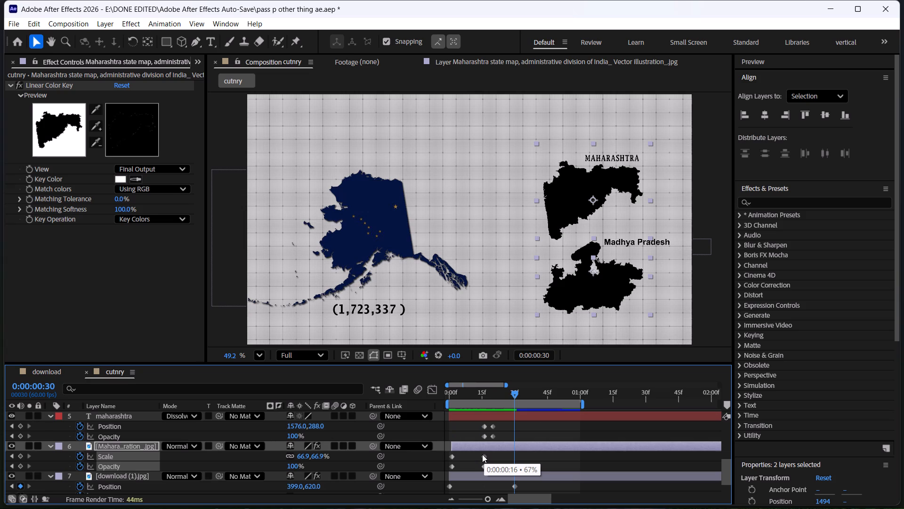
{"action": "left_click_drag", "start_coordinate": [489, 468], "coordinate": [446, 456], "text": "ctrl"}
{"action": "scroll", "coordinate": [464, 456], "scroll_direction": "up", "scroll_amount": 2}
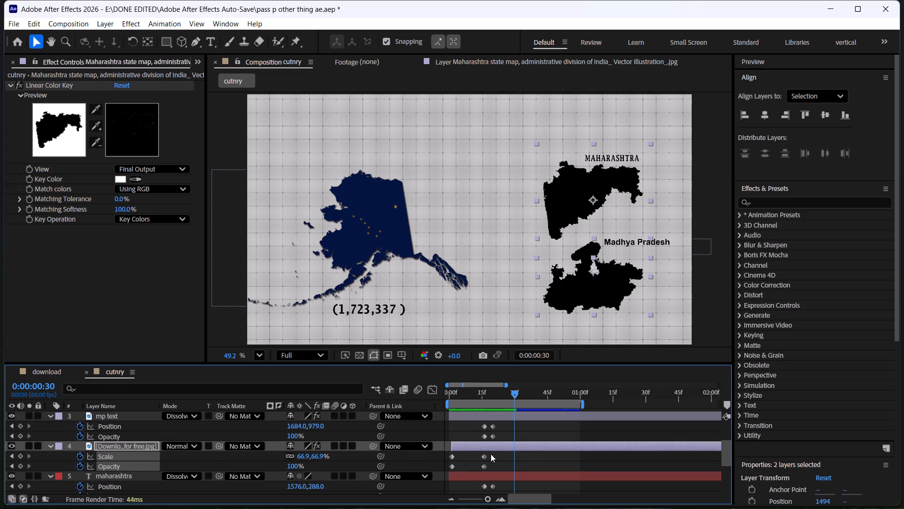
{"action": "left_click_drag", "start_coordinate": [491, 454], "coordinate": [447, 470], "text": "shift"}
{"action": "scroll", "coordinate": [486, 457], "scroll_direction": "down", "scroll_amount": 3}
{"action": "scroll", "coordinate": [486, 457], "scroll_direction": "up", "scroll_amount": 1}
{"action": "left_click_drag", "start_coordinate": [486, 457], "coordinate": [492, 459], "text": "alt"}
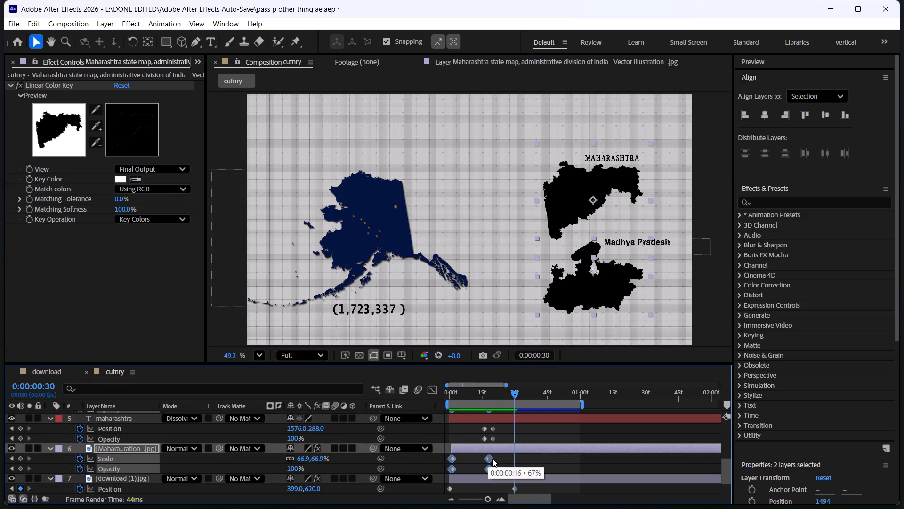
{"action": "left_click_drag", "start_coordinate": [492, 459], "coordinate": [515, 462], "text": "alt"}
{"action": "left_click_drag", "start_coordinate": [515, 462], "coordinate": [516, 462], "text": "alt"}
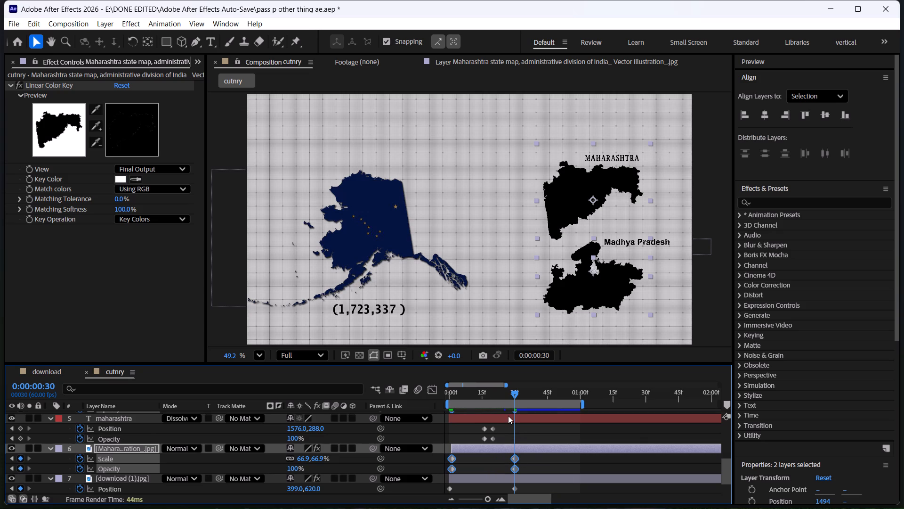
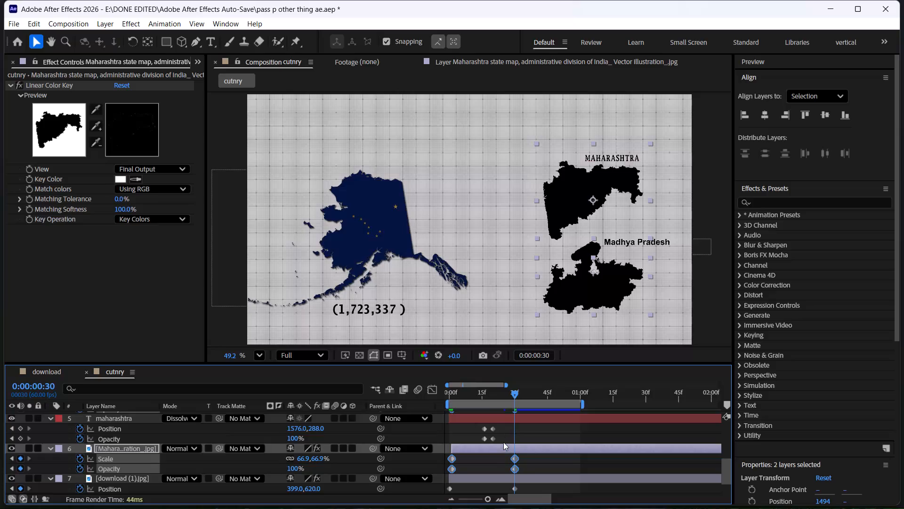
Shift the entrance keyframes of both number text layers, mp text and maharashtra together to start at frame 30.
{"action": "left_click_drag", "start_coordinate": [503, 441], "coordinate": [466, 400]}
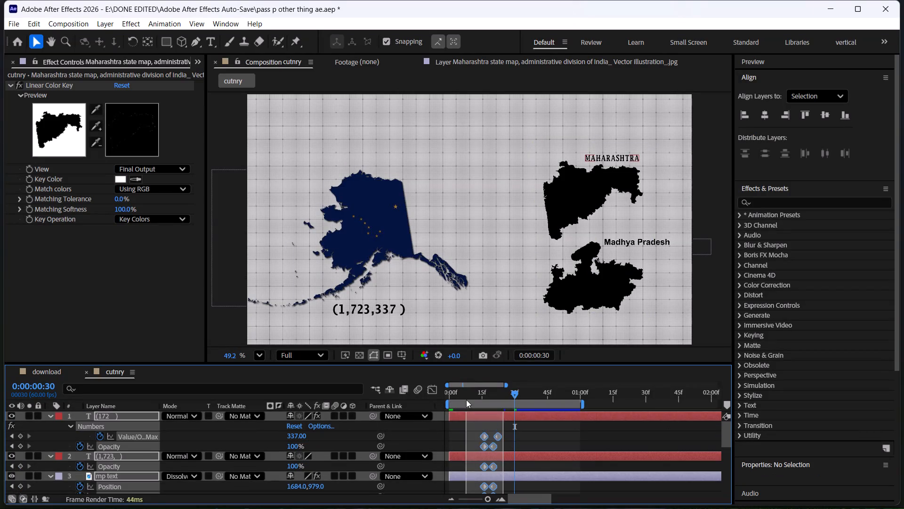
{"action": "left_click_drag", "start_coordinate": [466, 400], "coordinate": [475, 432]}
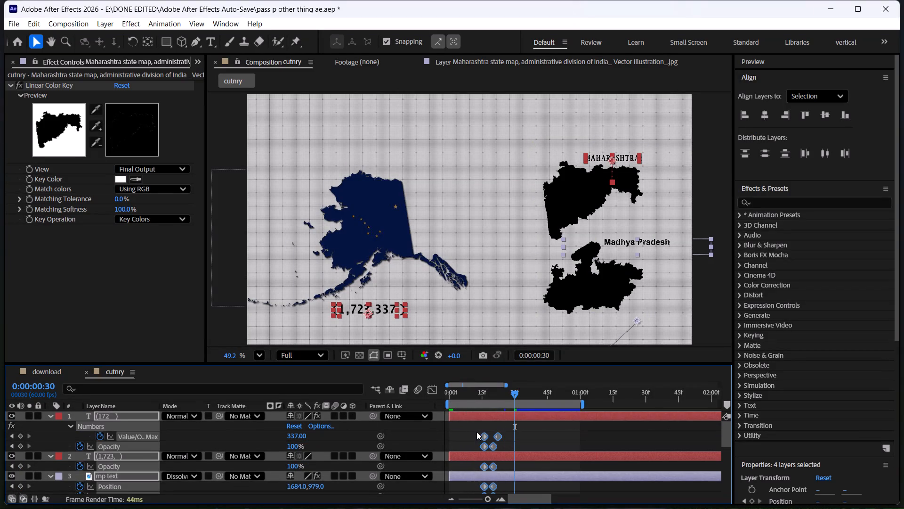
{"action": "scroll", "coordinate": [476, 432], "scroll_direction": "down", "scroll_amount": 2}
{"action": "scroll", "coordinate": [476, 432], "scroll_direction": "up", "scroll_amount": 1}
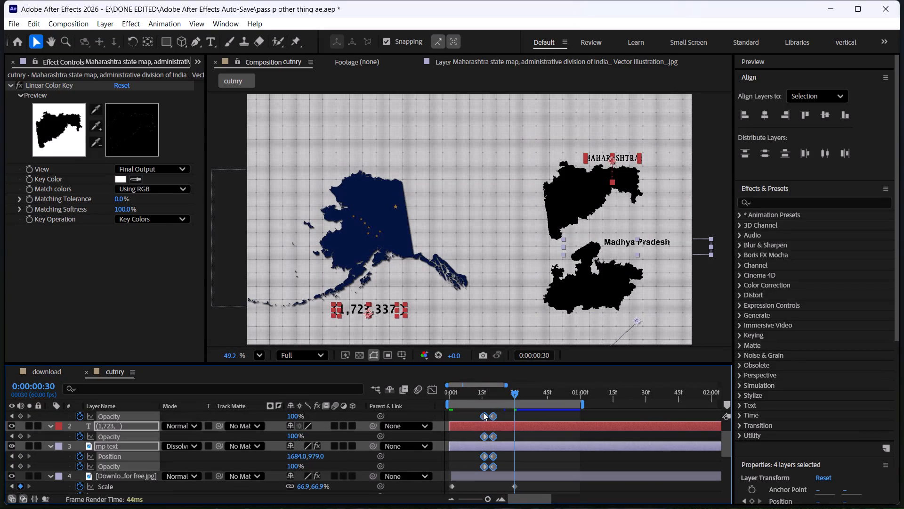
{"action": "left_click_drag", "start_coordinate": [485, 414], "coordinate": [514, 418]}
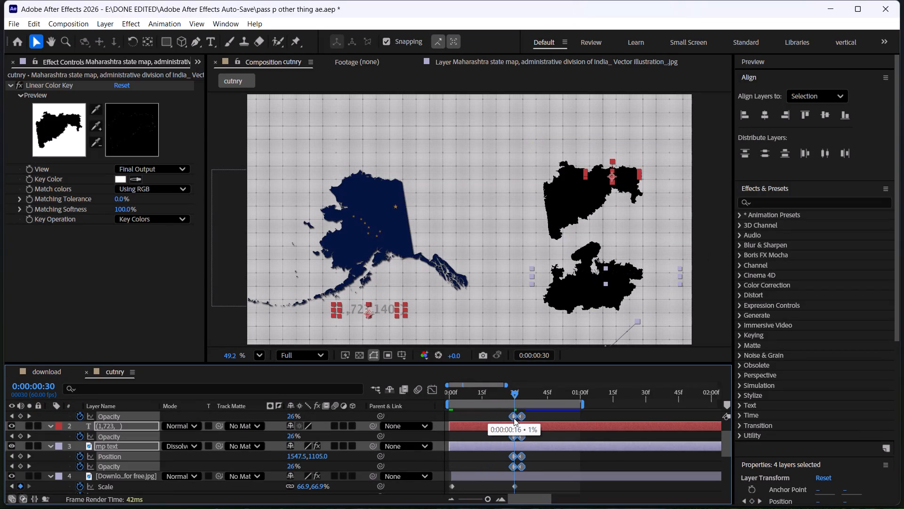
{"action": "left_click_drag", "start_coordinate": [514, 418], "coordinate": [515, 418]}
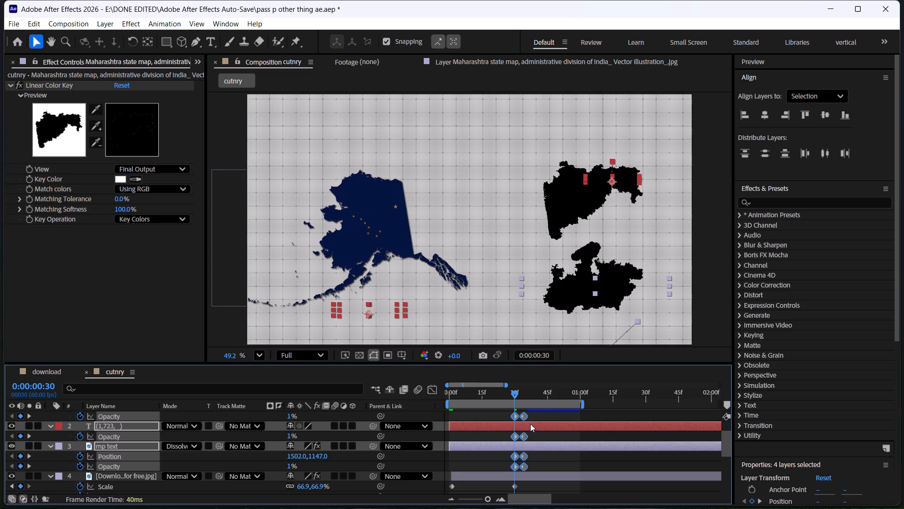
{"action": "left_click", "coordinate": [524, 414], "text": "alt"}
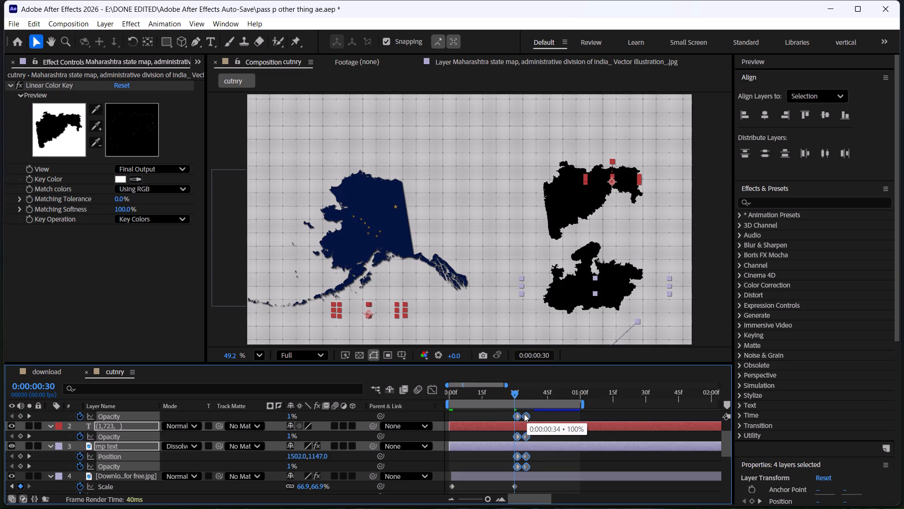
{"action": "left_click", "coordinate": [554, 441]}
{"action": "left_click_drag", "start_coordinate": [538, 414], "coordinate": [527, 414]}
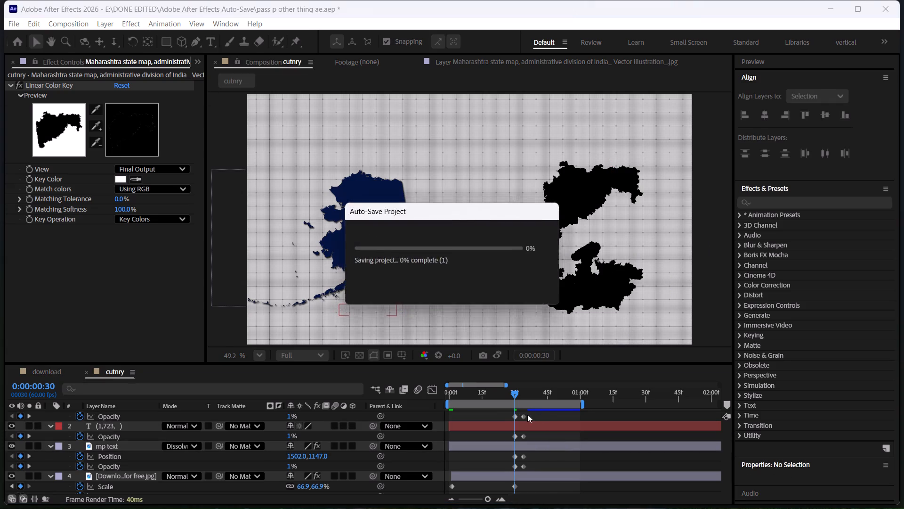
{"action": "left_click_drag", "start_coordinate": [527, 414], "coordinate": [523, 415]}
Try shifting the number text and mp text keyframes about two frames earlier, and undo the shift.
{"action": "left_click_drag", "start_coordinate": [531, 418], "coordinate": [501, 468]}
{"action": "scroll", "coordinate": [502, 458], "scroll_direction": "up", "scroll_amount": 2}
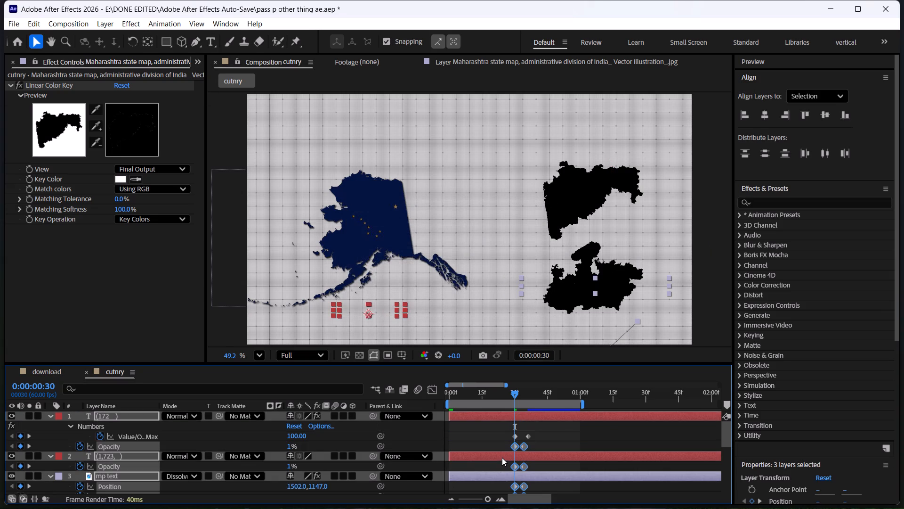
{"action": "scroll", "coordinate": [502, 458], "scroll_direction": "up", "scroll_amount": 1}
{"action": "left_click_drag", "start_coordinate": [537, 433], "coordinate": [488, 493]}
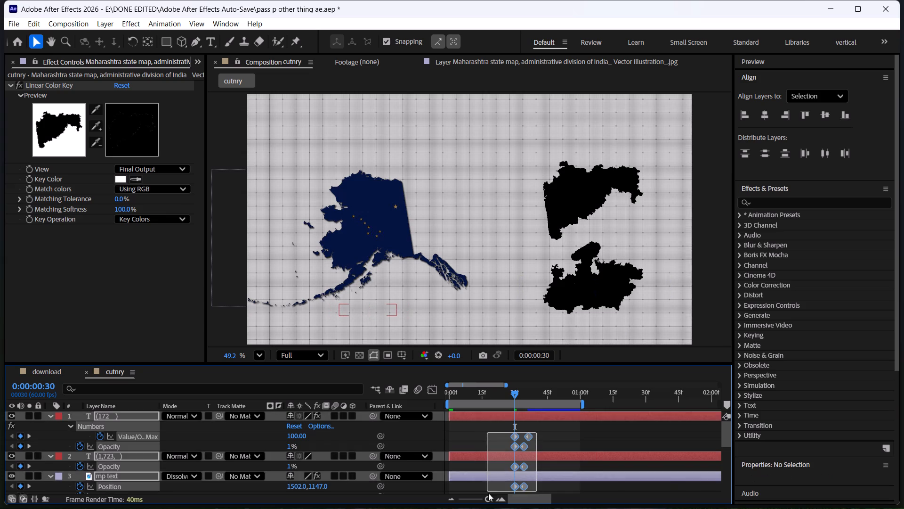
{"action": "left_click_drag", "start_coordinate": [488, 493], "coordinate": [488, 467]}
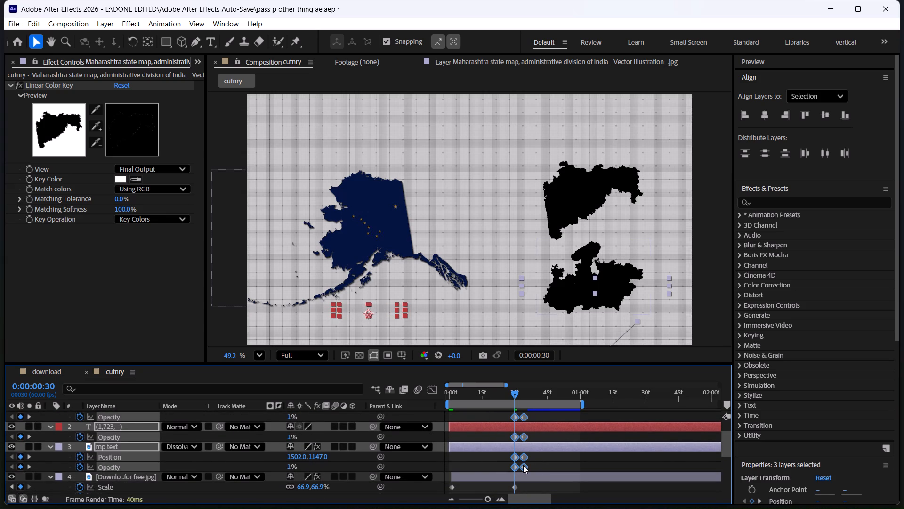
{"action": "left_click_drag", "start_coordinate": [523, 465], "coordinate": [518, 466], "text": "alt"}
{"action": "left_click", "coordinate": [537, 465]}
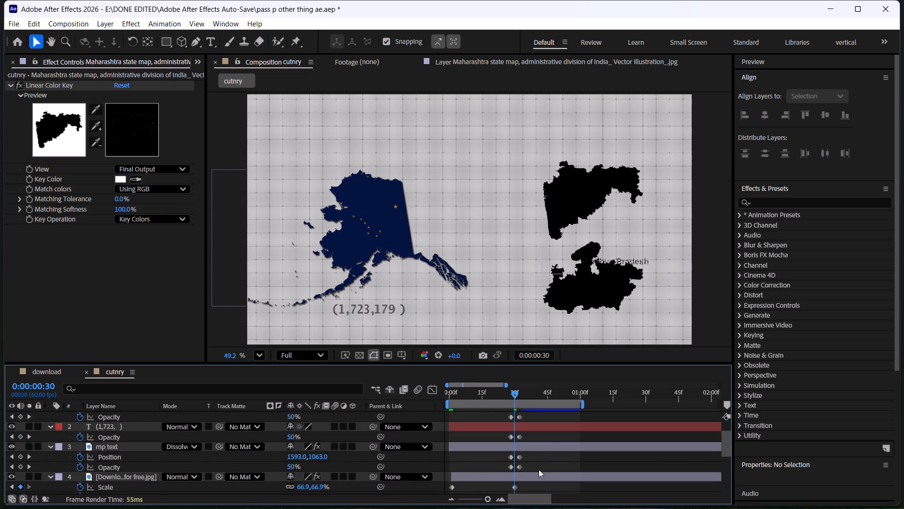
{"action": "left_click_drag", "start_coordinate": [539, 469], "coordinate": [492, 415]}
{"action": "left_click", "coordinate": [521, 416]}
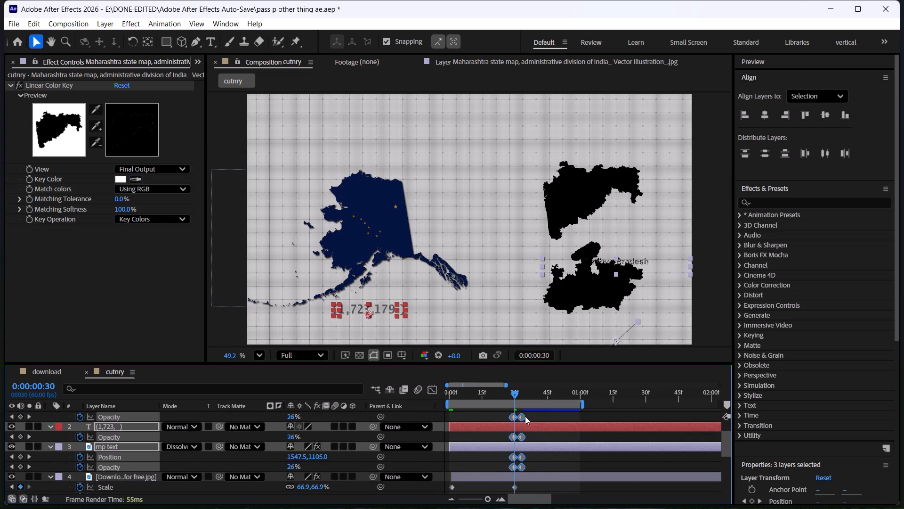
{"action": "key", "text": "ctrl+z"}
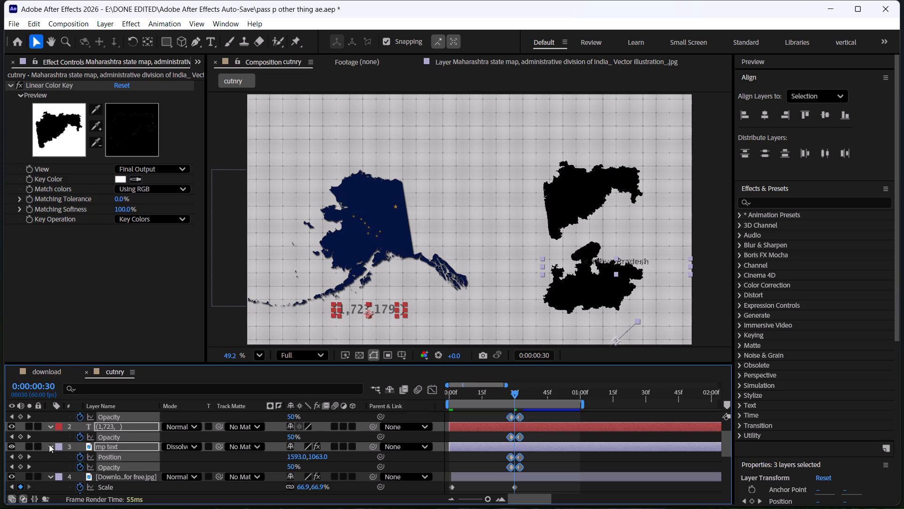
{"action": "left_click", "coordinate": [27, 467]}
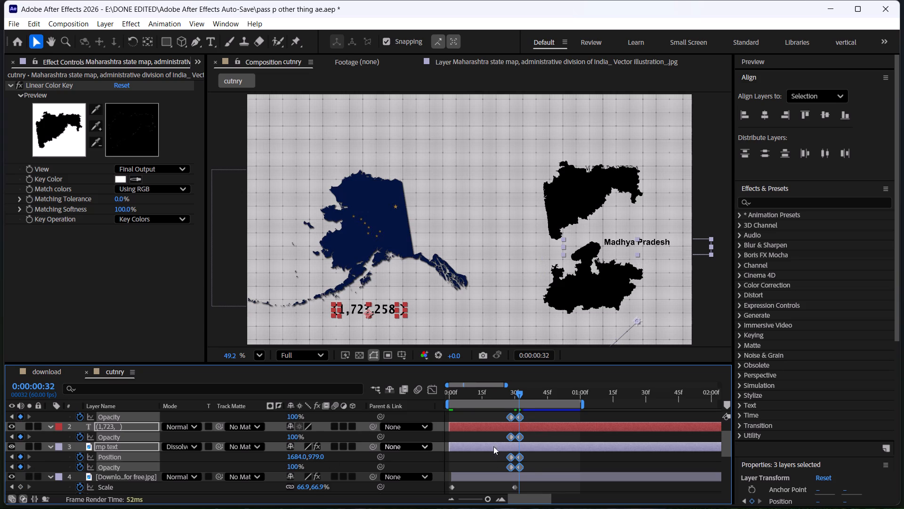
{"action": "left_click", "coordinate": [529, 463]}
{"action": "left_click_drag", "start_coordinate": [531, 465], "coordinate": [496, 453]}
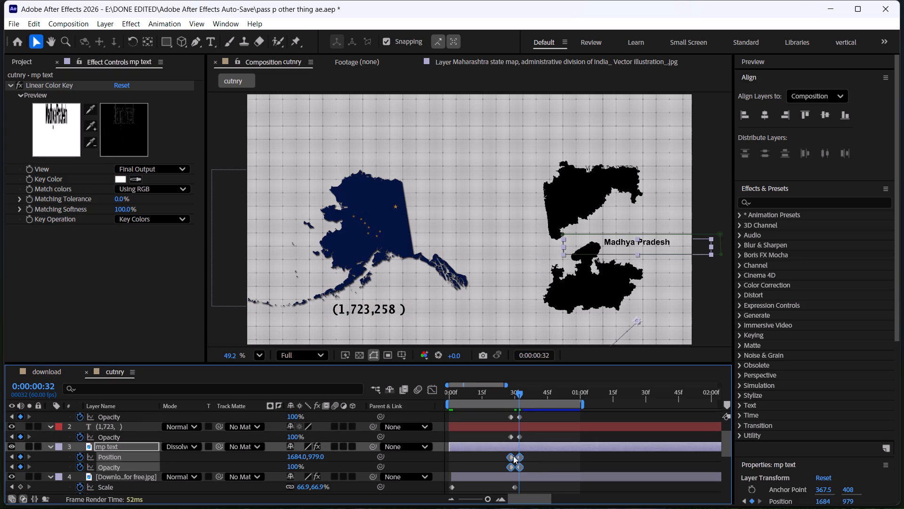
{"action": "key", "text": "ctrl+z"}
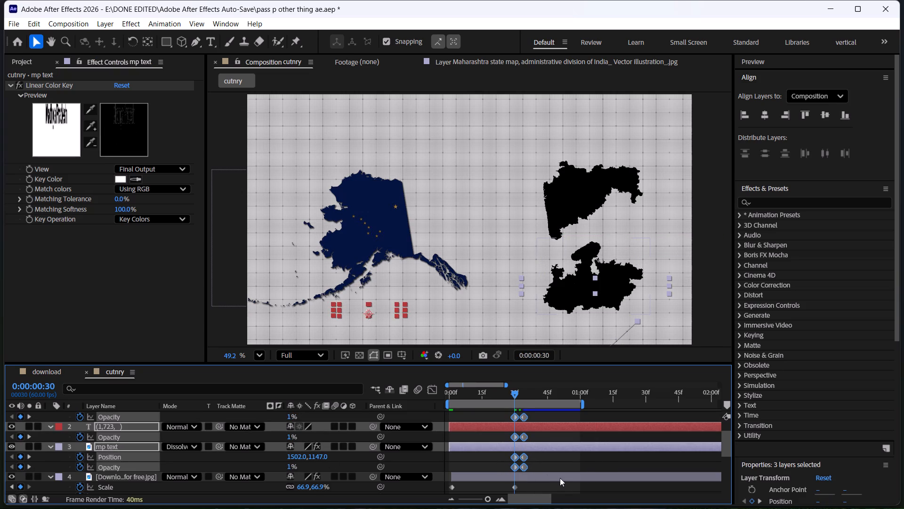
Move the ending Position and Opacity keyframes of the mp text layer to frame 40.
{"action": "left_click_drag", "start_coordinate": [536, 468], "coordinate": [504, 450]}
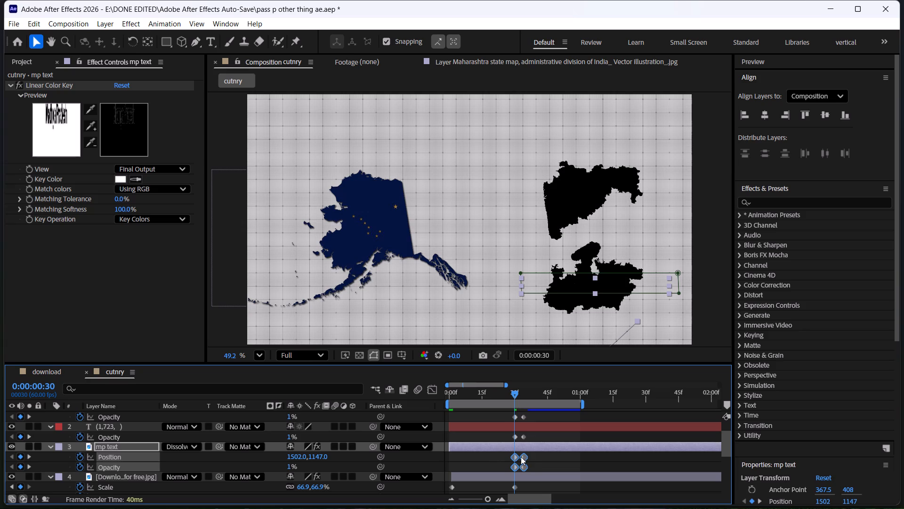
{"action": "left_click_drag", "start_coordinate": [521, 457], "coordinate": [534, 458], "text": "alt"}
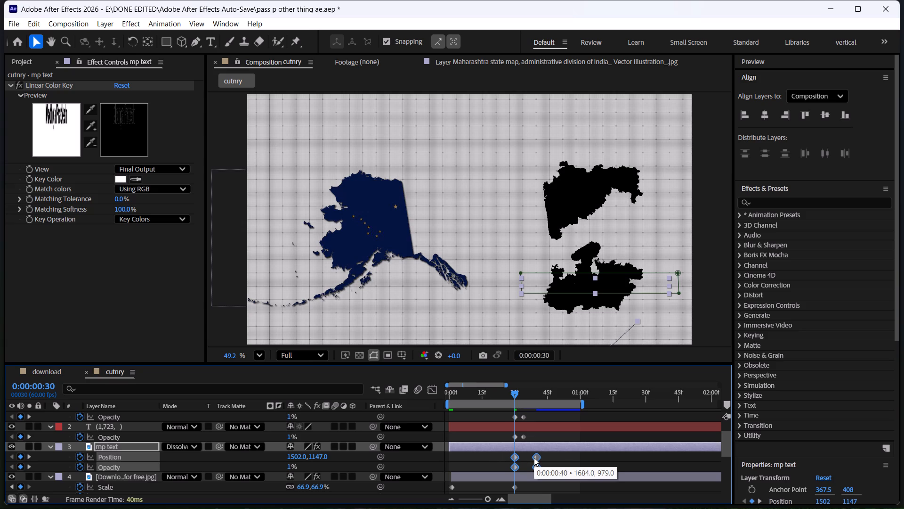
Move the ending Opacity keyframes of both number text layers to frame 40, in line with the mp text keyframes.
{"action": "left_click_drag", "start_coordinate": [530, 439], "coordinate": [511, 416]}
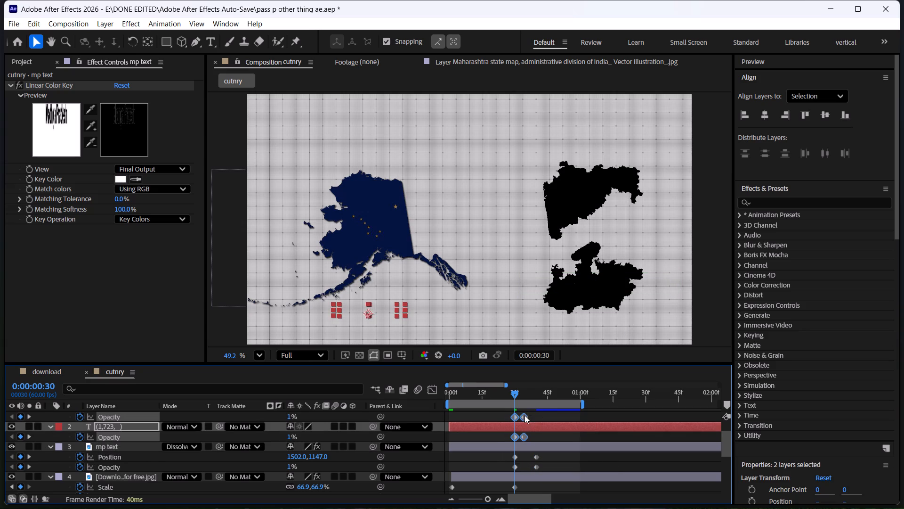
{"action": "left_click", "coordinate": [520, 417]}
{"action": "left_click_drag", "start_coordinate": [534, 435], "coordinate": [508, 417]}
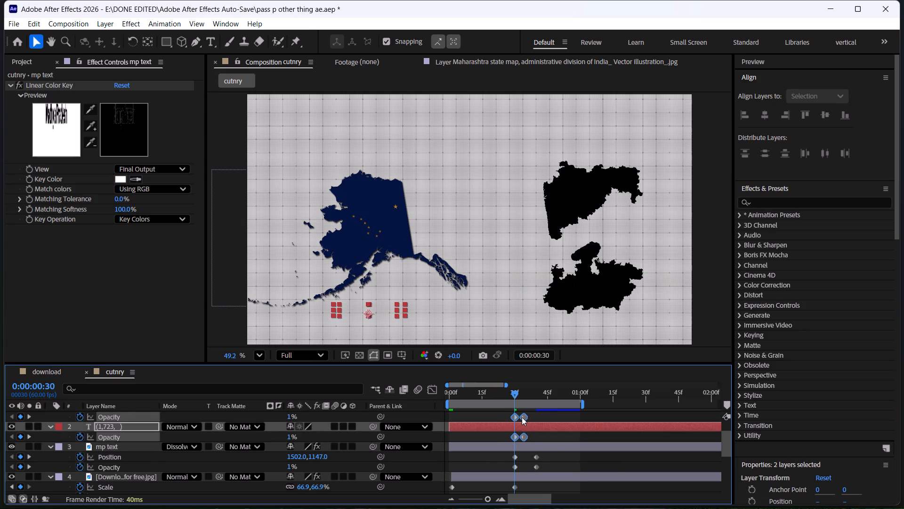
{"action": "left_click_drag", "start_coordinate": [524, 417], "coordinate": [535, 419], "text": "alt"}
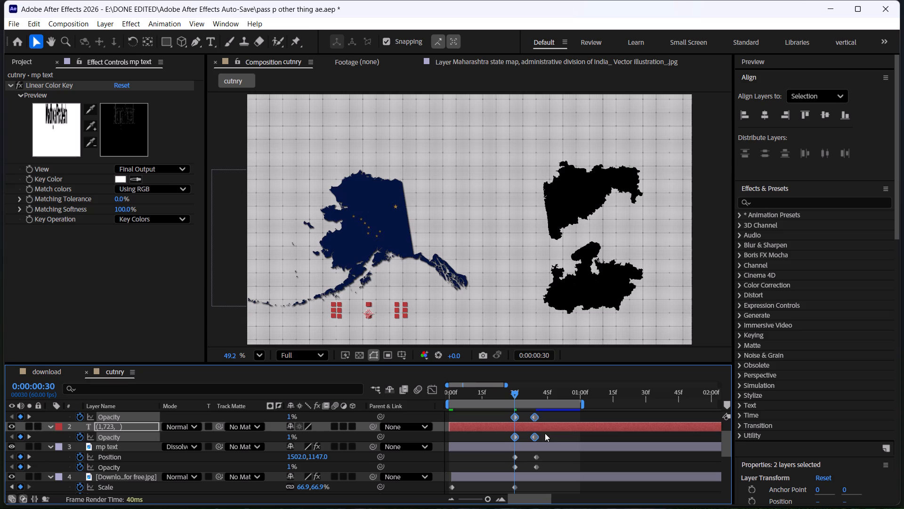
{"action": "left_click", "coordinate": [33, 436]}
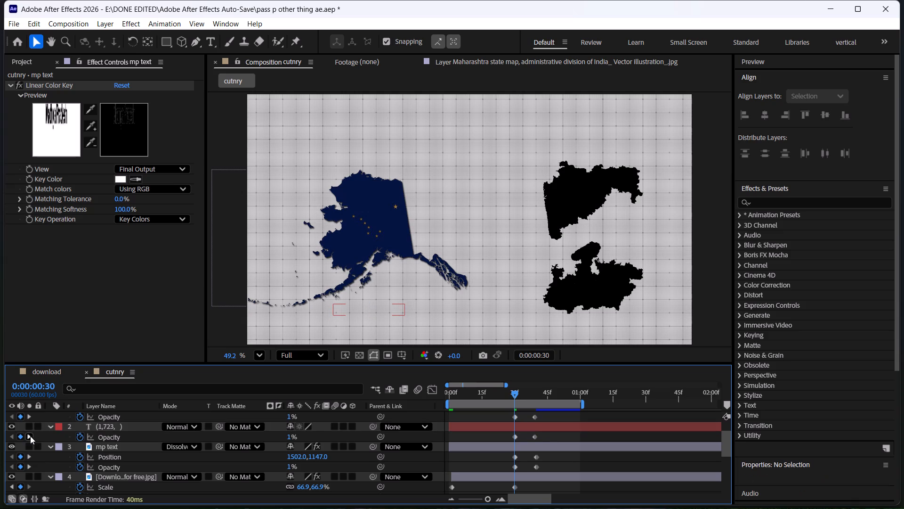
{"action": "left_click", "coordinate": [26, 436]}
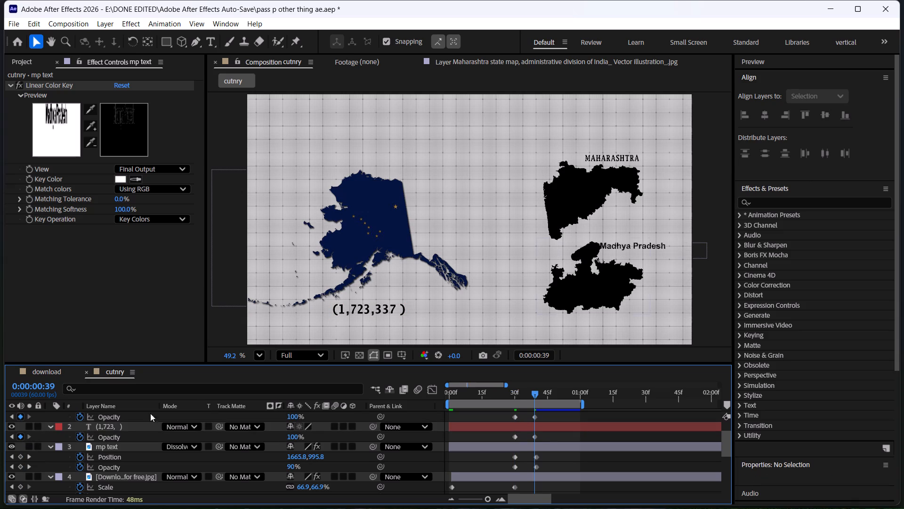
{"action": "type", "text": "=="}
{"action": "key", "text": "equal"}
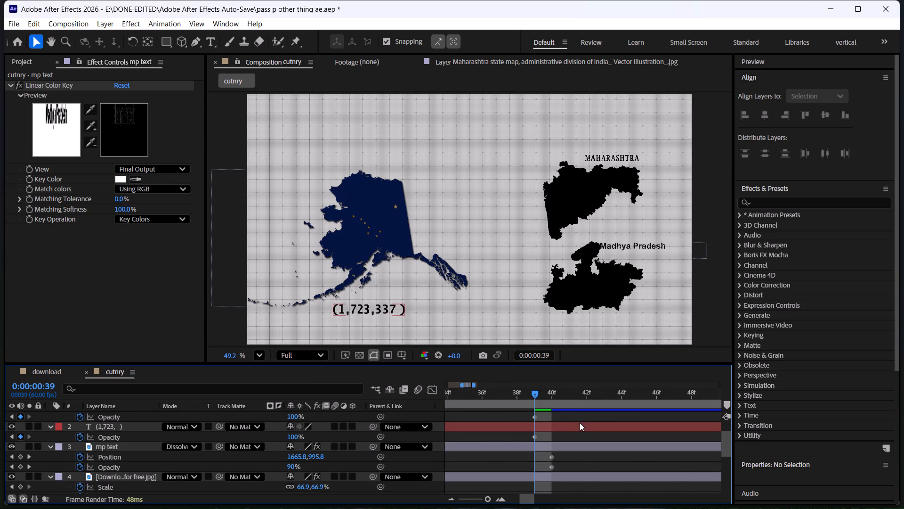
{"action": "scroll", "coordinate": [550, 441], "scroll_direction": "down", "scroll_amount": 1}
{"action": "scroll", "coordinate": [550, 441], "scroll_direction": "up", "scroll_amount": 2}
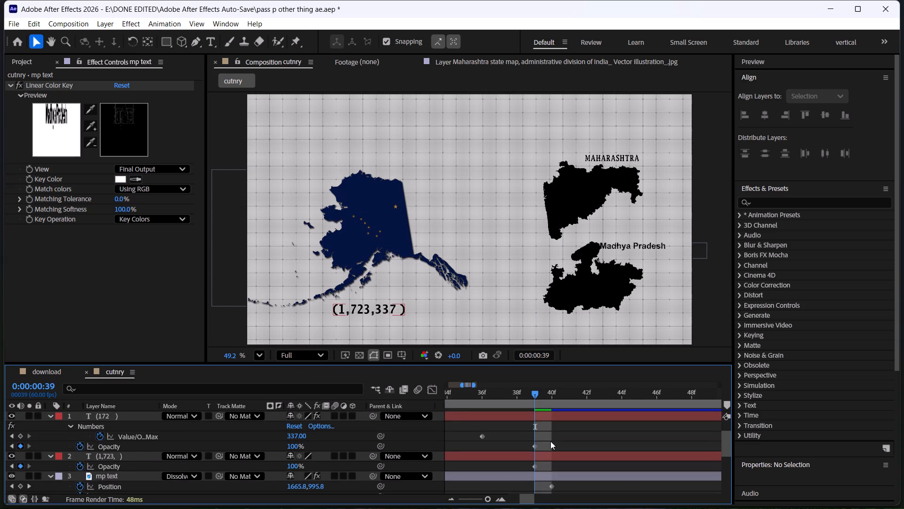
{"action": "scroll", "coordinate": [550, 440], "scroll_direction": "down", "scroll_amount": 1}
{"action": "scroll", "coordinate": [550, 440], "scroll_direction": "up", "scroll_amount": 2}
{"action": "scroll", "coordinate": [550, 440], "scroll_direction": "down", "scroll_amount": 1}
{"action": "type", "text": "---"}
{"action": "left_click_drag", "start_coordinate": [541, 440], "coordinate": [531, 410]}
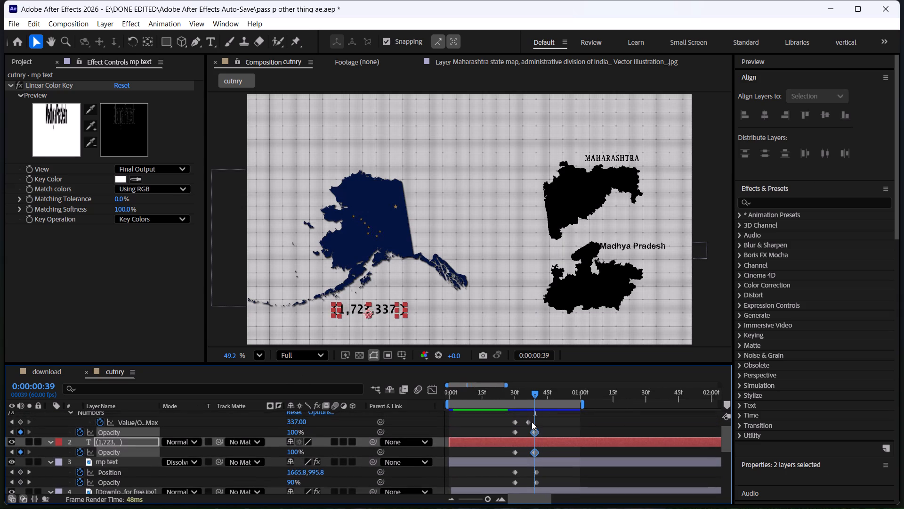
{"action": "left_click", "coordinate": [535, 431]}
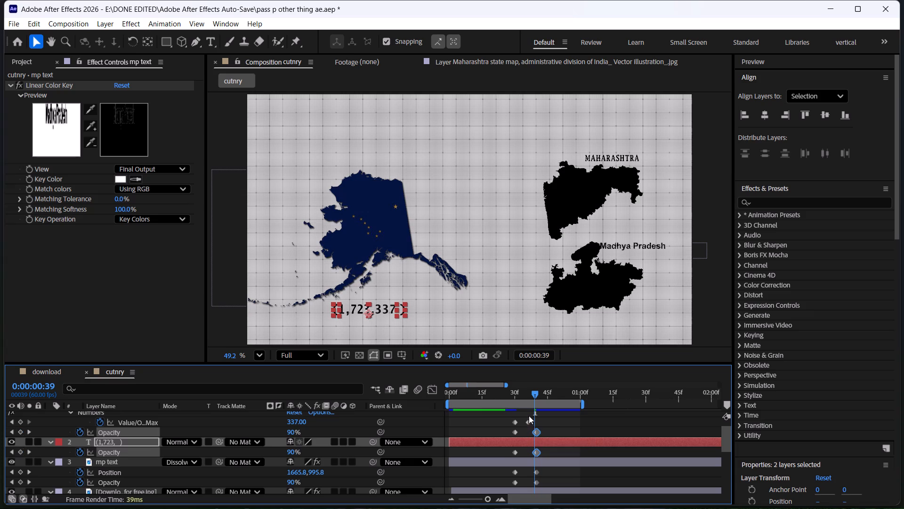
Move the ending Numbers value keyframe of the (172 ) layer to frame 40.
{"action": "left_click_drag", "start_coordinate": [529, 421], "coordinate": [533, 421]}
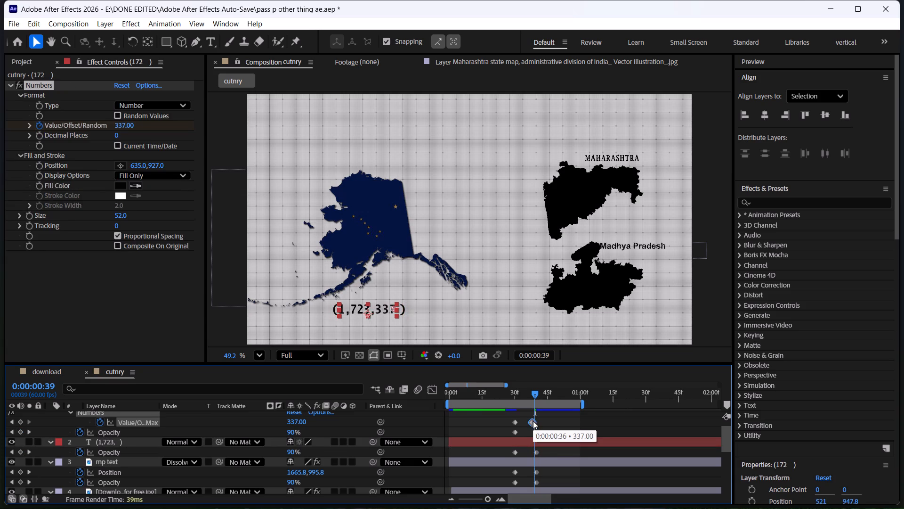
{"action": "left_click_drag", "start_coordinate": [533, 421], "coordinate": [536, 422]}
{"action": "scroll", "coordinate": [562, 435], "scroll_direction": "up", "scroll_amount": 1}
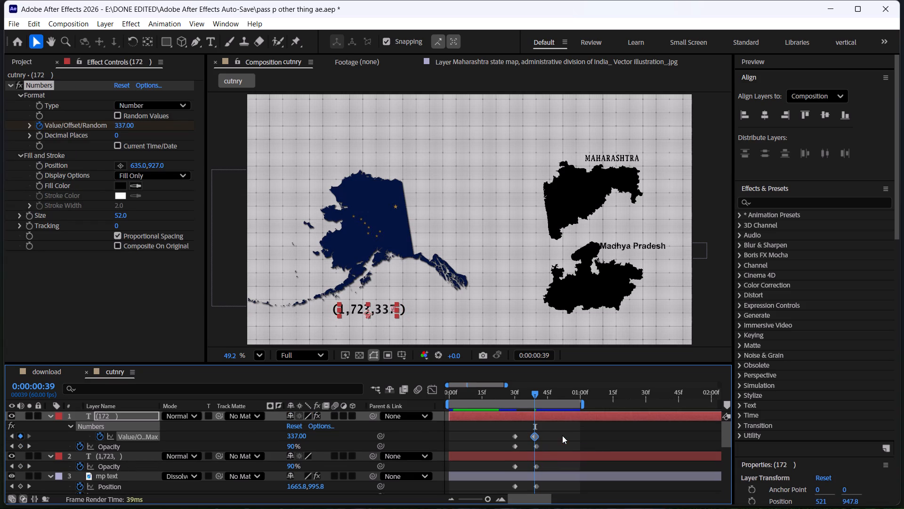
{"action": "left_click", "coordinate": [535, 435]}
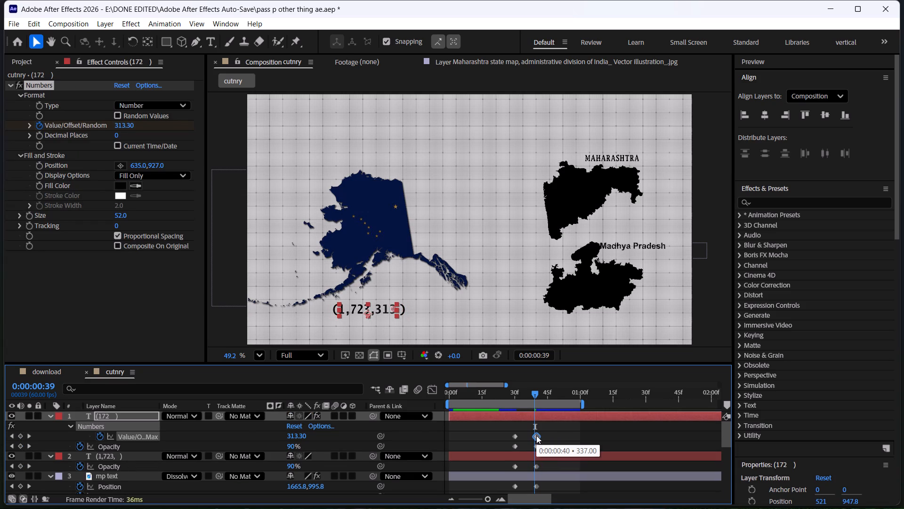
{"action": "scroll", "coordinate": [536, 435], "scroll_direction": "up", "scroll_amount": 2}
{"action": "left_click", "coordinate": [566, 442]}
Scrub between frames 30 and 40 to check the counter and label animation, and review the lower layers' keyframes.
{"action": "left_click", "coordinate": [531, 390]}
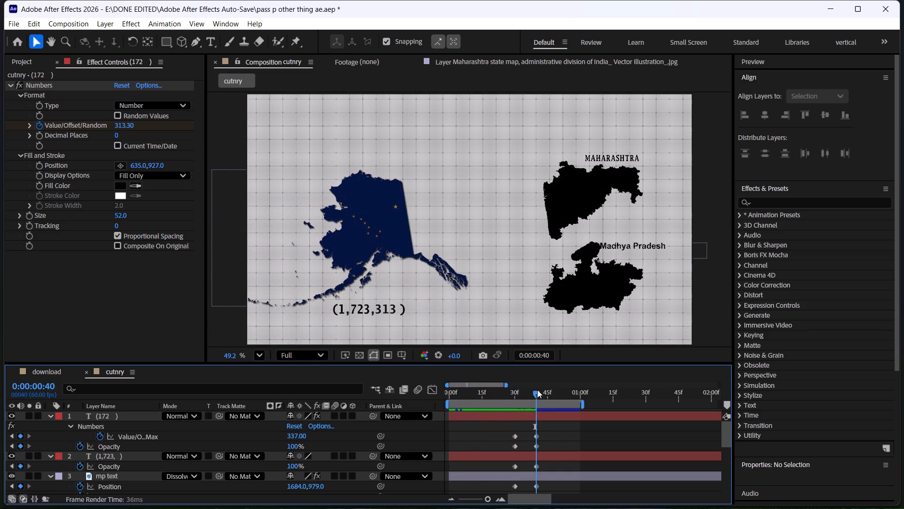
{"action": "left_click_drag", "start_coordinate": [526, 390], "coordinate": [505, 348]}
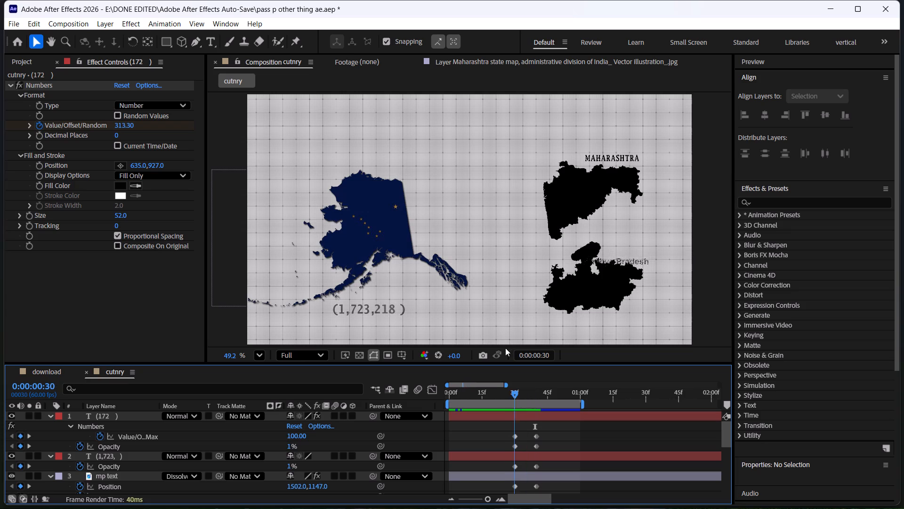
{"action": "left_click_drag", "start_coordinate": [505, 348], "coordinate": [524, 350]}
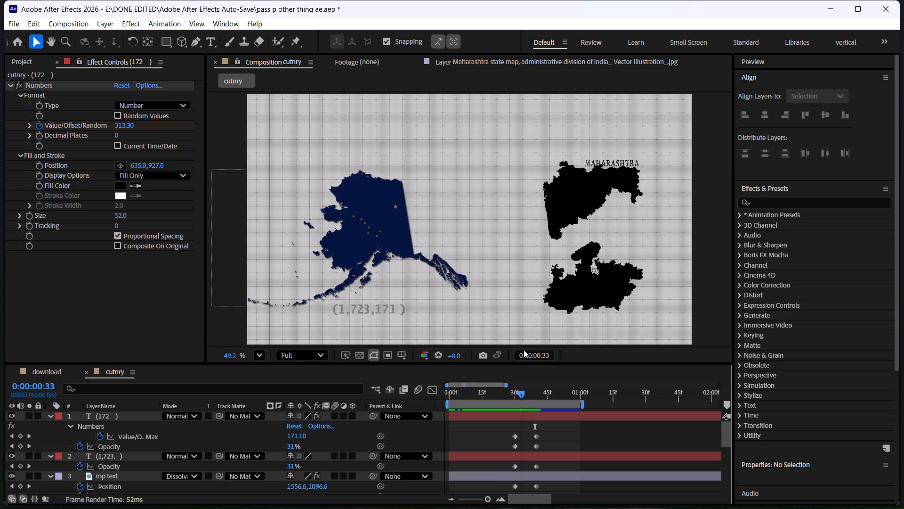
{"action": "left_click_drag", "start_coordinate": [524, 350], "coordinate": [531, 353]}
{"action": "scroll", "coordinate": [531, 353], "scroll_direction": "down", "scroll_amount": 2}
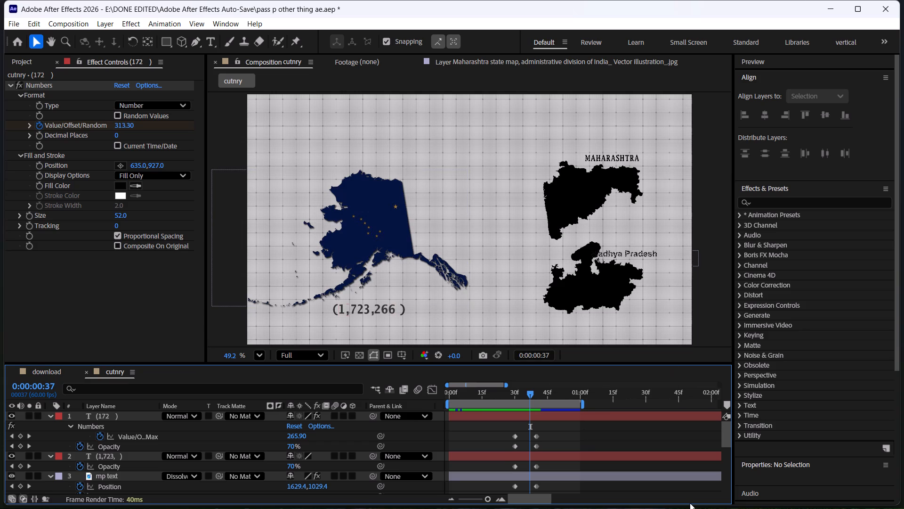
{"action": "scroll", "coordinate": [565, 429], "scroll_direction": "down", "scroll_amount": 3}
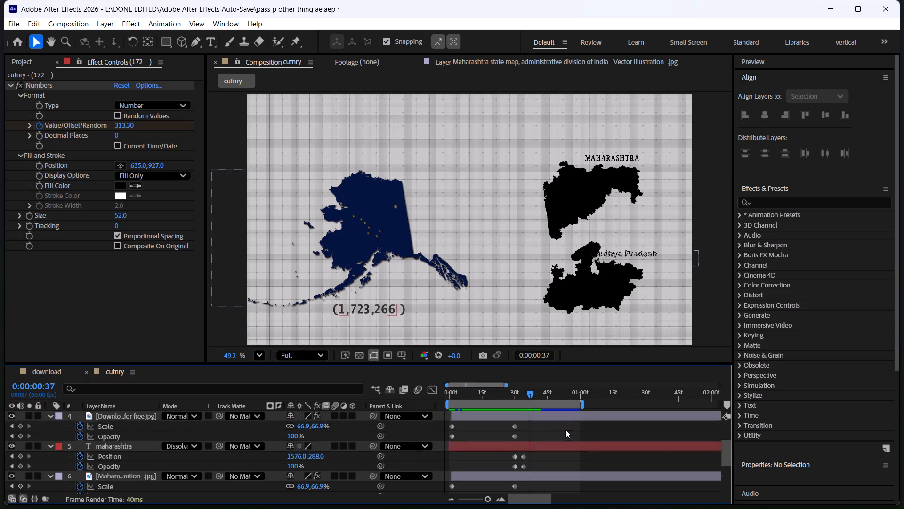
Move the ending Position and Opacity keyframes of the maharashtra text layer to frame 40, matching the mp text keyframes.
{"action": "scroll", "coordinate": [565, 430], "scroll_direction": "down", "scroll_amount": 1}
{"action": "scroll", "coordinate": [565, 431], "scroll_direction": "up", "scroll_amount": 1}
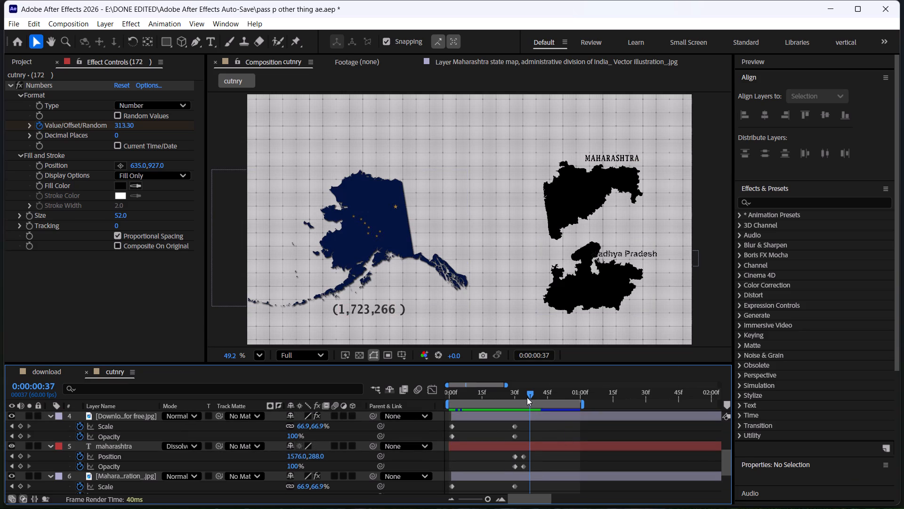
{"action": "left_click", "coordinate": [526, 394]}
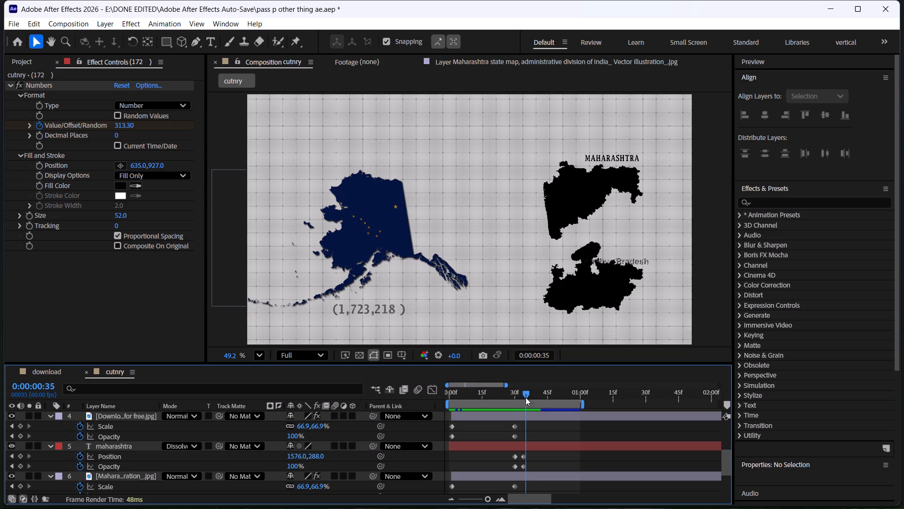
{"action": "left_click_drag", "start_coordinate": [537, 468], "coordinate": [523, 455]}
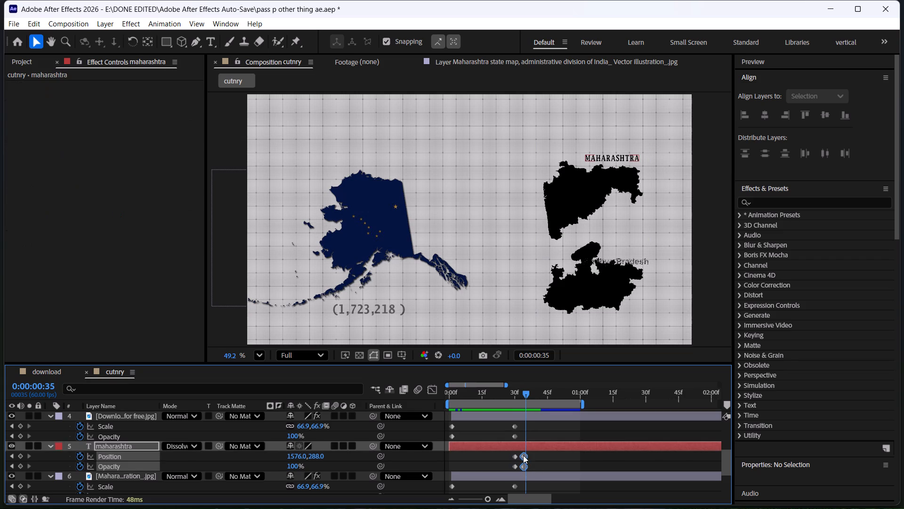
{"action": "left_click_drag", "start_coordinate": [523, 455], "coordinate": [543, 458]}
{"action": "scroll", "coordinate": [543, 458], "scroll_direction": "up", "scroll_amount": 1}
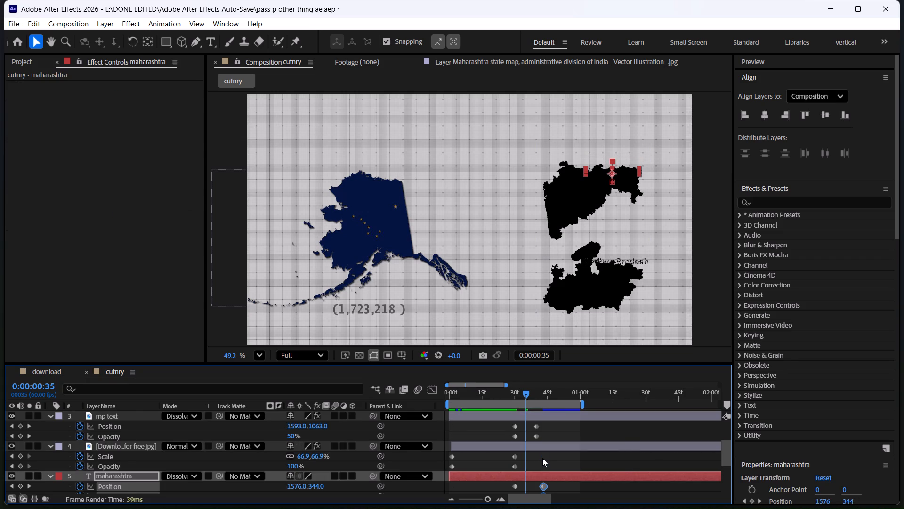
{"action": "scroll", "coordinate": [542, 458], "scroll_direction": "down", "scroll_amount": 1}
{"action": "scroll", "coordinate": [541, 458], "scroll_direction": "up", "scroll_amount": 1}
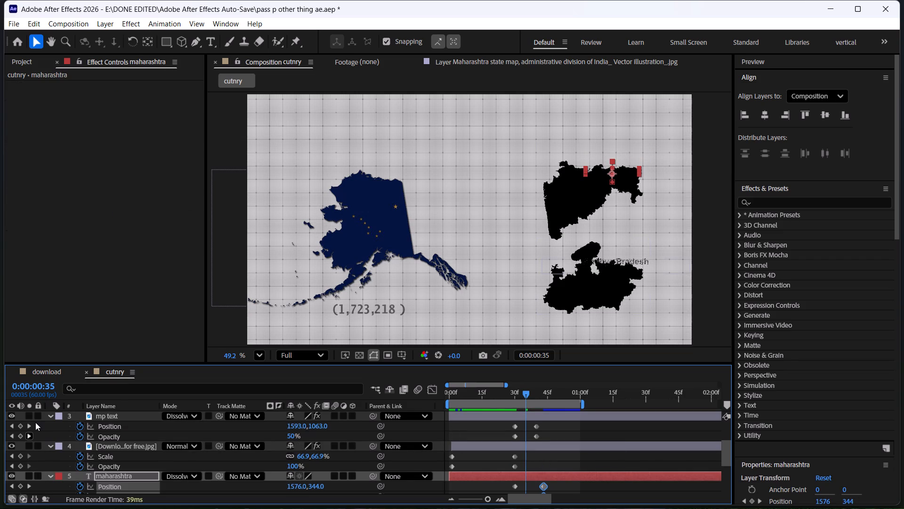
{"action": "left_click", "coordinate": [30, 422]}
{"action": "scroll", "coordinate": [502, 460], "scroll_direction": "down", "scroll_amount": 1}
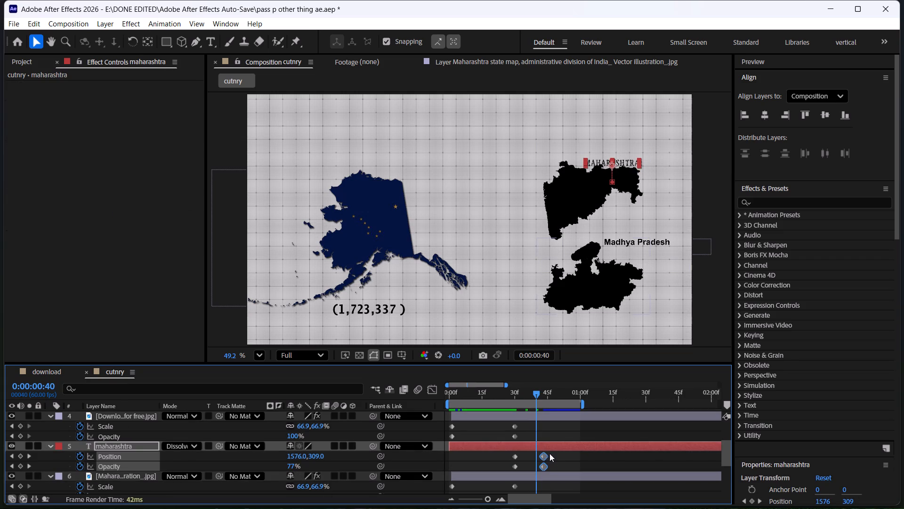
{"action": "left_click_drag", "start_coordinate": [543, 453], "coordinate": [536, 457]}
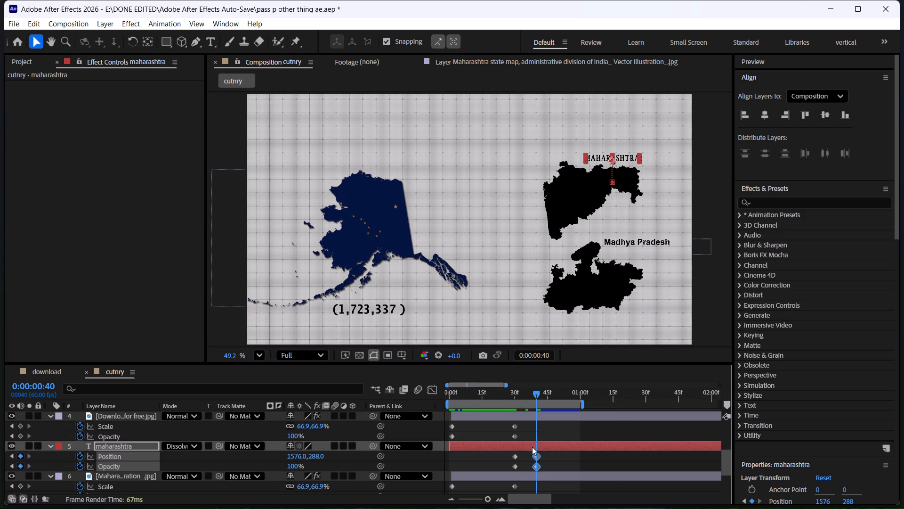
Play the composition from frame 0 to check the label and counter timing.
{"action": "left_click_drag", "start_coordinate": [515, 394], "coordinate": [415, 398]}
{"action": "key", "text": "space"}
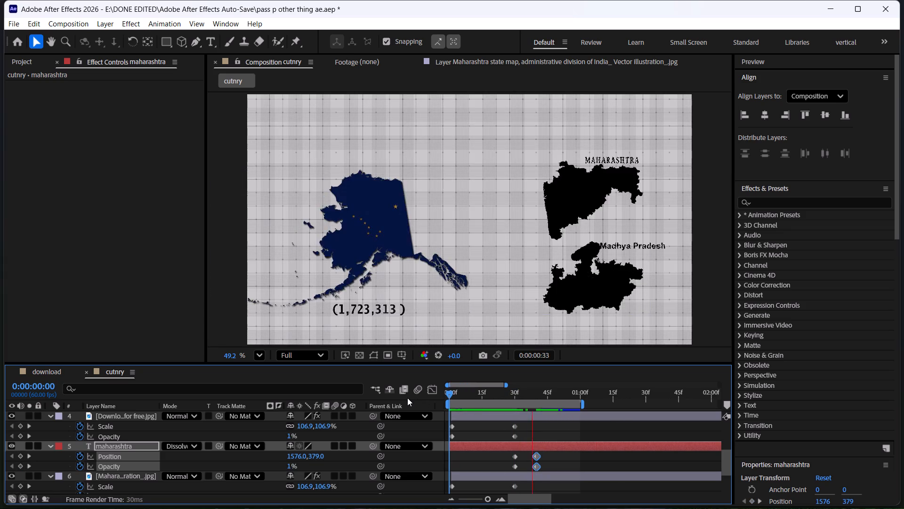
{"action": "key", "text": "space"}
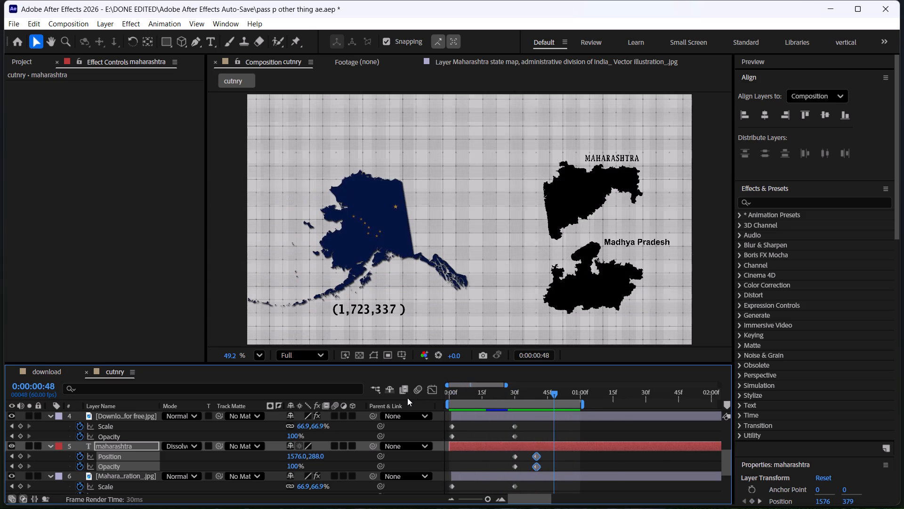
Collapse the revealed keyframe properties of all layers.
{"action": "key", "text": "u"}
{"action": "key", "text": "u"}
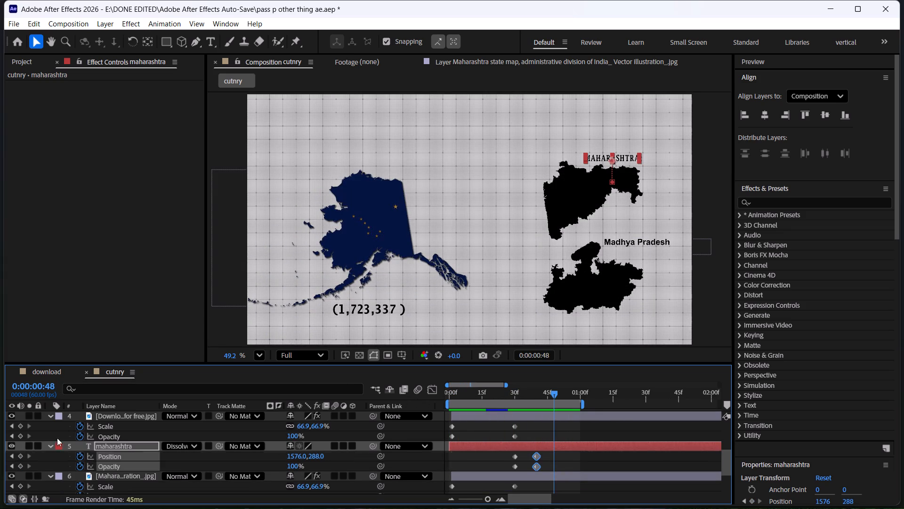
{"action": "left_click", "coordinate": [68, 424]}
{"action": "key", "text": "u"}
{"action": "scroll", "coordinate": [85, 437], "scroll_direction": "down", "scroll_amount": 2}
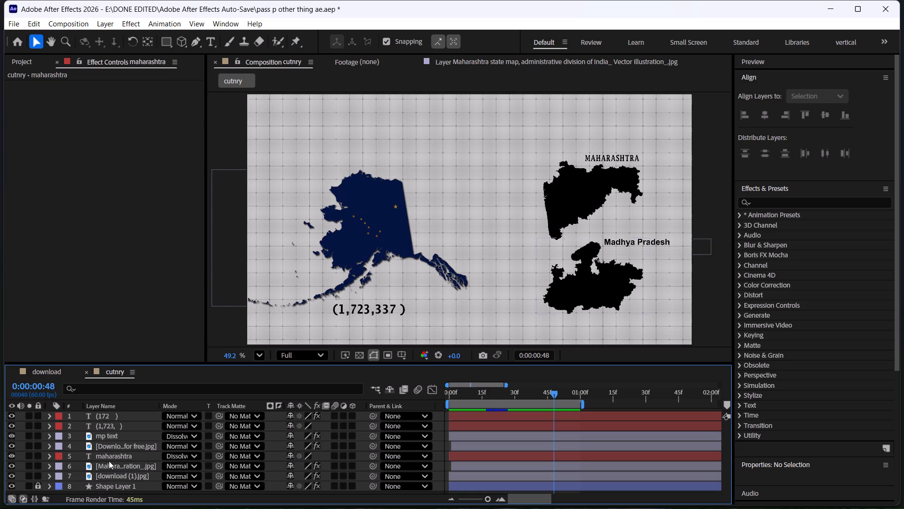
Preview the whole map, label and counter animation from frame 0.
{"action": "left_click_drag", "start_coordinate": [513, 392], "coordinate": [381, 407]}
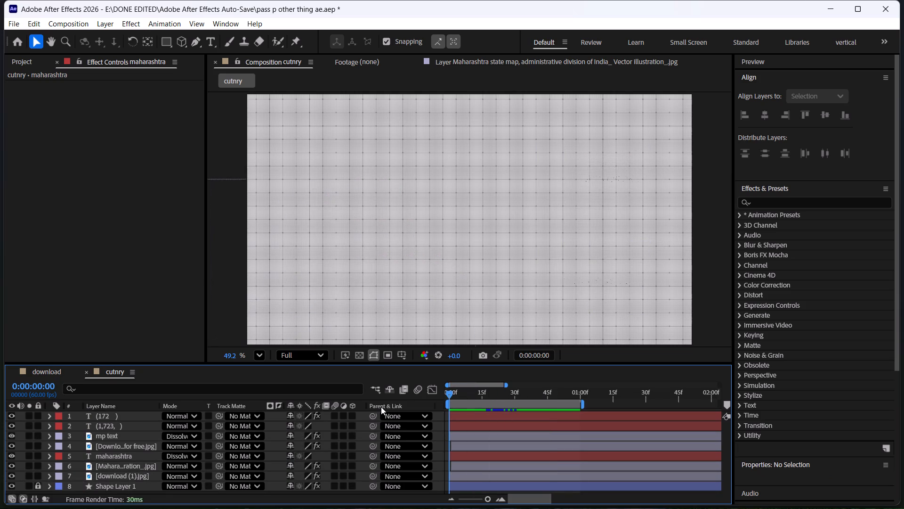
{"action": "key", "text": "space"}
{"action": "key", "text": "space"}
{"action": "key", "text": "space"}
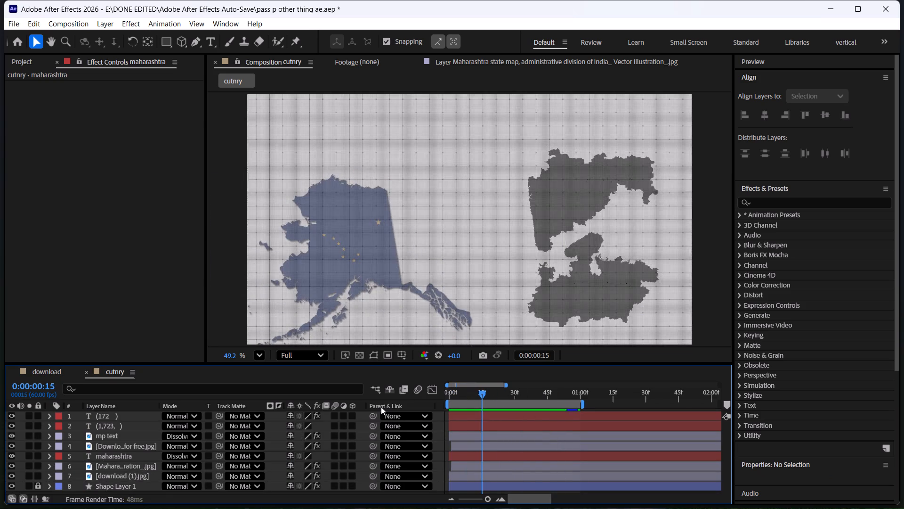
{"action": "key", "text": "space"}
{"action": "key", "text": "space"}
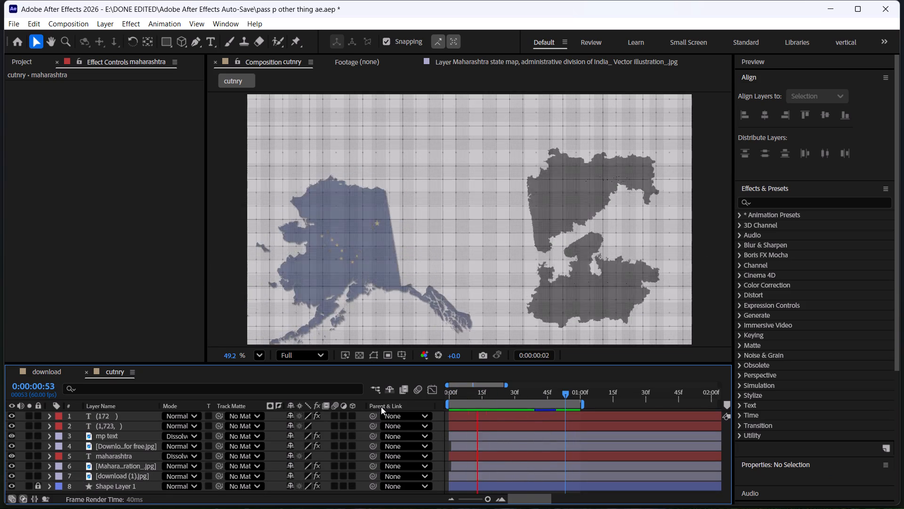
{"action": "key", "text": "space"}
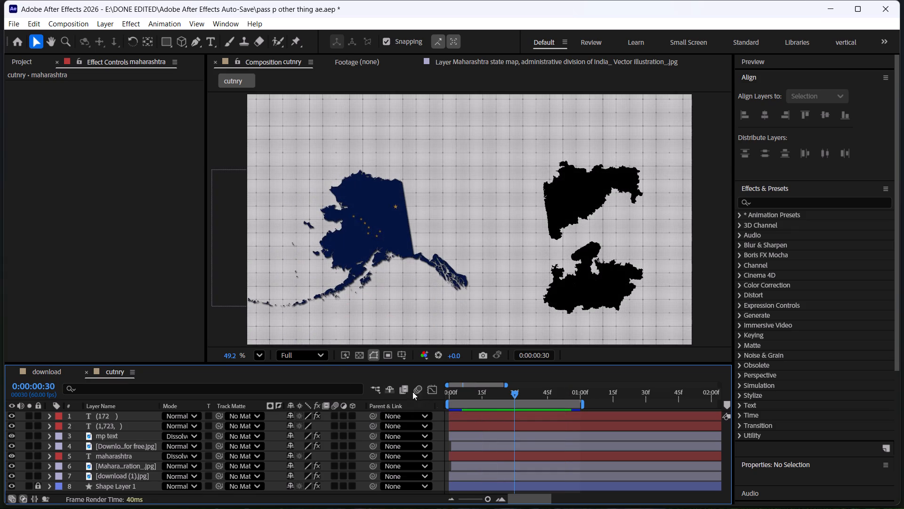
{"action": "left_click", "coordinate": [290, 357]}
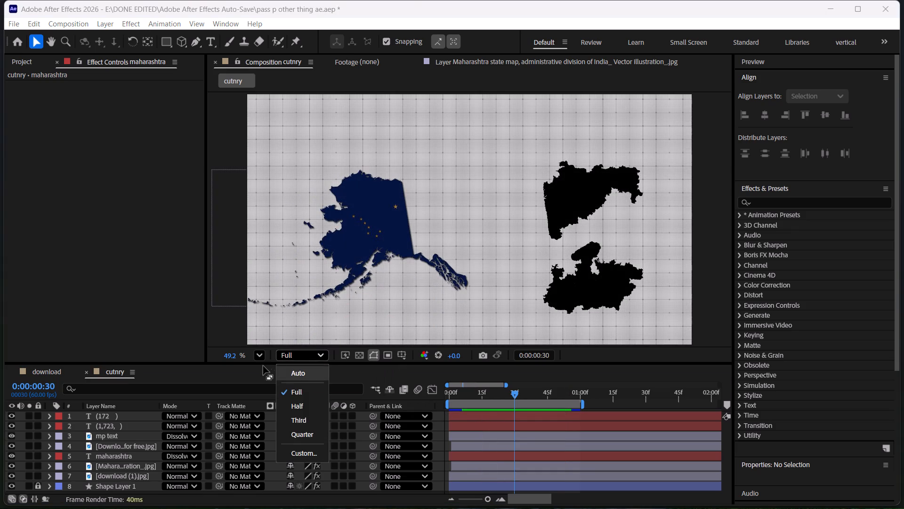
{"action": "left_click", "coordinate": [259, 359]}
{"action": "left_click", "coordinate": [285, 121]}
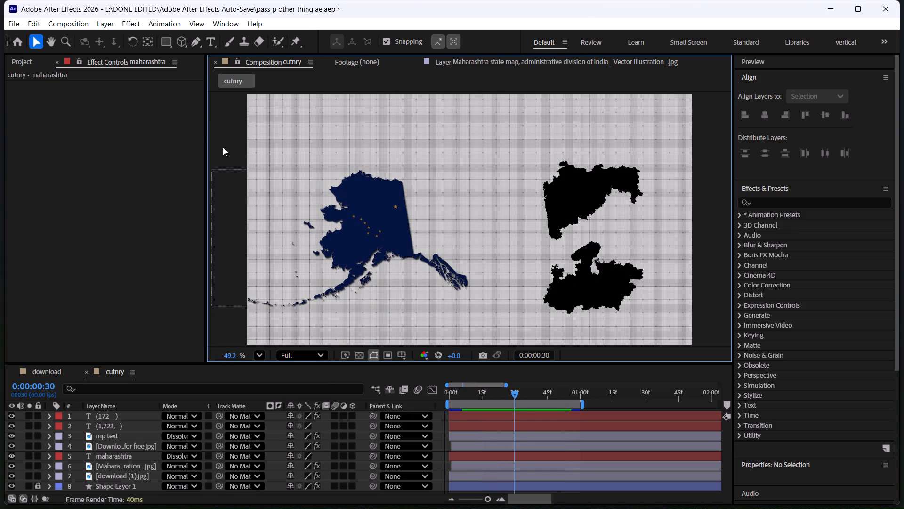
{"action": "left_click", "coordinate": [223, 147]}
Replay the composition preview to review the animation timing.
{"action": "key", "text": "space"}
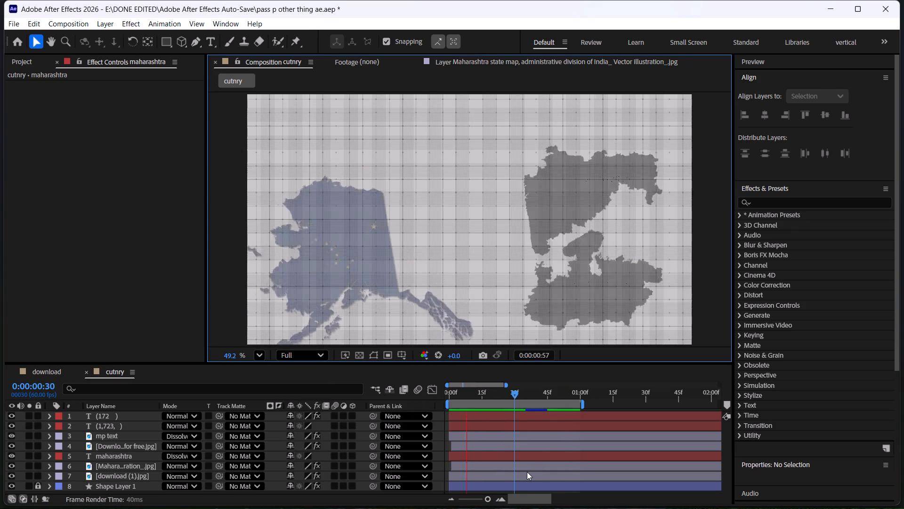
{"action": "key", "text": "space"}
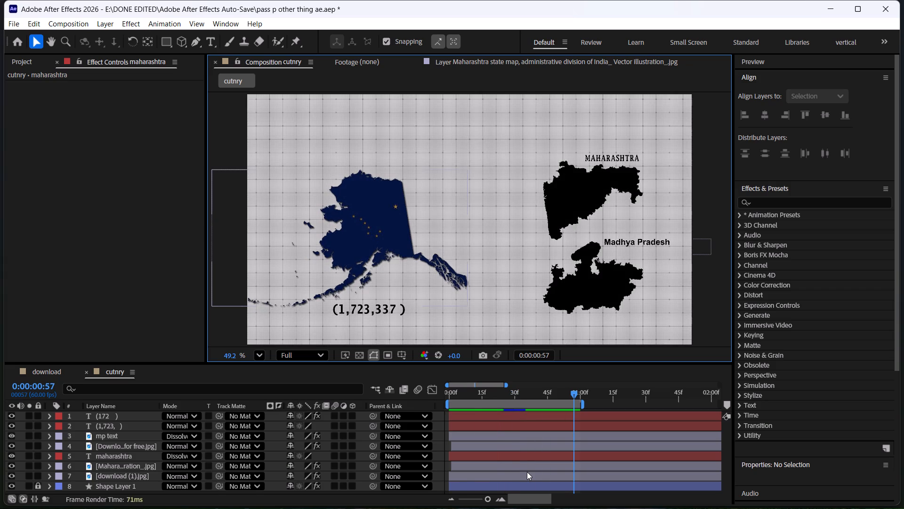
Reveal the keyframed properties of the (172 ) and (1,723, ) text layers.
{"action": "scroll", "coordinate": [505, 452], "scroll_direction": "up", "scroll_amount": 1}
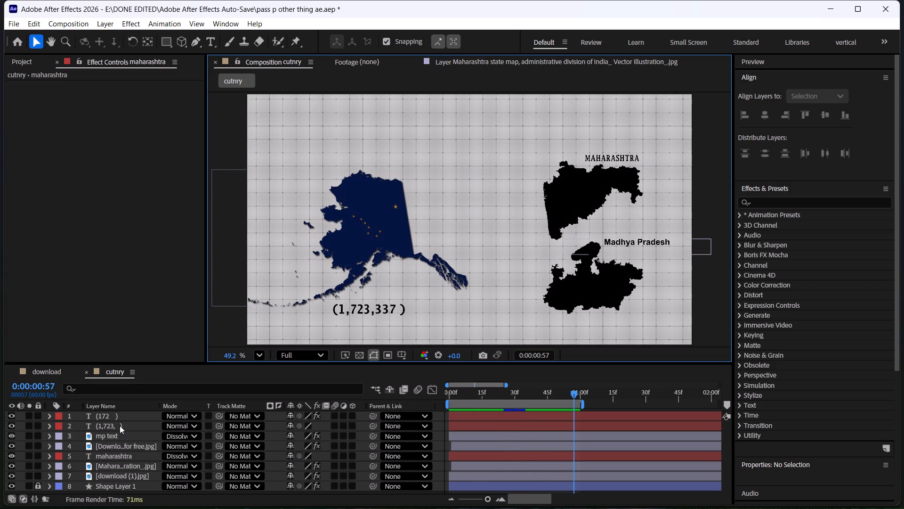
{"action": "left_click", "coordinate": [120, 426]}
{"action": "left_click", "coordinate": [120, 420], "text": "shift"}
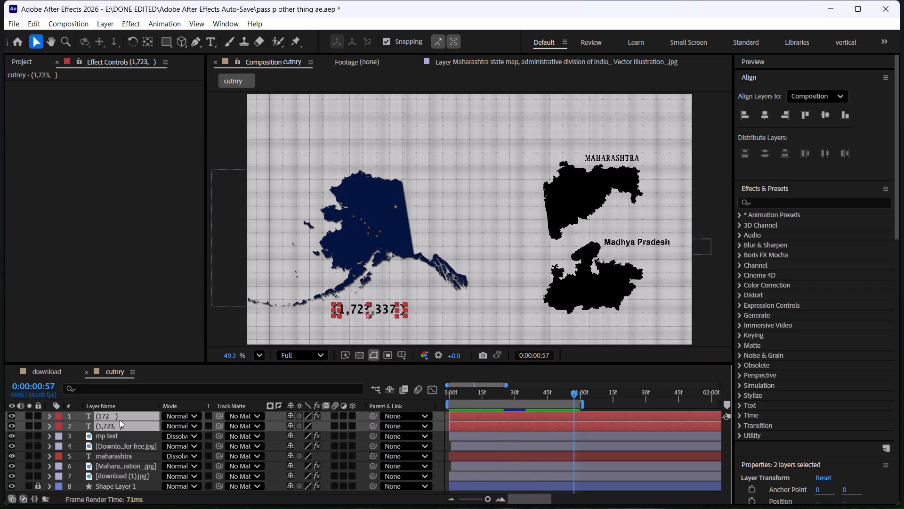
{"action": "key", "text": "u"}
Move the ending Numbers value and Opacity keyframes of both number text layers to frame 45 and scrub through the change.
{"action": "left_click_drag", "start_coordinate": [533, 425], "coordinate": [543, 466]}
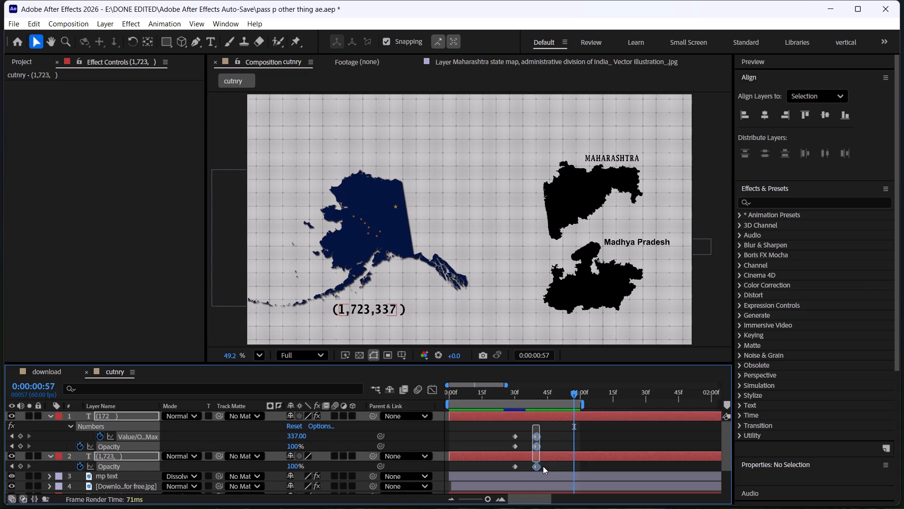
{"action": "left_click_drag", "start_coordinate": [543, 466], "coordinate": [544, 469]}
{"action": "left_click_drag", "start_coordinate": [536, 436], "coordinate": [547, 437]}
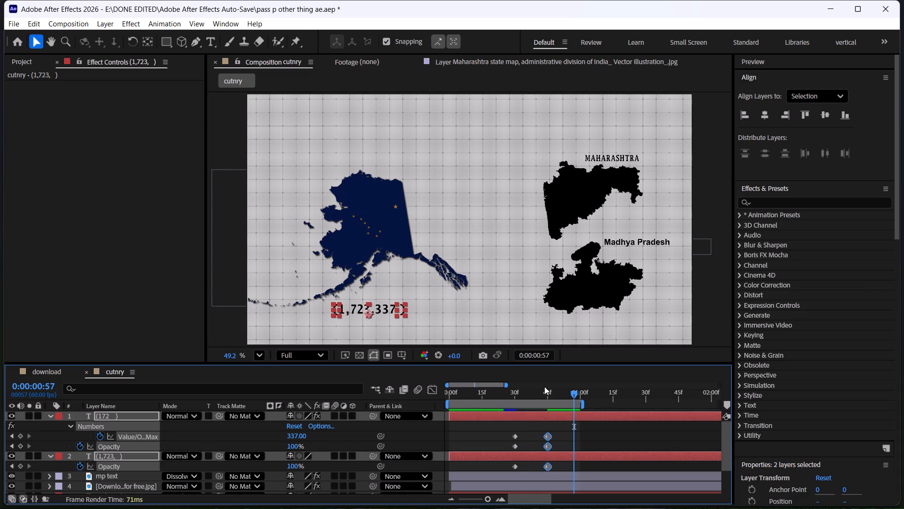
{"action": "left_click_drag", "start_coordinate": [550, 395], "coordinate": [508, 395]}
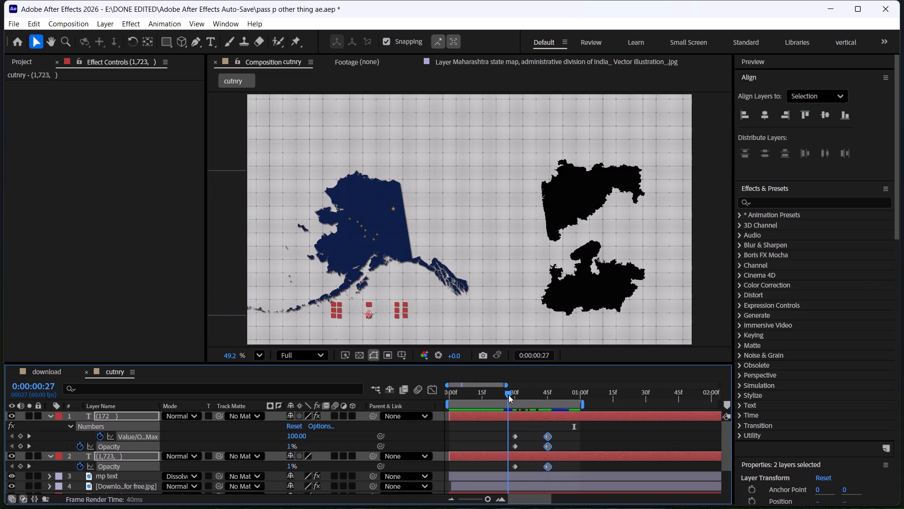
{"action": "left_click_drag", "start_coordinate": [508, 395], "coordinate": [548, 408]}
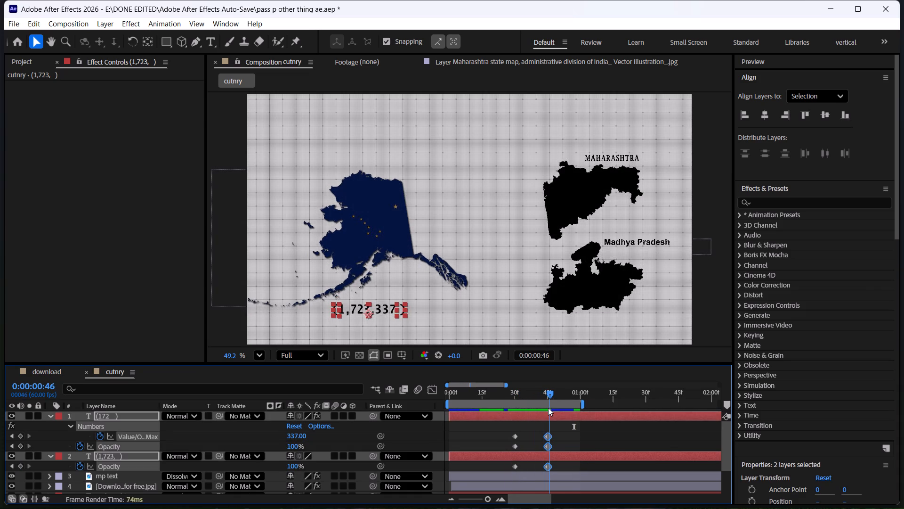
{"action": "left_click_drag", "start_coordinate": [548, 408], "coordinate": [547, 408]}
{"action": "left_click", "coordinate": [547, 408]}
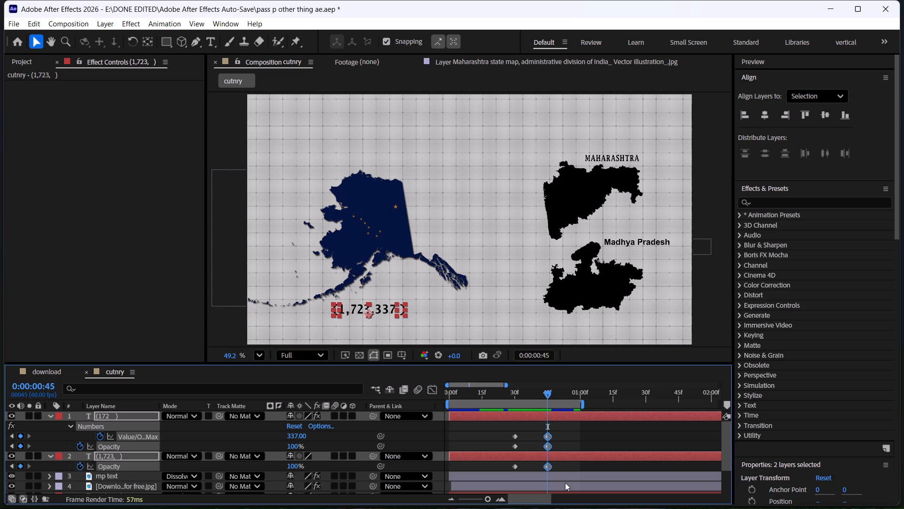
Move the ending Opacity keyframes of both number text layers to frame 41.
{"action": "left_click", "coordinate": [560, 469]}
{"action": "left_click_drag", "start_coordinate": [560, 467], "coordinate": [541, 452]}
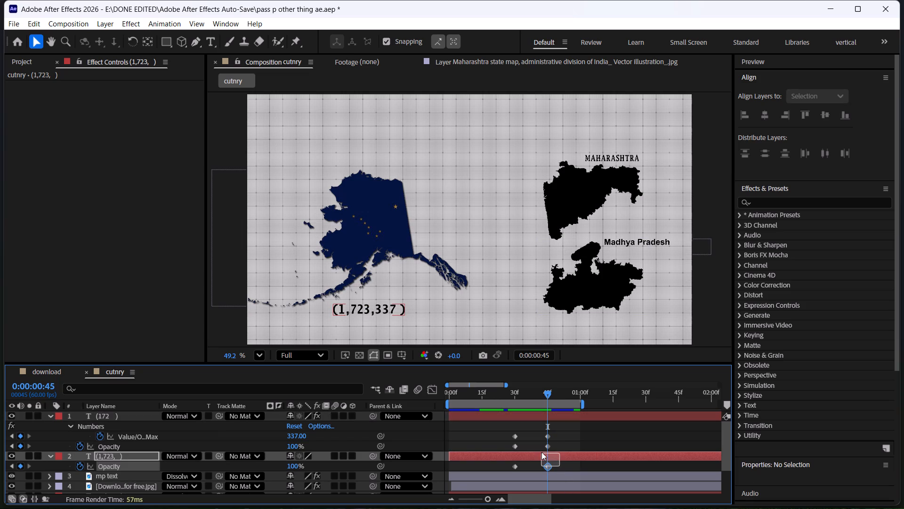
{"action": "left_click_drag", "start_coordinate": [541, 452], "coordinate": [541, 448]}
{"action": "left_click_drag", "start_coordinate": [548, 449], "coordinate": [539, 449]}
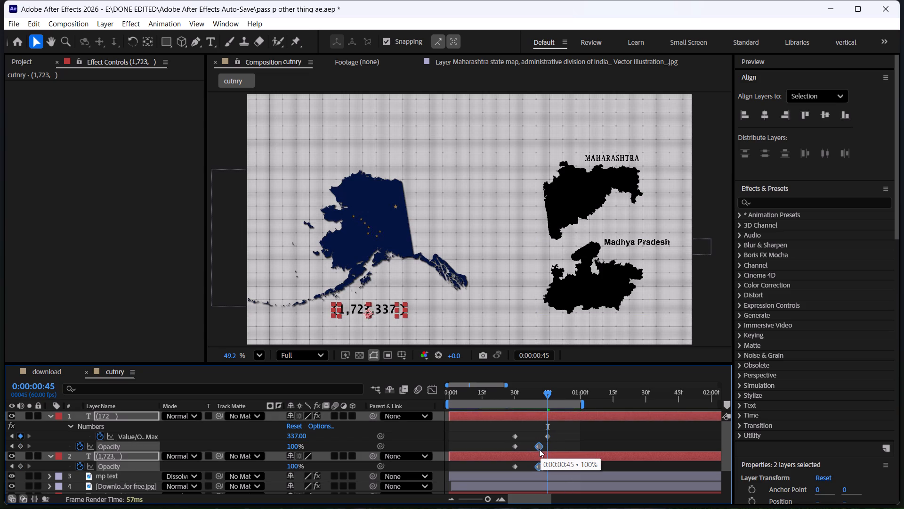
{"action": "left_click_drag", "start_coordinate": [539, 449], "coordinate": [539, 448]}
Move the ending Numbers value keyframe of the (172 ) layer to frame 49.
{"action": "left_click_drag", "start_coordinate": [542, 427], "coordinate": [556, 437]}
{"action": "left_click_drag", "start_coordinate": [549, 434], "coordinate": [557, 434]}
Play the composition from the start to check the lengthened number count.
{"action": "left_click_drag", "start_coordinate": [538, 395], "coordinate": [456, 392]}
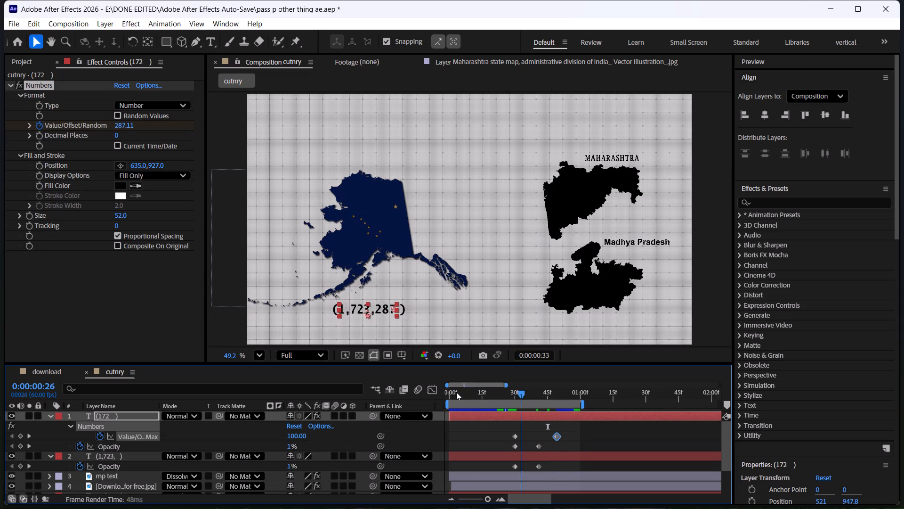
{"action": "left_click_drag", "start_coordinate": [456, 392], "coordinate": [422, 392]}
{"action": "key", "text": "space"}
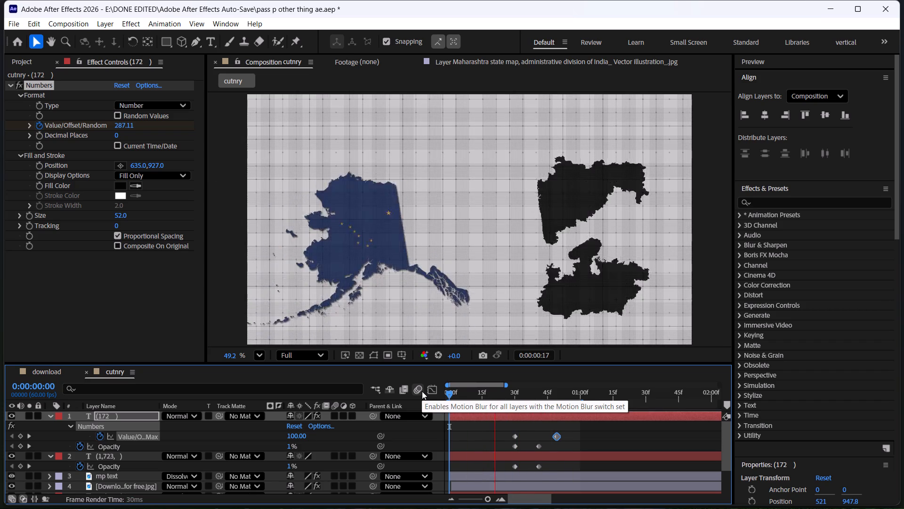
{"action": "key", "text": "space"}
{"action": "key", "text": "space"}
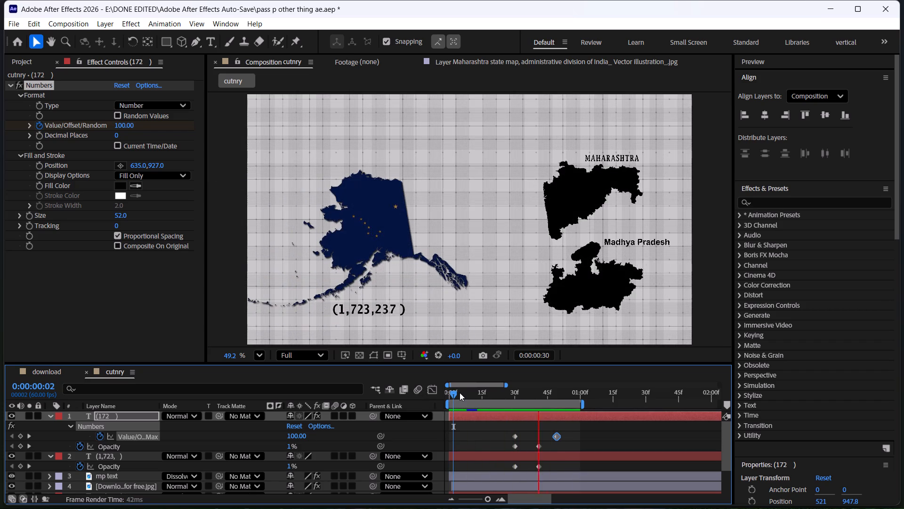
{"action": "key", "text": "space"}
Save the project.
{"action": "key", "text": "ctrl+s"}
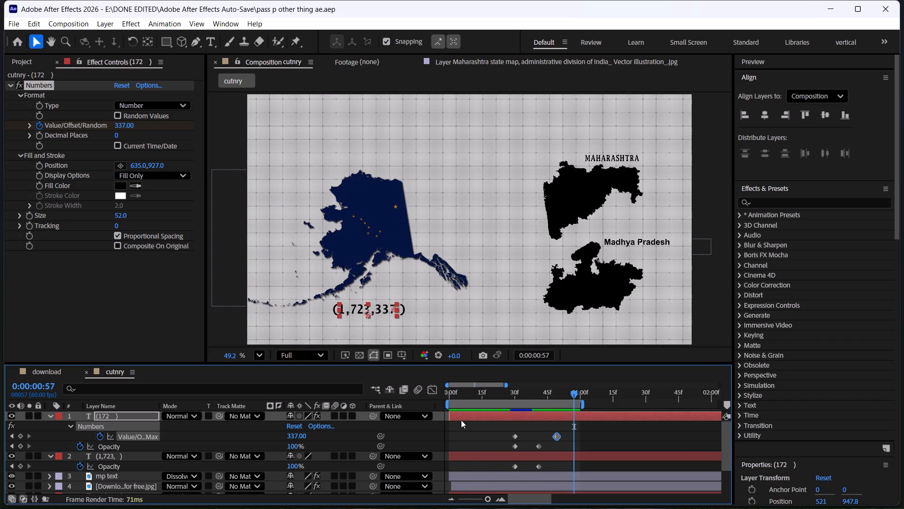
Scrub between frames 35 and 43 to check how the labels and number counter appear.
{"action": "left_click_drag", "start_coordinate": [526, 395], "coordinate": [536, 402]}
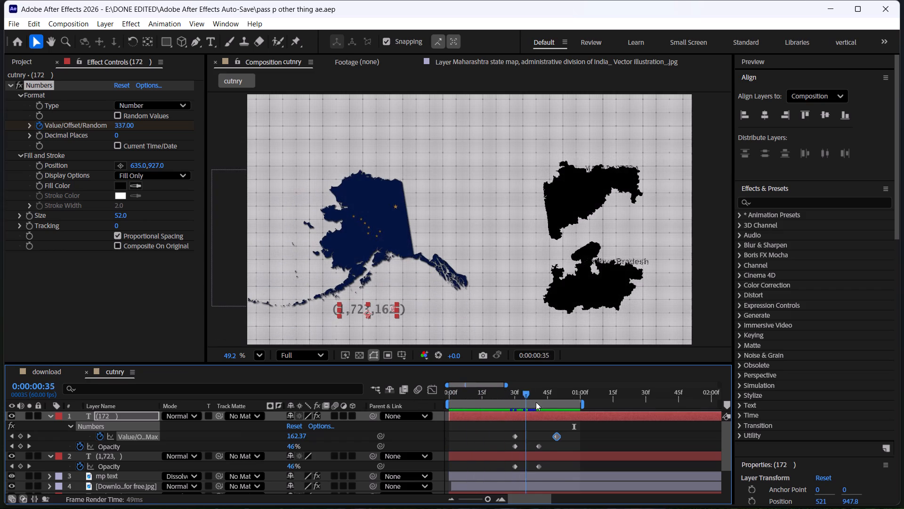
{"action": "left_click_drag", "start_coordinate": [536, 402], "coordinate": [532, 400]}
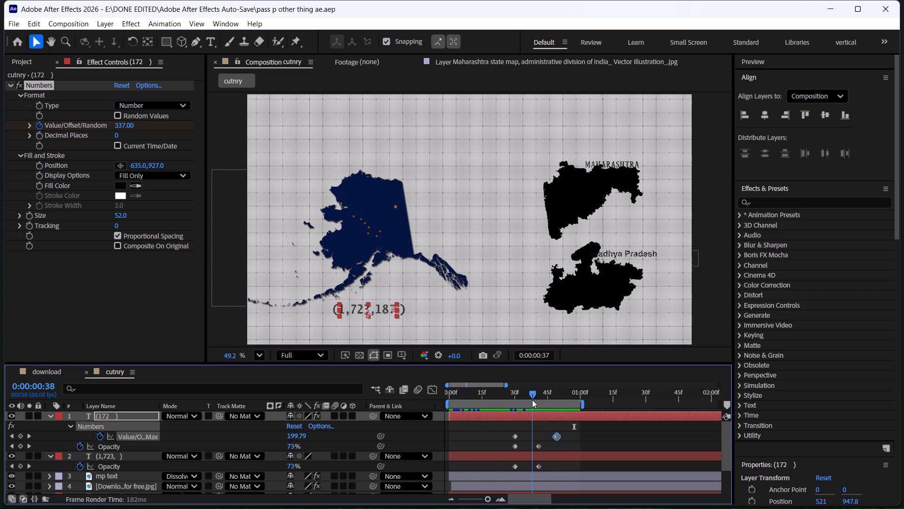
{"action": "left_click_drag", "start_coordinate": [532, 400], "coordinate": [537, 400]}
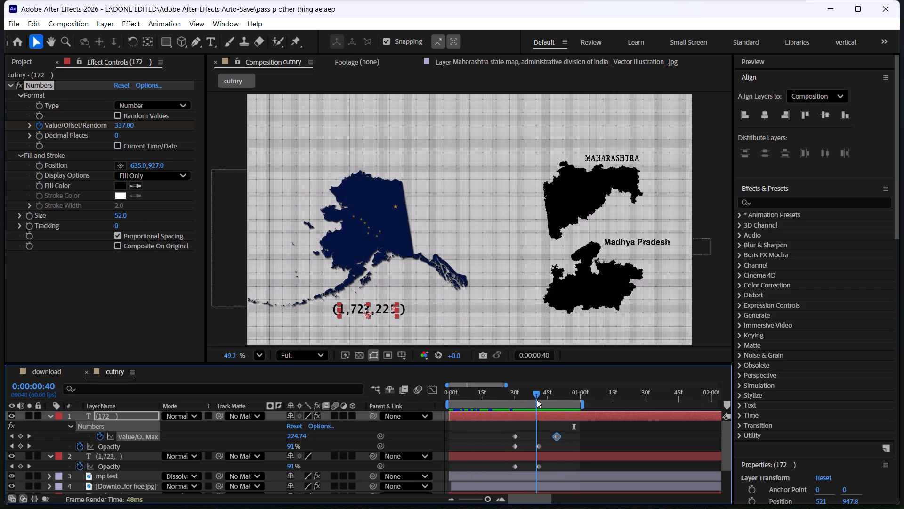
{"action": "left_click_drag", "start_coordinate": [537, 400], "coordinate": [543, 401]}
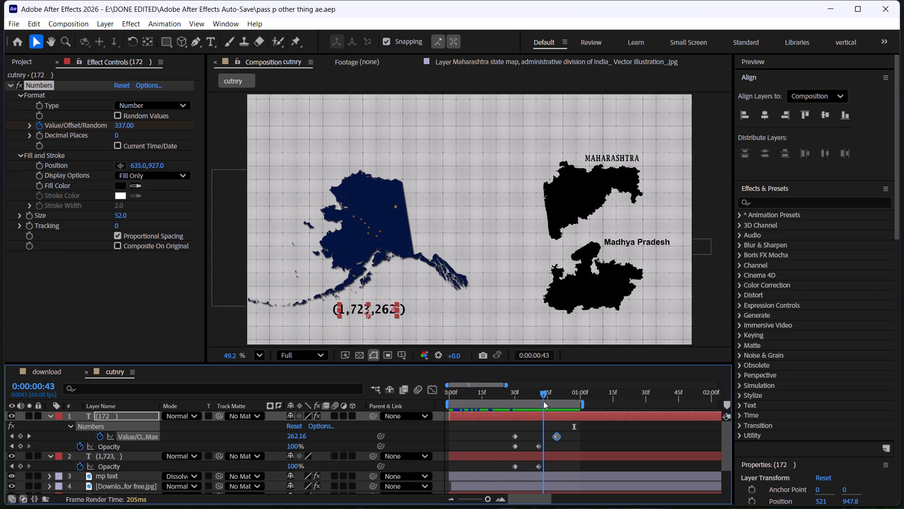
{"action": "left_click_drag", "start_coordinate": [543, 401], "coordinate": [540, 405]}
{"action": "left_click", "coordinate": [13, 446]}
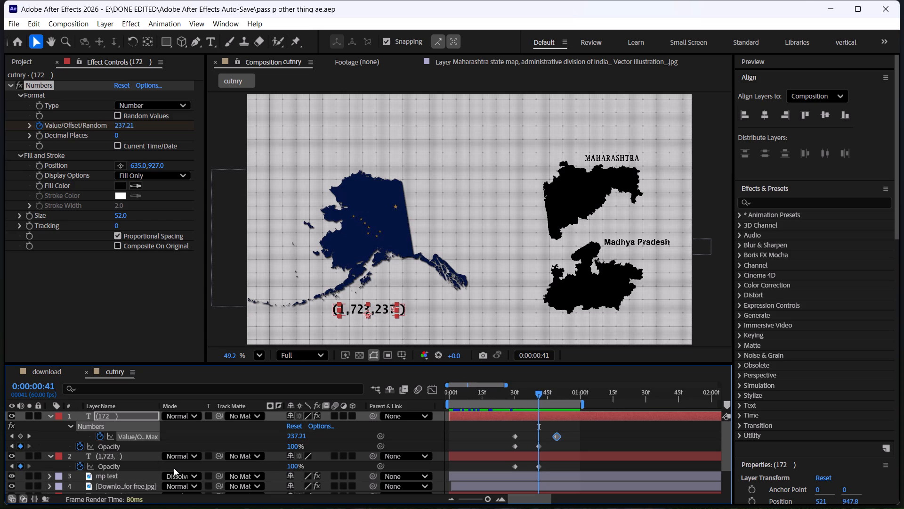
Show the Position properties of both number text layers, then return to their keyframed properties.
{"action": "key", "text": "p"}
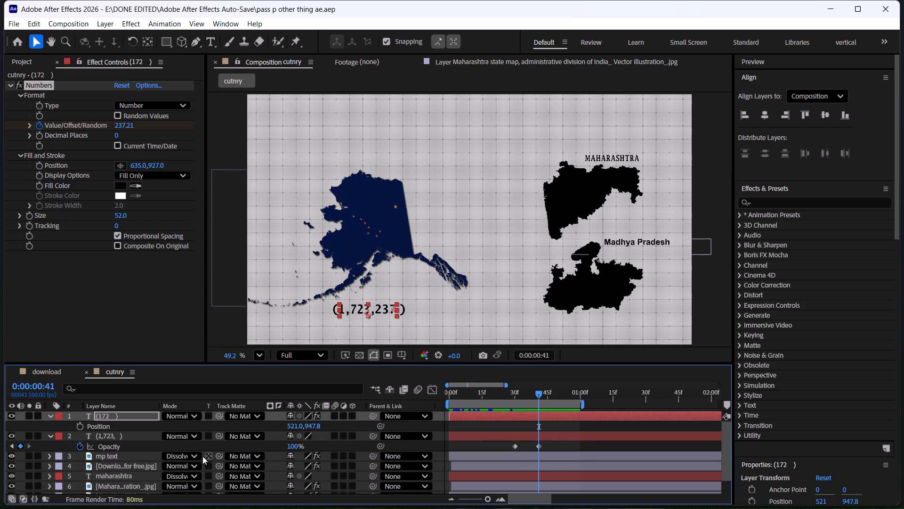
{"action": "left_click", "coordinate": [137, 433]}
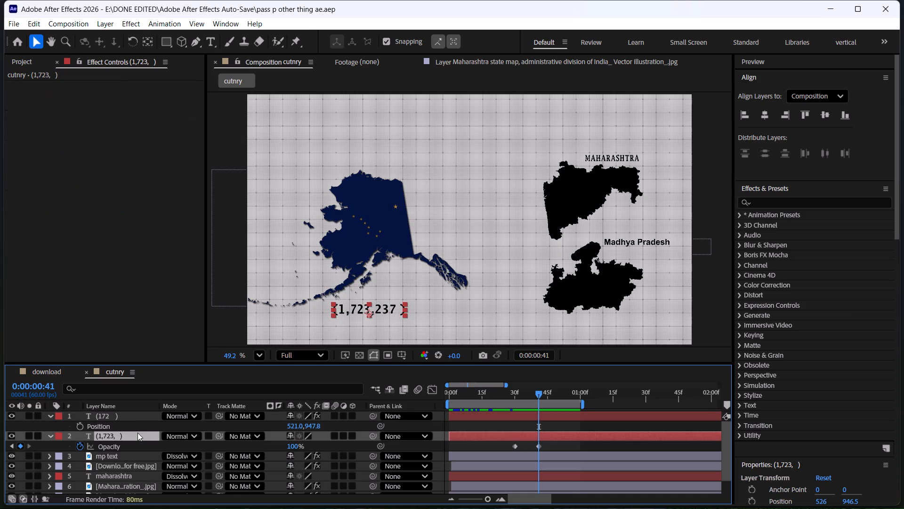
{"action": "left_click", "coordinate": [130, 416], "text": "shift"}
{"action": "key", "text": "p"}
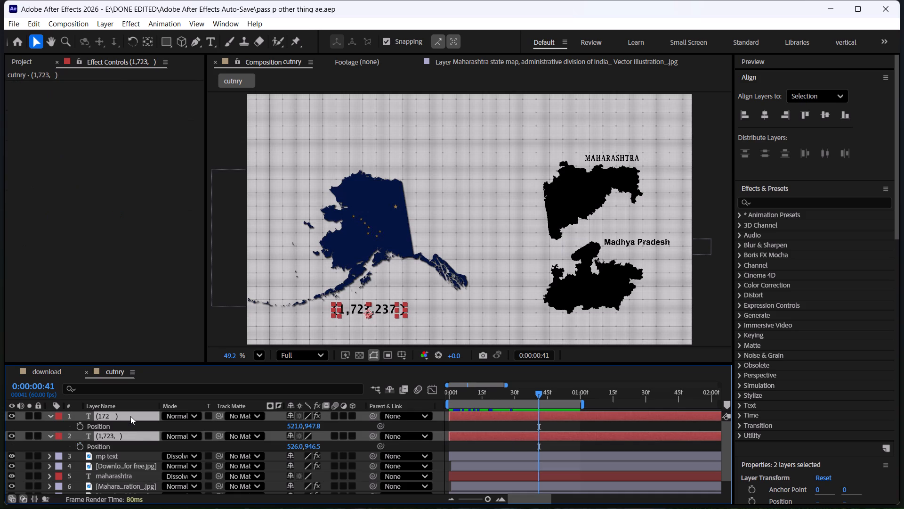
{"action": "key", "text": "u"}
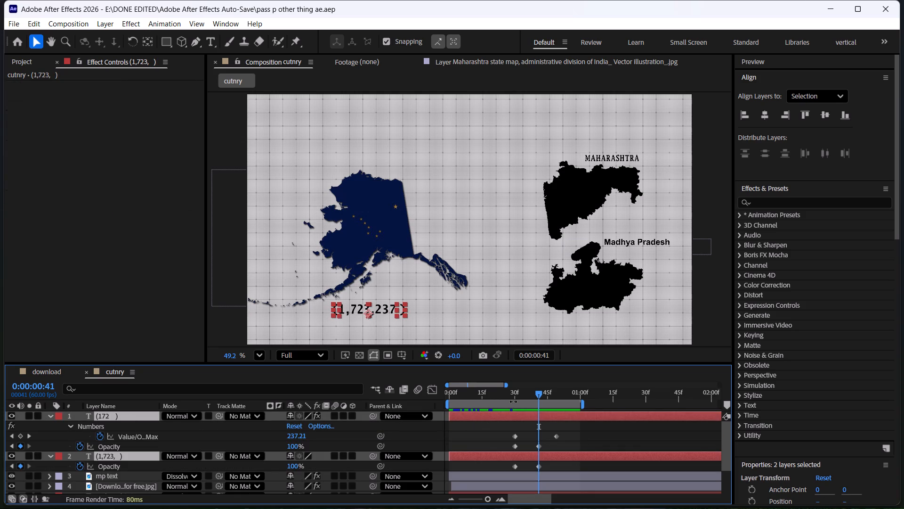
Scrub back and forth between frames 34 and 41 to examine the state labels' entrance movement.
{"action": "left_click_drag", "start_coordinate": [515, 394], "coordinate": [527, 395]}
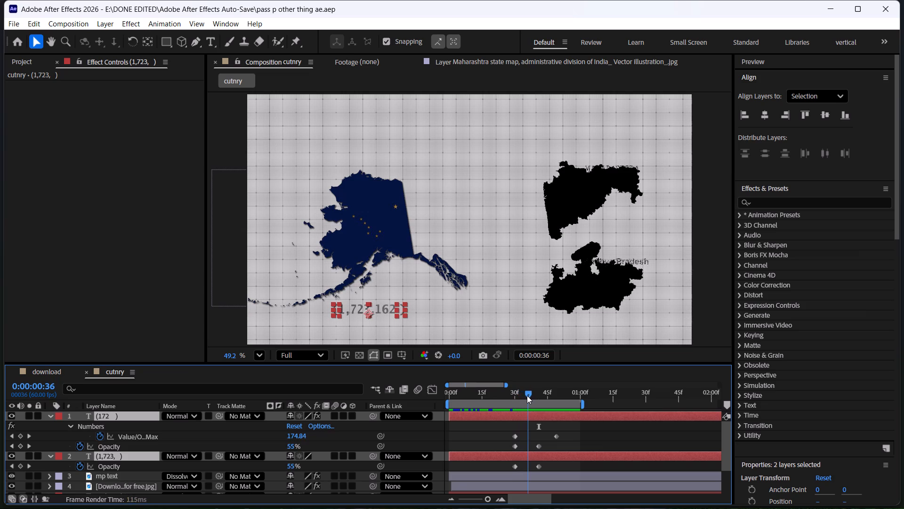
{"action": "left_click_drag", "start_coordinate": [527, 395], "coordinate": [536, 396]}
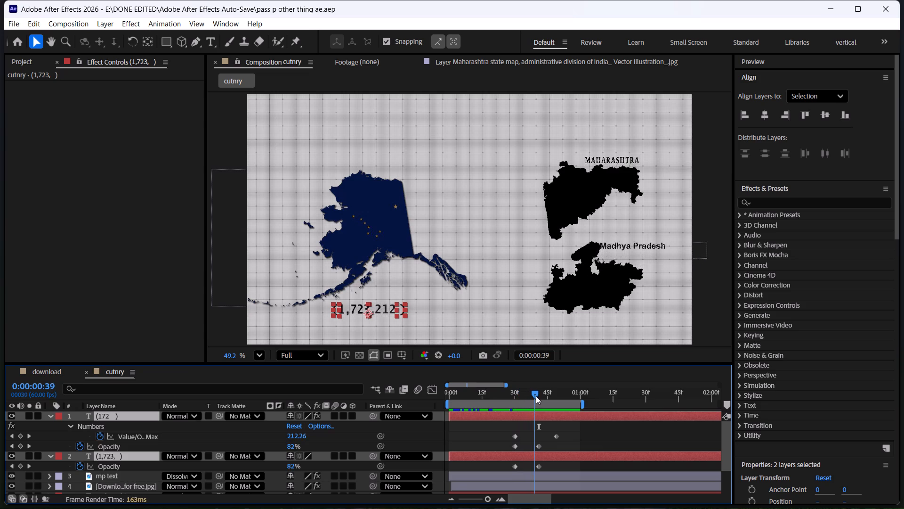
{"action": "left_click_drag", "start_coordinate": [536, 396], "coordinate": [526, 396]}
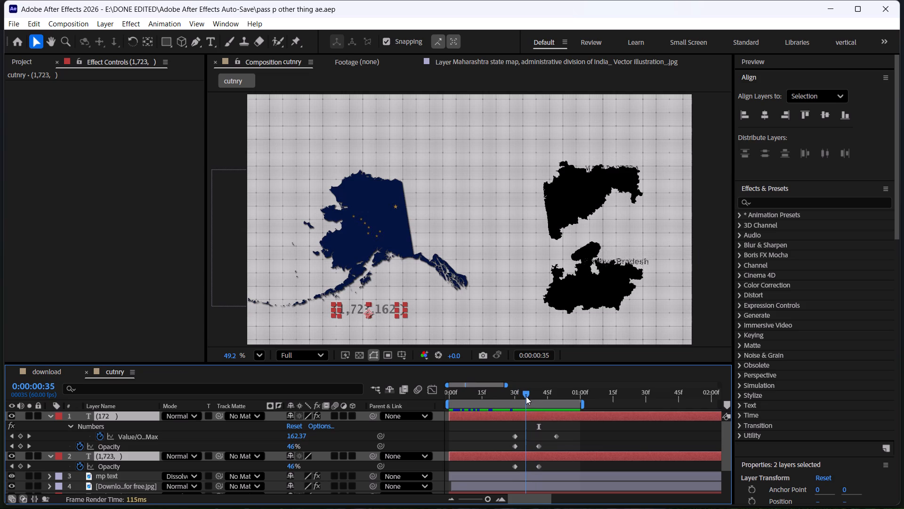
{"action": "left_click_drag", "start_coordinate": [526, 396], "coordinate": [536, 398]}
{"action": "left_click_drag", "start_coordinate": [538, 393], "coordinate": [530, 393]}
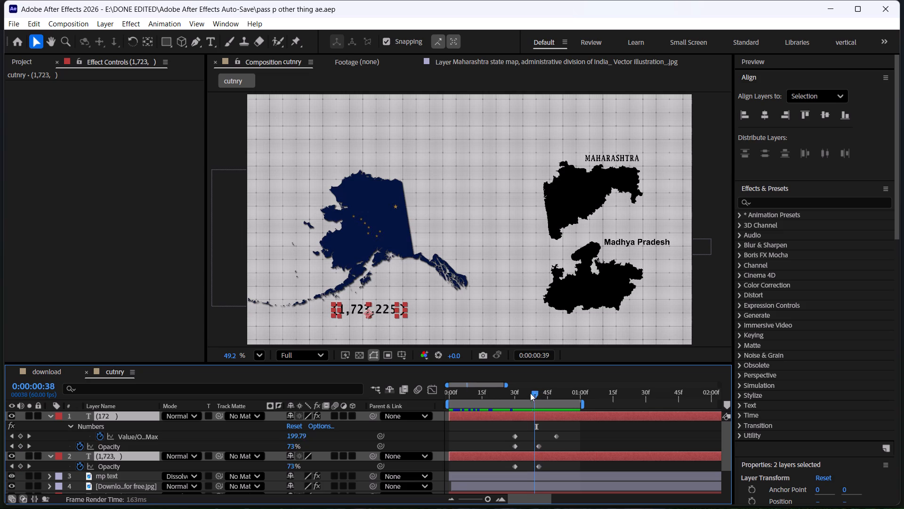
{"action": "left_click_drag", "start_coordinate": [530, 393], "coordinate": [526, 393]}
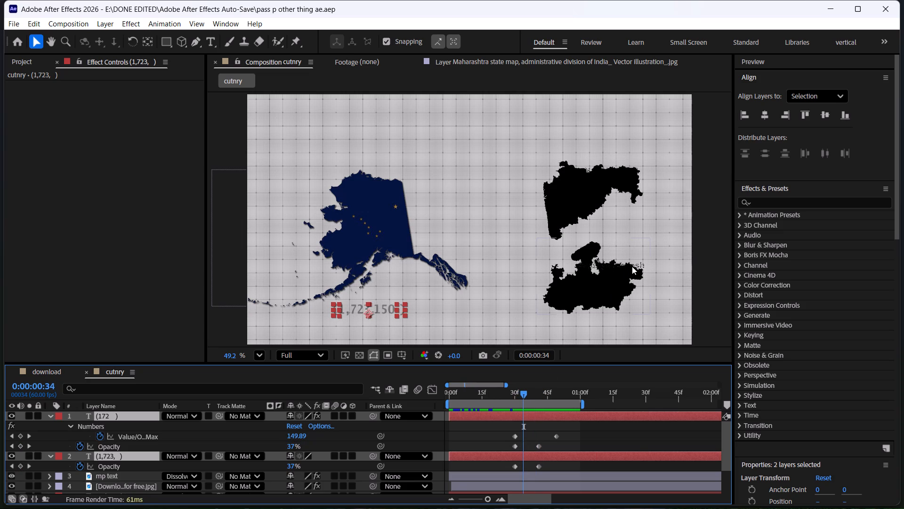
Set the mp text layer's starting Position keyframe at frame 30 to X 1685, keeping Y at 1147.
{"action": "left_click", "coordinate": [635, 266]}
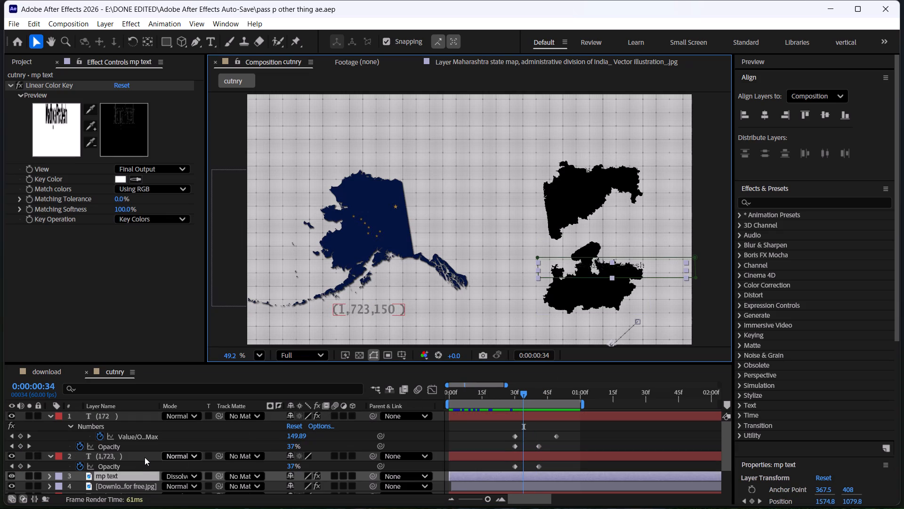
{"action": "key", "text": "u"}
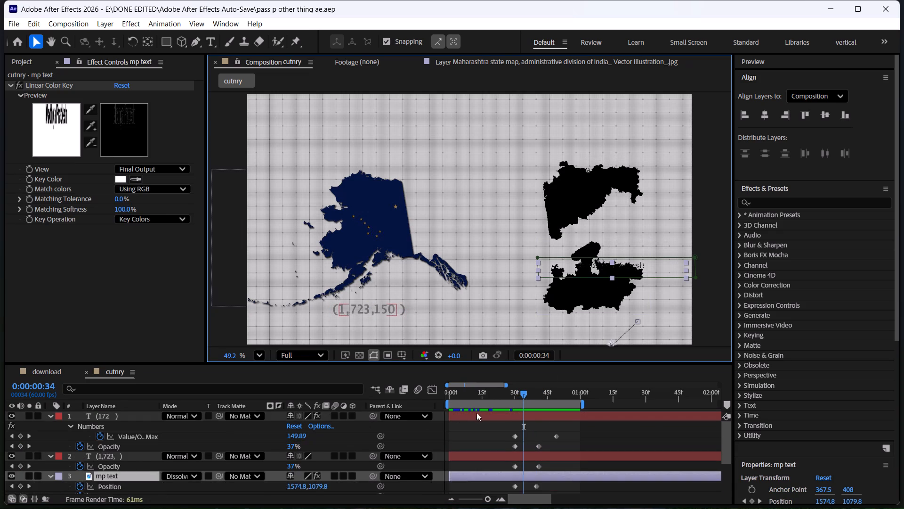
{"action": "scroll", "coordinate": [482, 411], "scroll_direction": "down", "scroll_amount": 1}
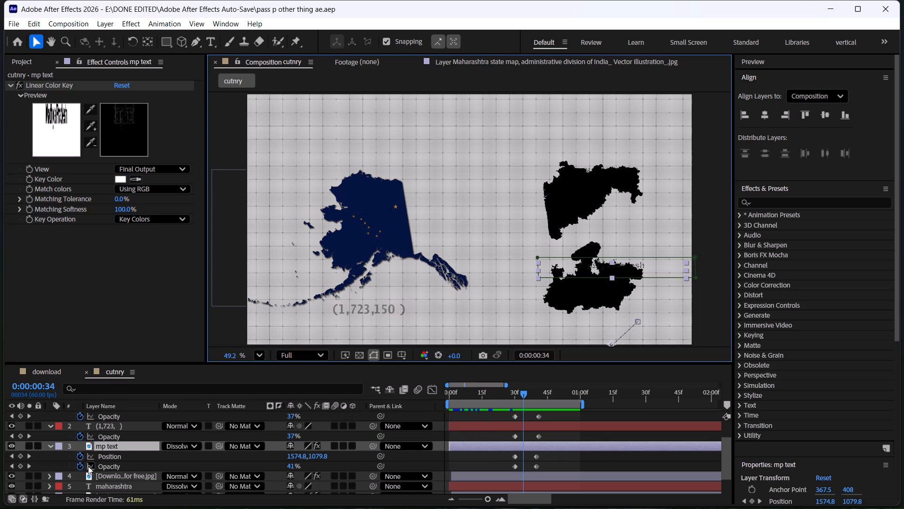
{"action": "left_click", "coordinate": [11, 455]}
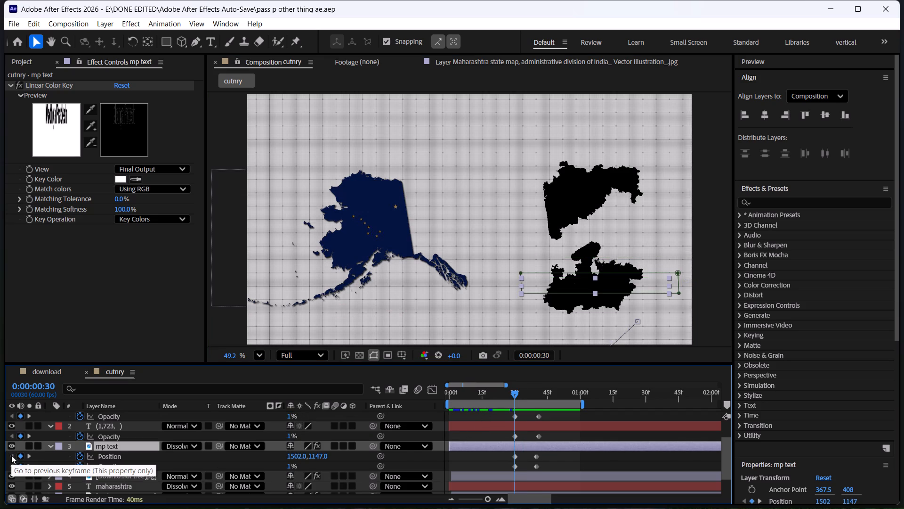
{"action": "left_click_drag", "start_coordinate": [295, 453], "coordinate": [323, 453]}
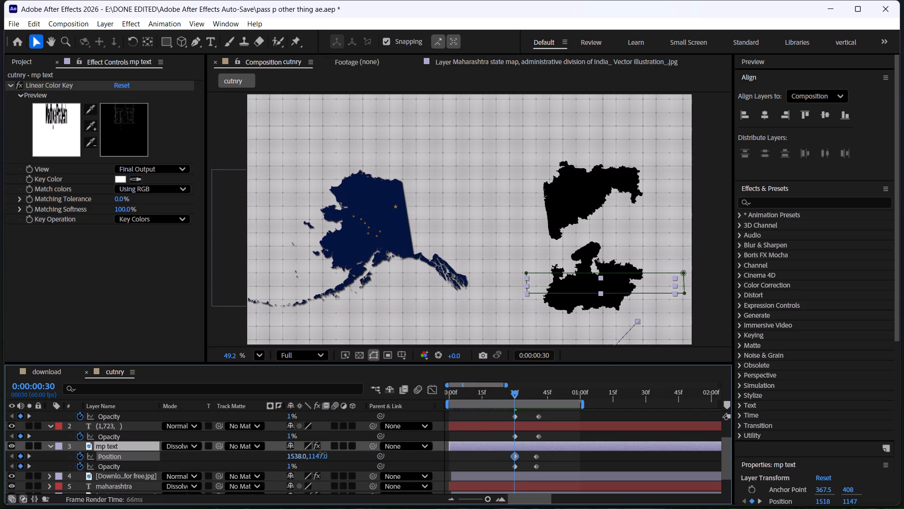
{"action": "left_click_drag", "start_coordinate": [323, 453], "coordinate": [399, 453]}
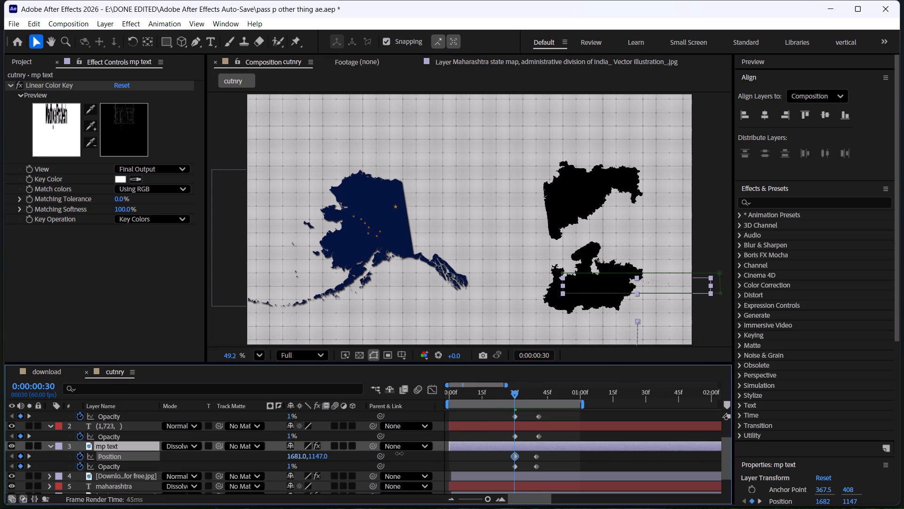
{"action": "left_click_drag", "start_coordinate": [399, 453], "coordinate": [403, 453]}
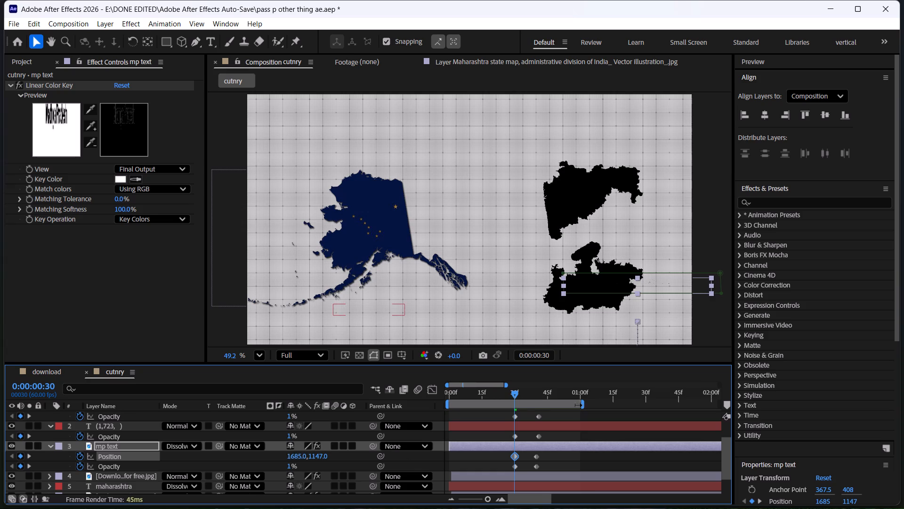
Preview the composition from the start to check the Madhya Pradesh label's new entrance path.
{"action": "left_click_drag", "start_coordinate": [517, 391], "coordinate": [549, 392]}
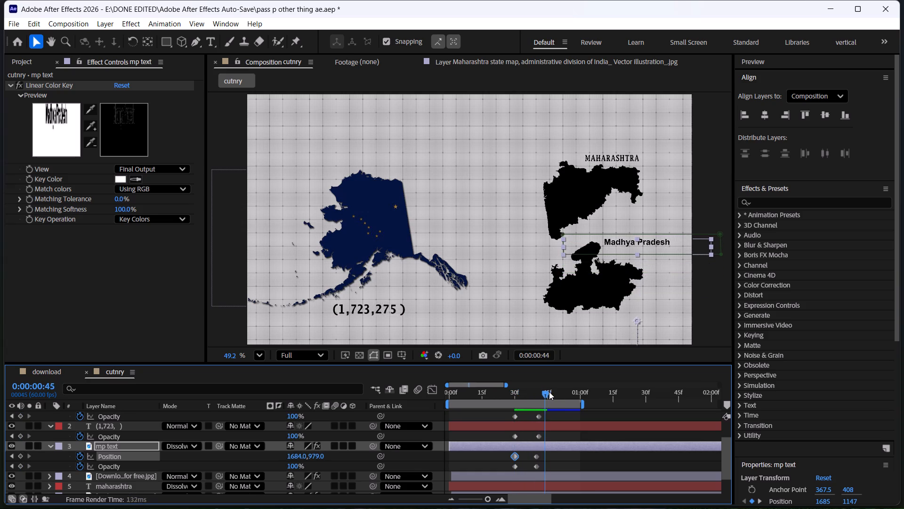
{"action": "left_click_drag", "start_coordinate": [549, 392], "coordinate": [419, 396]}
{"action": "key", "text": "space"}
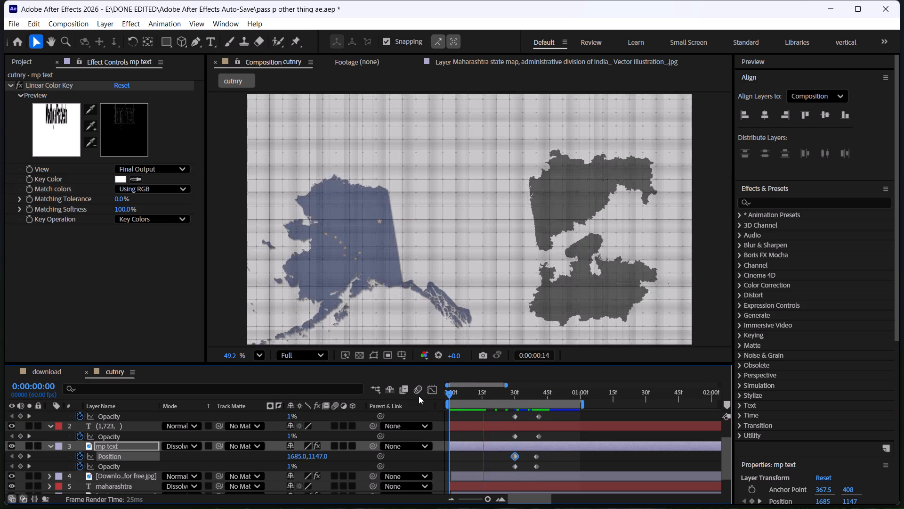
{"action": "key", "text": "space"}
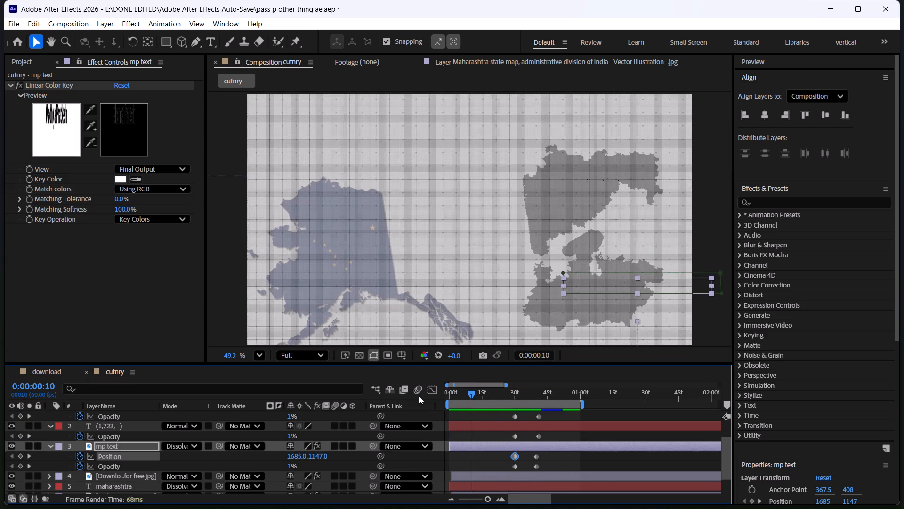
{"action": "key", "text": "space"}
{"action": "key", "text": "space"}
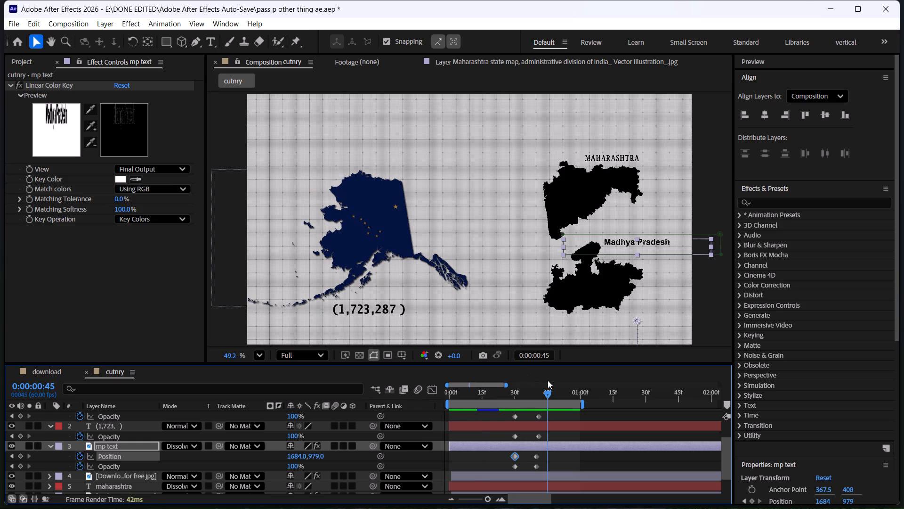
Save the project.
{"action": "key", "text": "ctrl+s"}
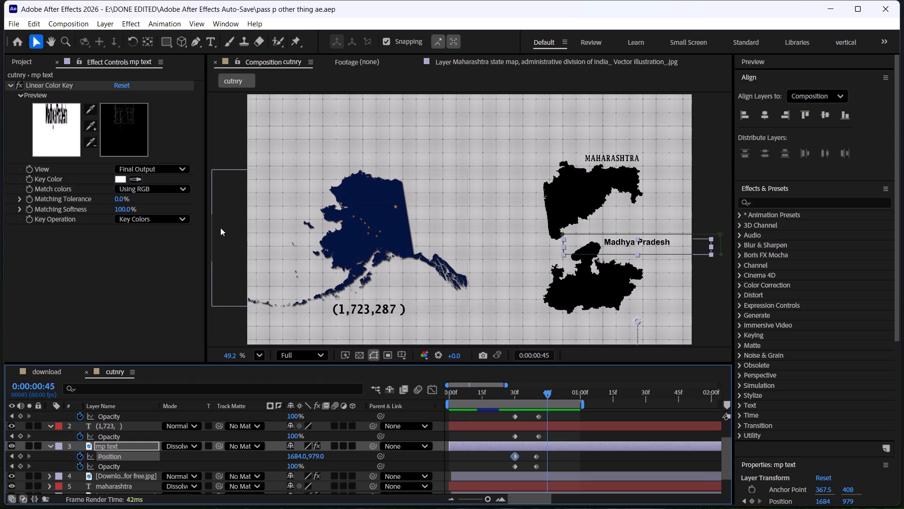
Maximize the composition view to full screen, play the map animation, and compare it with the Alaska reference video in the browser.
{"action": "left_click", "coordinate": [226, 163]}
{"action": "key", "text": "grave"}
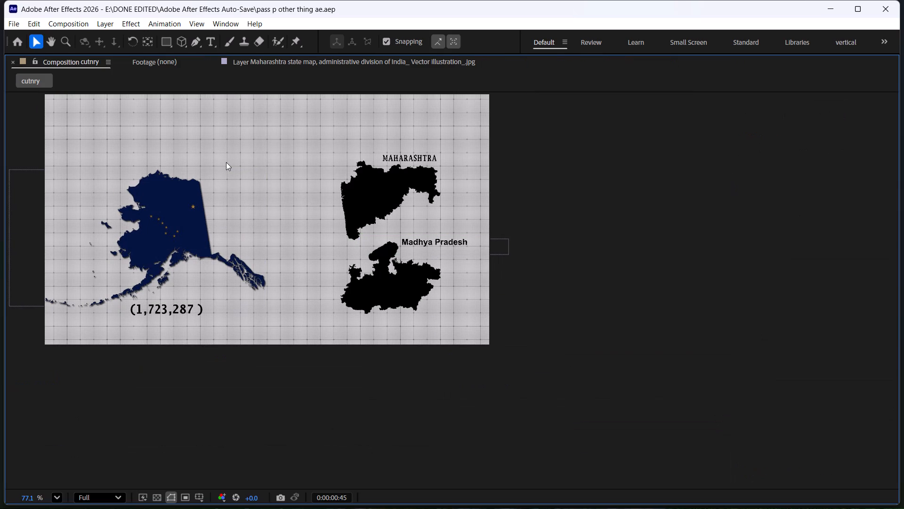
{"action": "key", "text": "ctrl+backslash"}
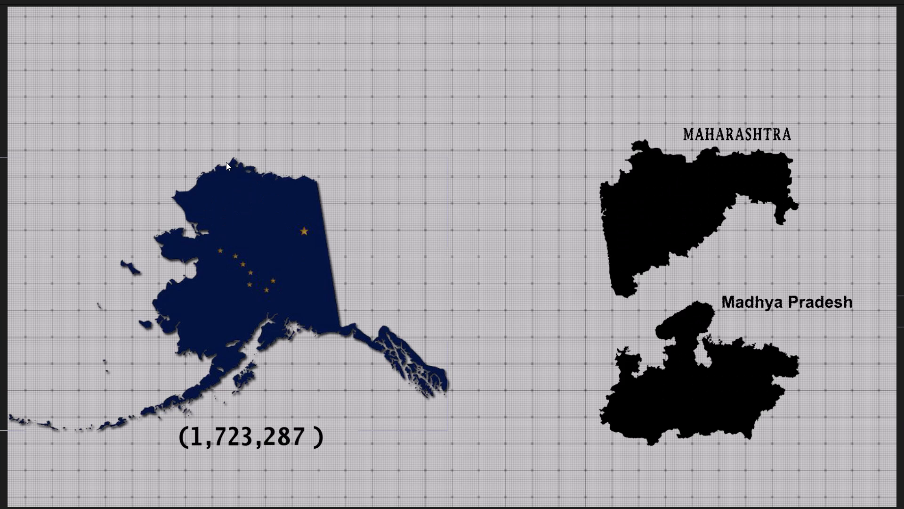
{"action": "key", "text": "space"}
{"action": "key", "text": "space"}
{"action": "left_click", "coordinate": [378, 126]}
{"action": "key", "text": "space"}
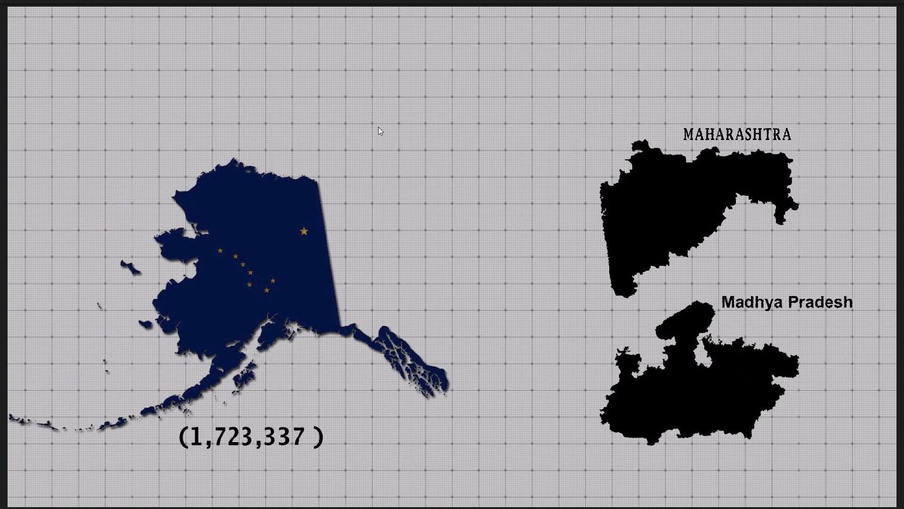
{"action": "key", "text": "space"}
{"action": "key", "text": "space"}
{"action": "key", "text": "space"}
{"action": "key", "text": "space"}
{"action": "key", "text": "space"}
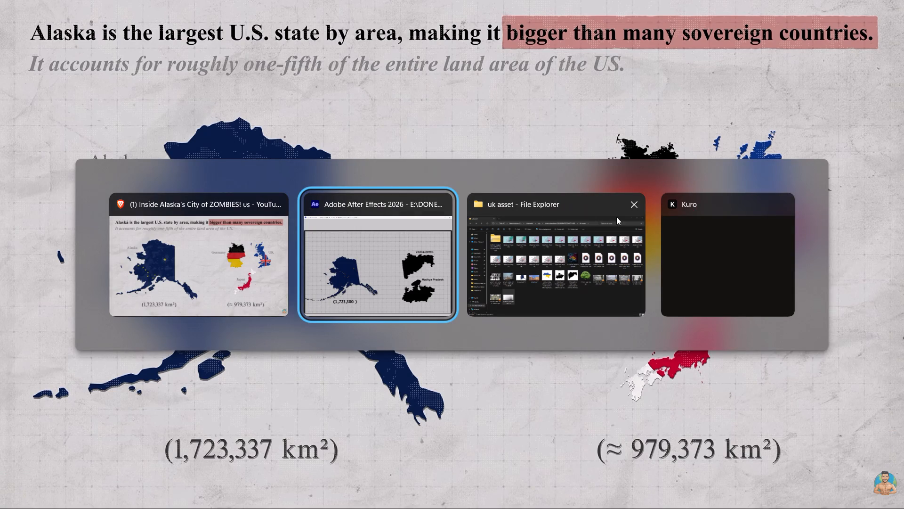
Close the uk asset File Explorer window.
{"action": "left_click", "coordinate": [637, 208]}
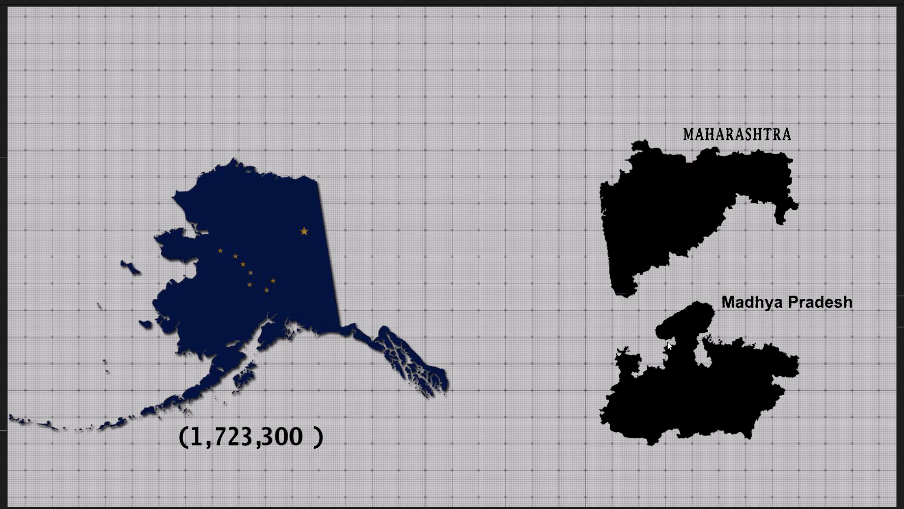
Return to After Effects and restore the full panel layout, with the application window filling the screen.
{"action": "key", "text": "grave"}
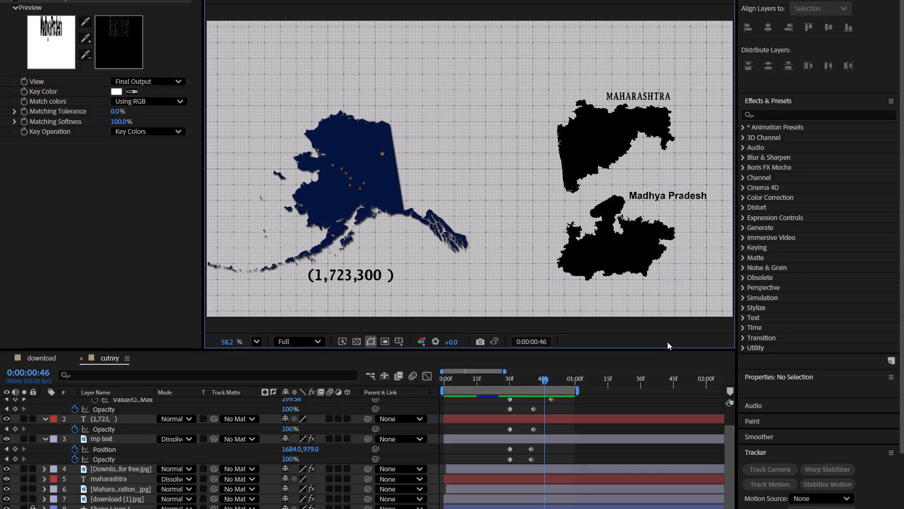
{"action": "key", "text": "ctrl+backslash"}
{"action": "key", "text": "ctrl+backslash"}
Save the project.
{"action": "key", "text": "ctrl+s"}
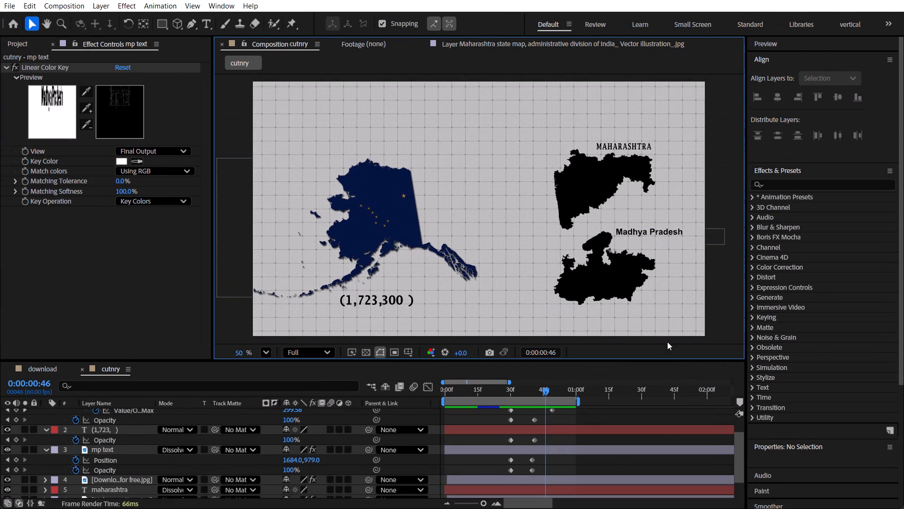
Collapse the revealed keyframe properties of all layers in the cutnry timeline.
{"action": "key", "text": "u"}
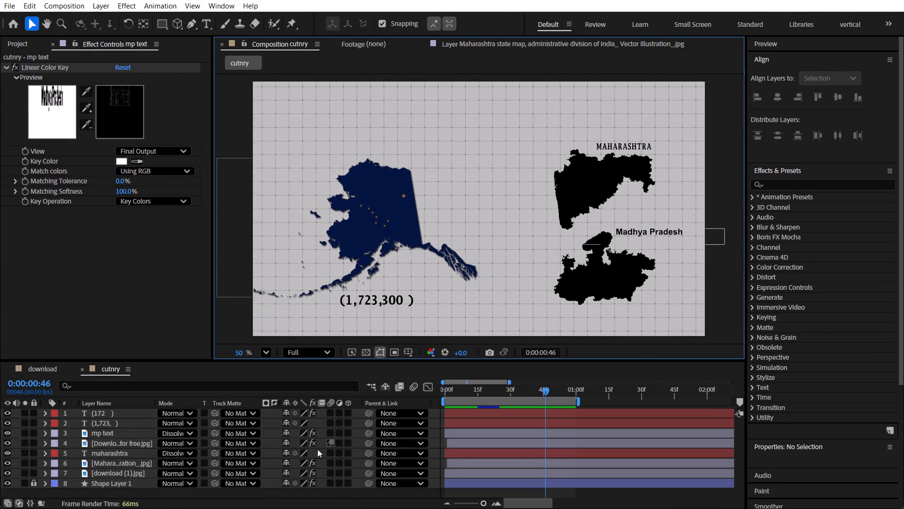
Scrub through the cutnry animation to examine how the maps, labels and number counter enter.
{"action": "left_click", "coordinate": [300, 495]}
{"action": "left_click_drag", "start_coordinate": [486, 386], "coordinate": [439, 389]}
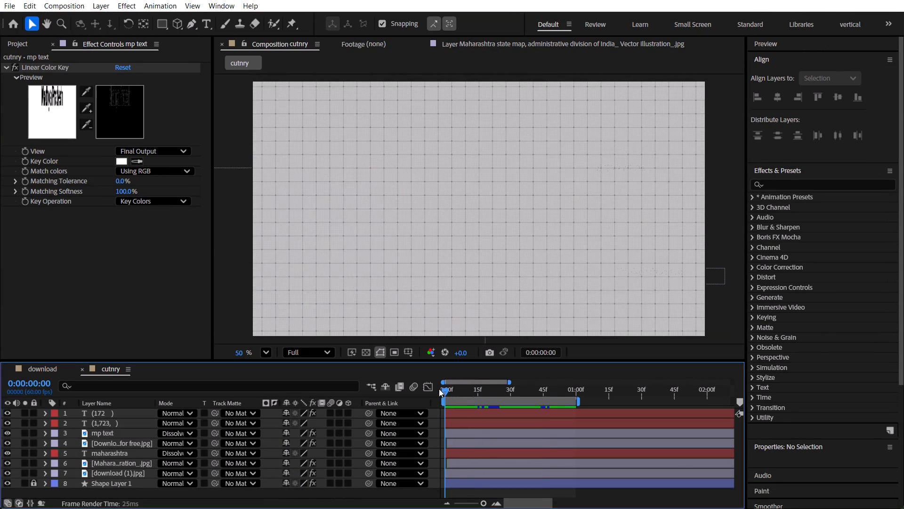
{"action": "left_click_drag", "start_coordinate": [439, 389], "coordinate": [566, 394]}
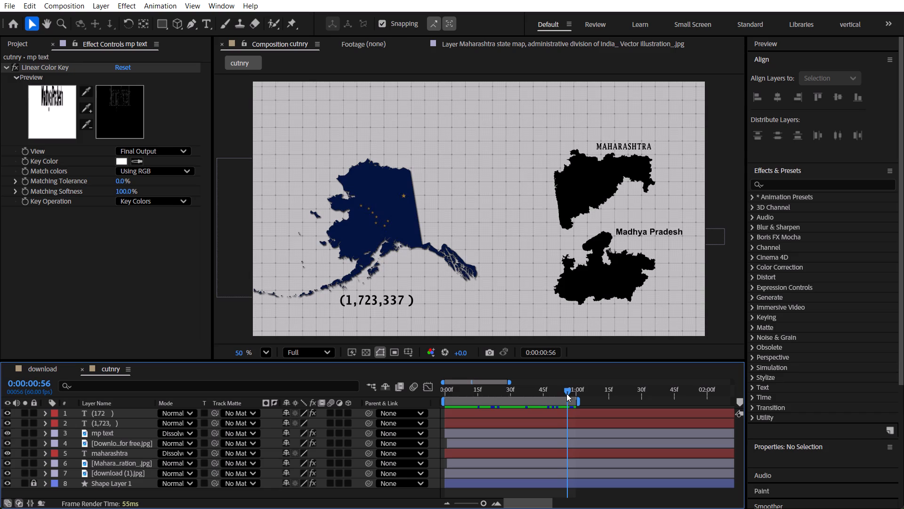
{"action": "left_click_drag", "start_coordinate": [566, 394], "coordinate": [465, 378]}
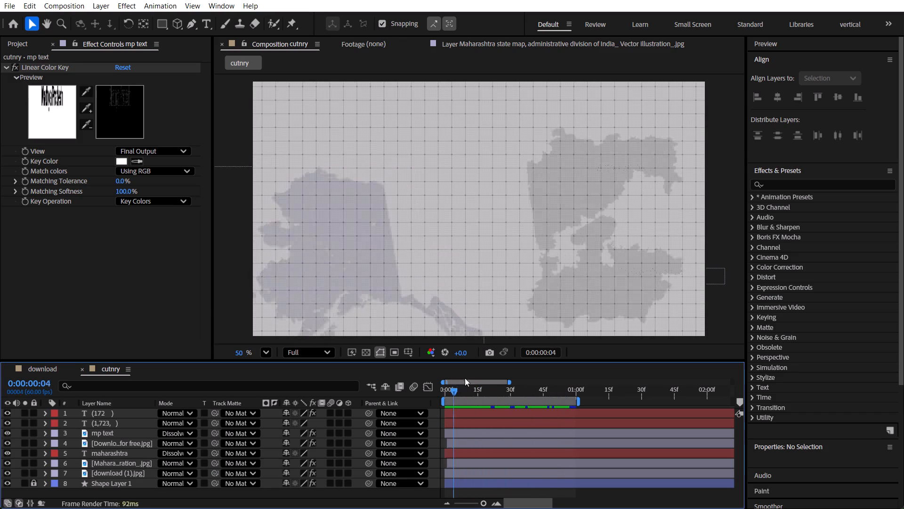
{"action": "left_click_drag", "start_coordinate": [465, 378], "coordinate": [452, 383]}
{"action": "left_click_drag", "start_coordinate": [452, 383], "coordinate": [468, 375]}
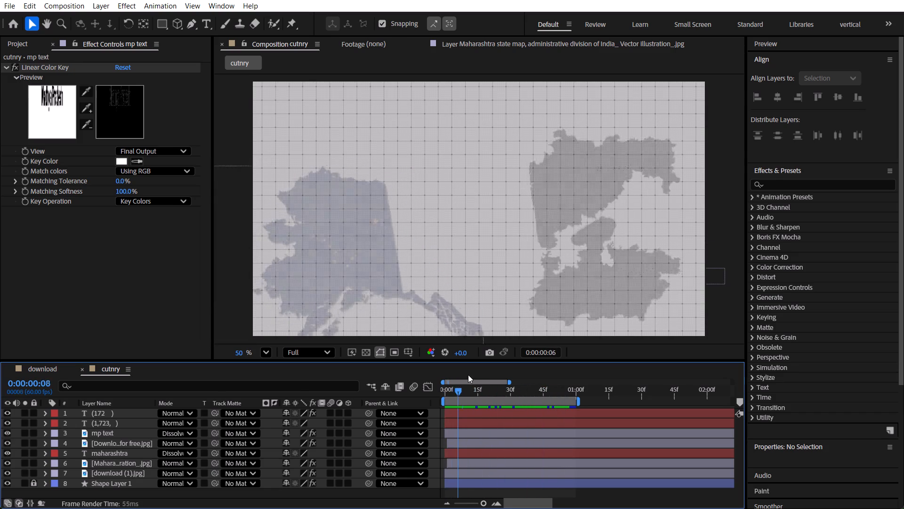
{"action": "left_click_drag", "start_coordinate": [468, 375], "coordinate": [513, 380]}
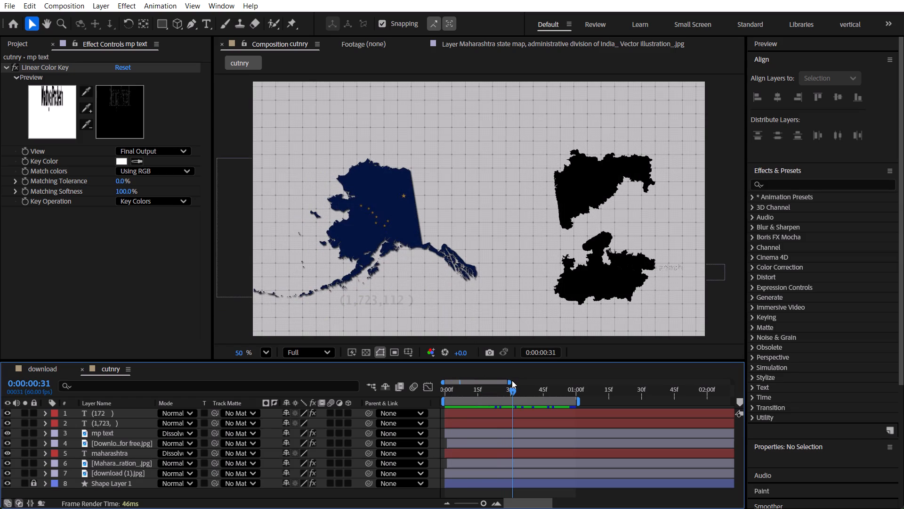
Reveal the keyframed properties of all layers and select the Alaska map layer, download (1).jpg.
{"action": "key", "text": "u"}
{"action": "scroll", "coordinate": [263, 427], "scroll_direction": "down", "scroll_amount": 4}
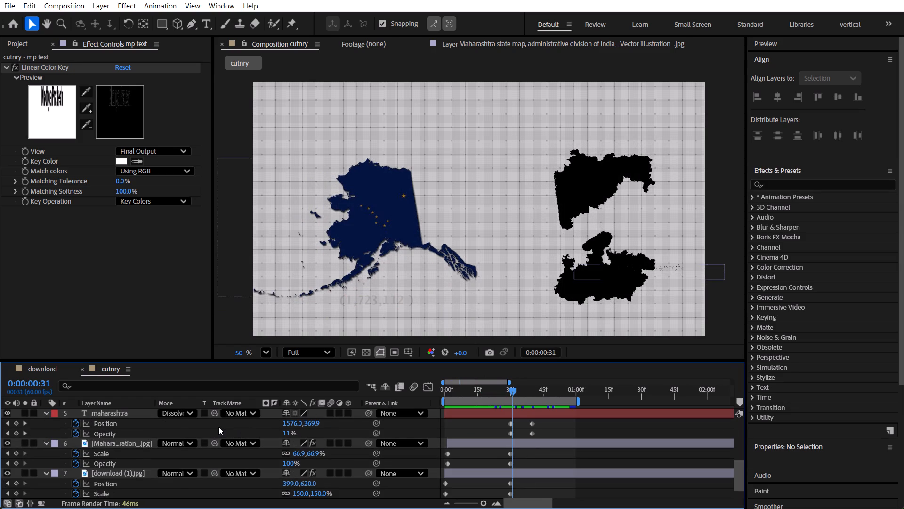
{"action": "left_click", "coordinate": [128, 441]}
{"action": "scroll", "coordinate": [128, 441], "scroll_direction": "down", "scroll_amount": 2}
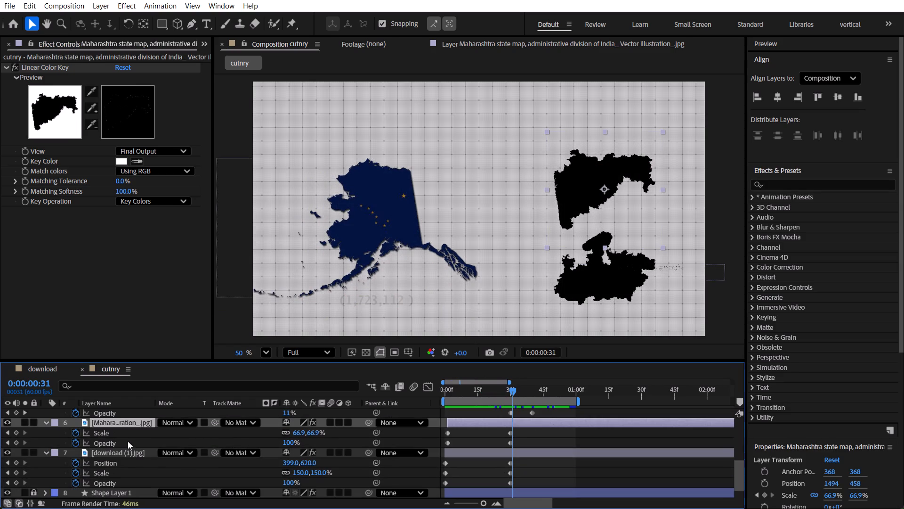
{"action": "scroll", "coordinate": [128, 441], "scroll_direction": "down", "scroll_amount": 1}
{"action": "left_click", "coordinate": [120, 450]}
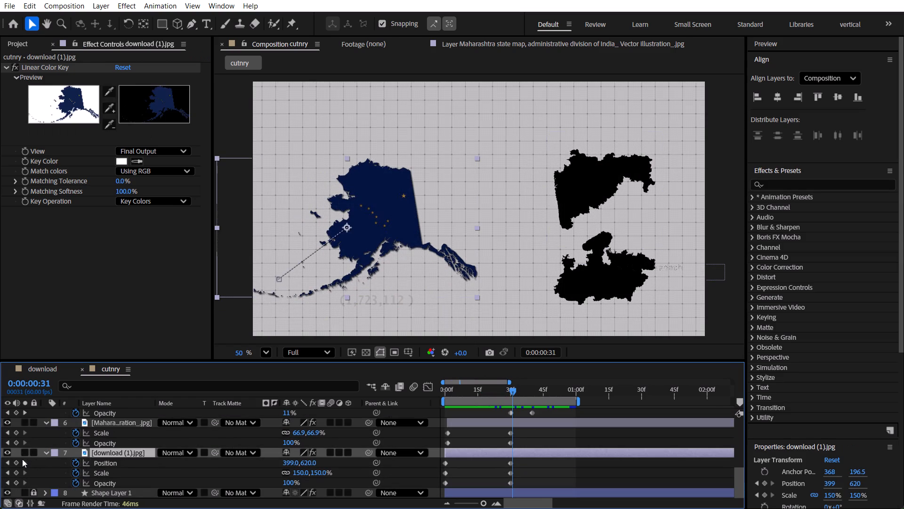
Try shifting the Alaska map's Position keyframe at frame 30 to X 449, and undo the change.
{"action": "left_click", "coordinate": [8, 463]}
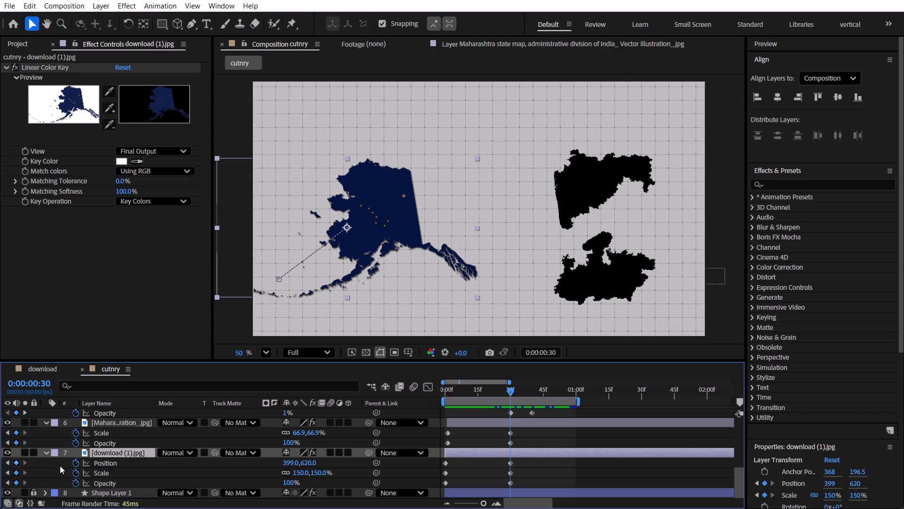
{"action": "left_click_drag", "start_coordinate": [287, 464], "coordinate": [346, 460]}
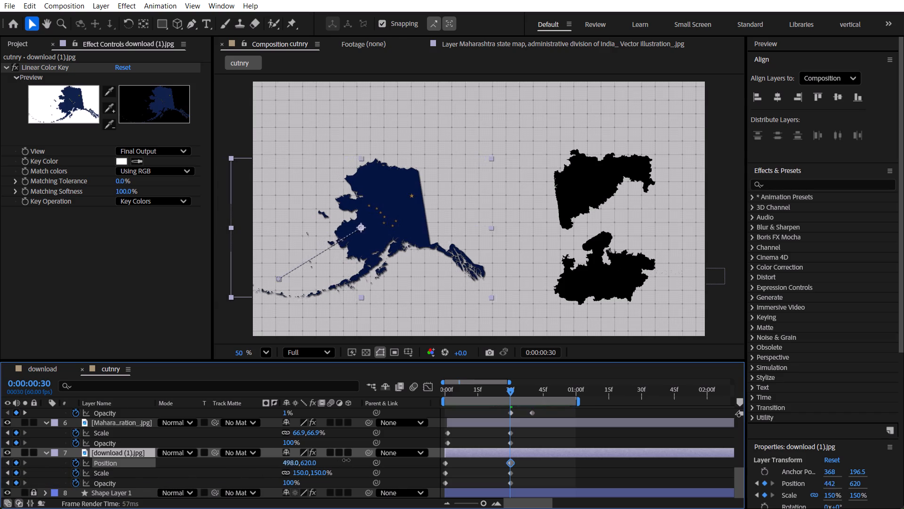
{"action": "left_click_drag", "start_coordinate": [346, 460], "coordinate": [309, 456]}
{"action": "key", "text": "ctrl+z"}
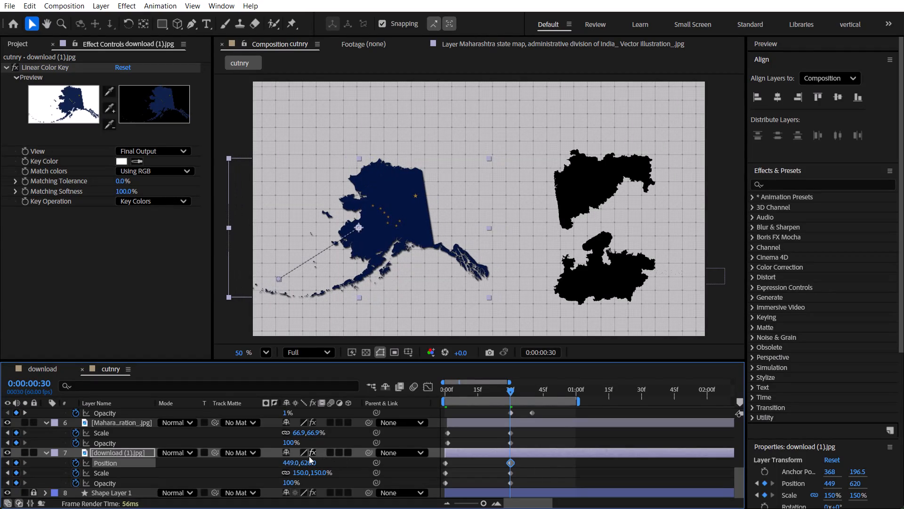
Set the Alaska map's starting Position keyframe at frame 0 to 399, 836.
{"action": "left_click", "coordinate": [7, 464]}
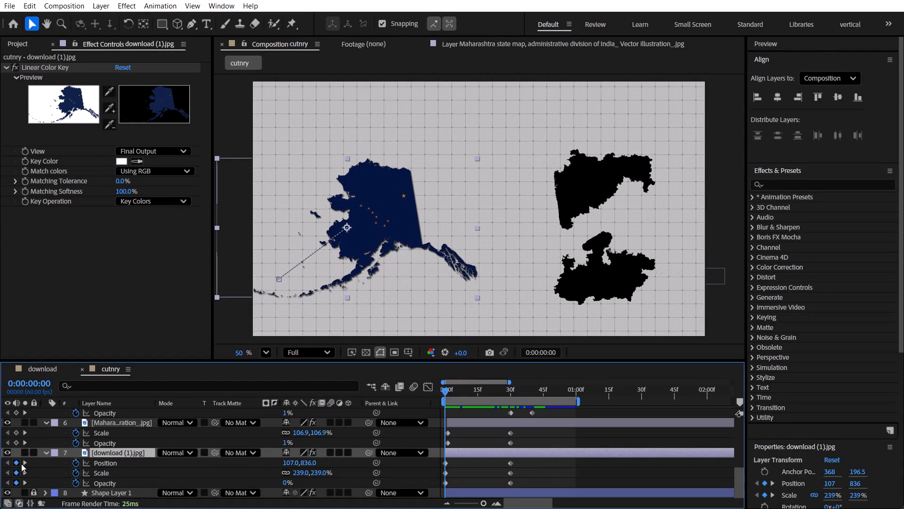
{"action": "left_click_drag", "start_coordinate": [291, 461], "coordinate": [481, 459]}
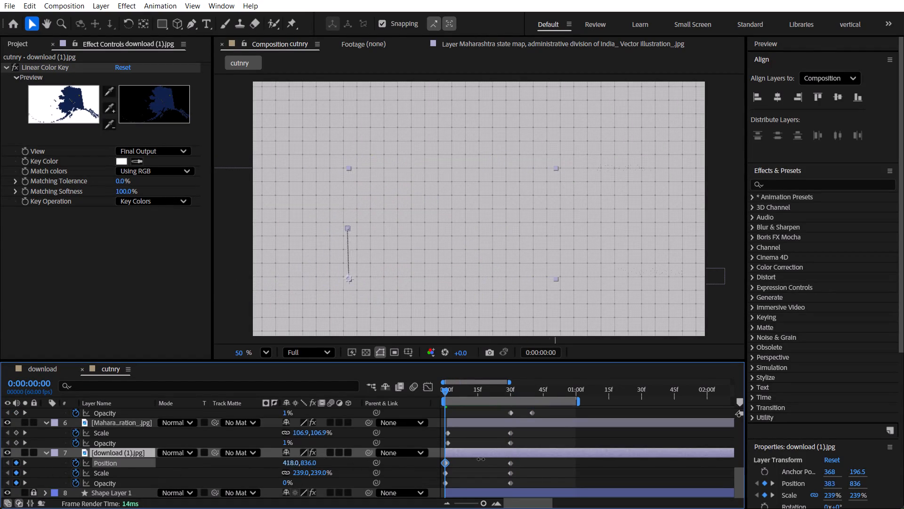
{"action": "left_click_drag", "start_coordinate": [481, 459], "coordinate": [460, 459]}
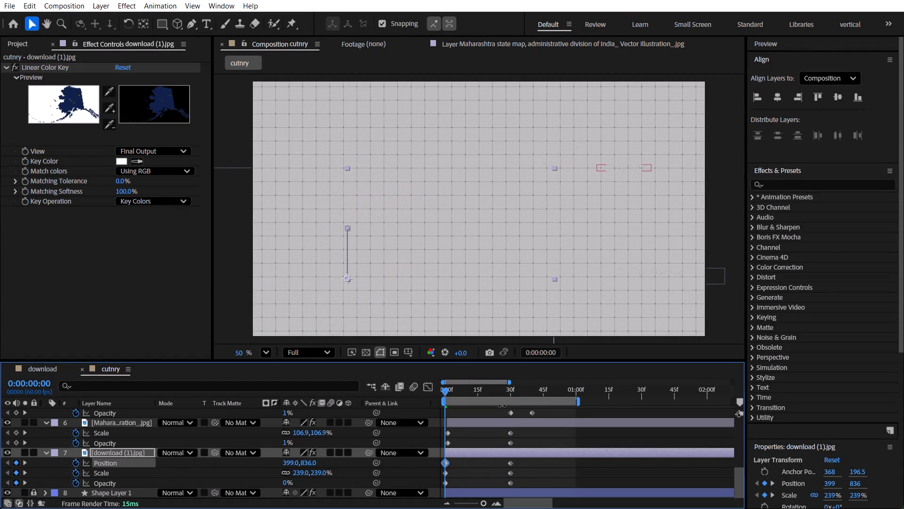
Scrub through the map entrances and look over the layers' keyframes to judge the Alaska map's motion path.
{"action": "left_click_drag", "start_coordinate": [448, 388], "coordinate": [489, 394]}
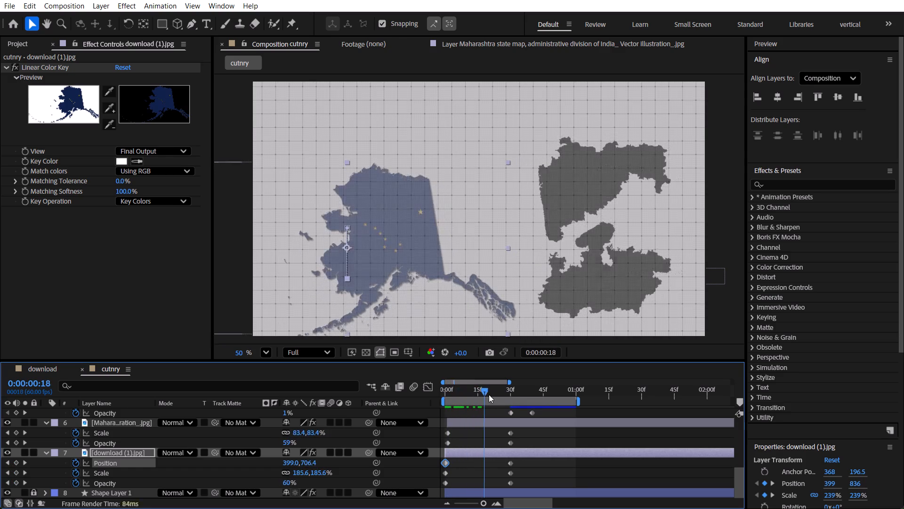
{"action": "left_click_drag", "start_coordinate": [489, 394], "coordinate": [426, 405]}
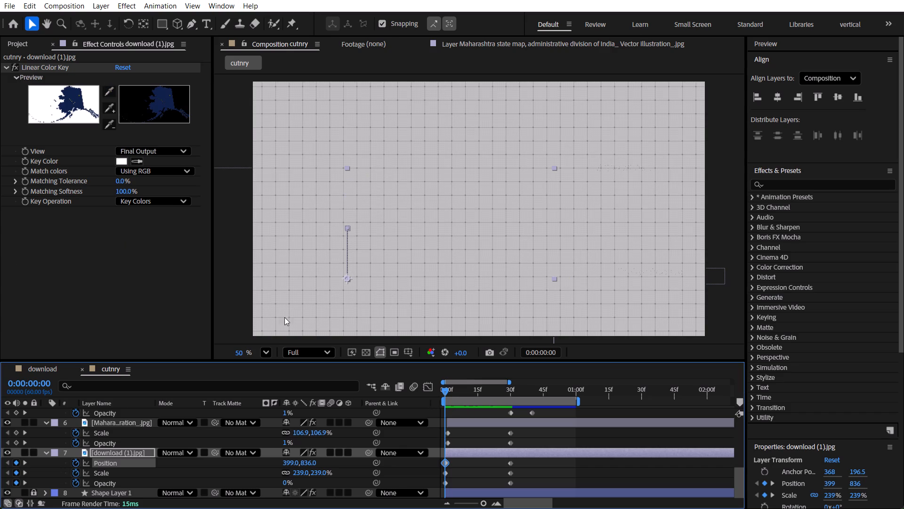
{"action": "scroll", "coordinate": [456, 441], "scroll_direction": "up", "scroll_amount": 1}
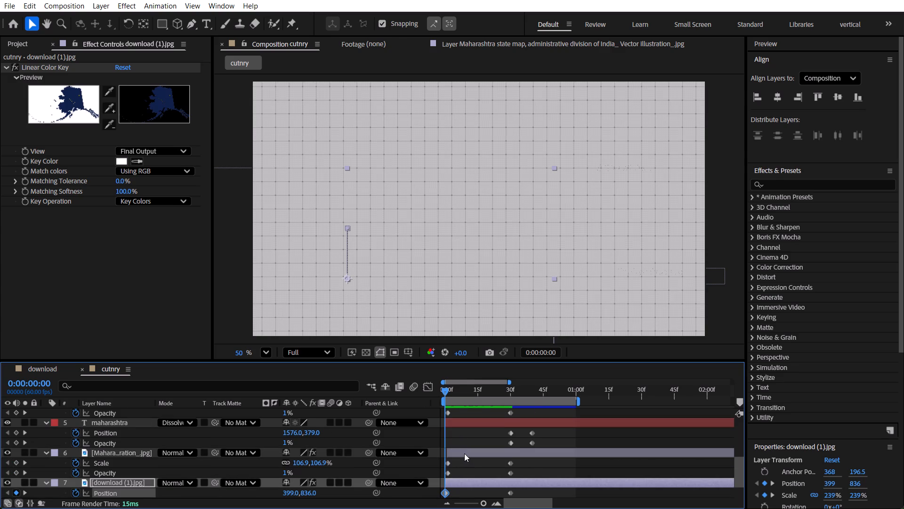
{"action": "scroll", "coordinate": [464, 453], "scroll_direction": "up", "scroll_amount": 6}
{"action": "scroll", "coordinate": [465, 453], "scroll_direction": "down", "scroll_amount": 2}
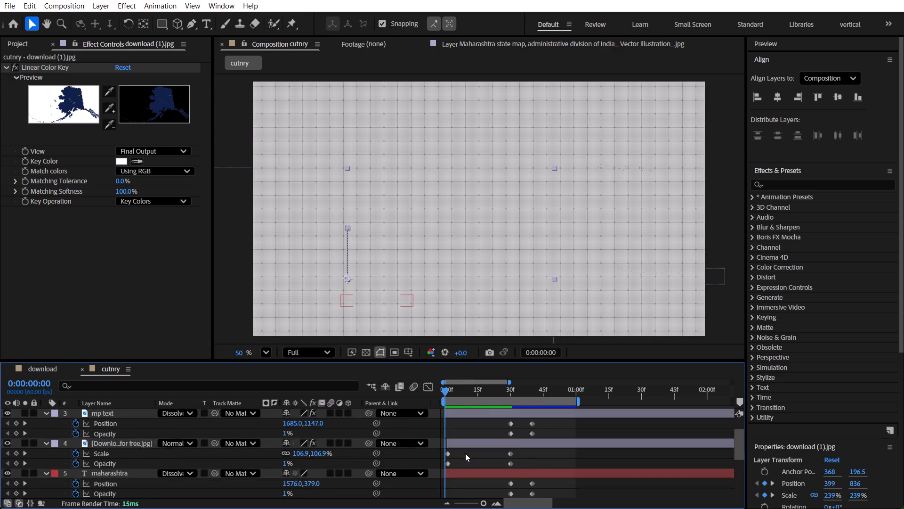
{"action": "scroll", "coordinate": [465, 453], "scroll_direction": "down", "scroll_amount": 4}
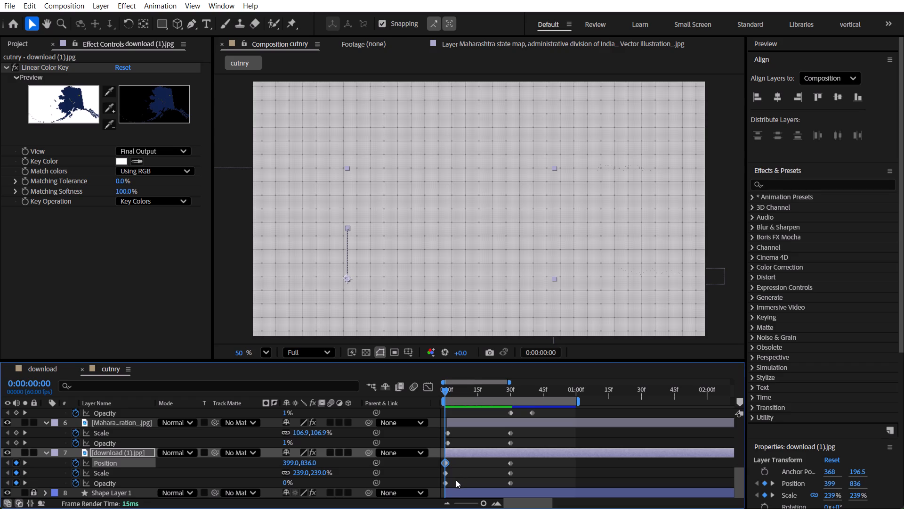
{"action": "left_click_drag", "start_coordinate": [447, 392], "coordinate": [452, 392]}
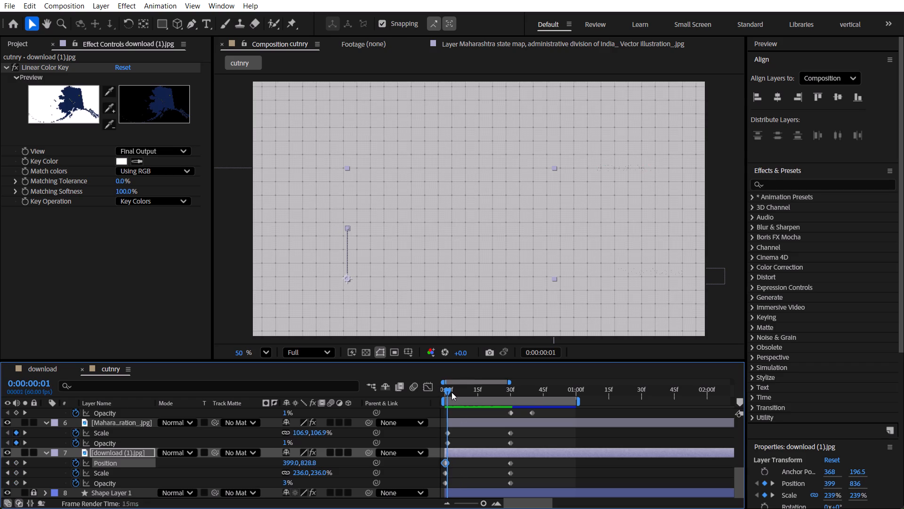
{"action": "left_click_drag", "start_coordinate": [452, 392], "coordinate": [480, 398]}
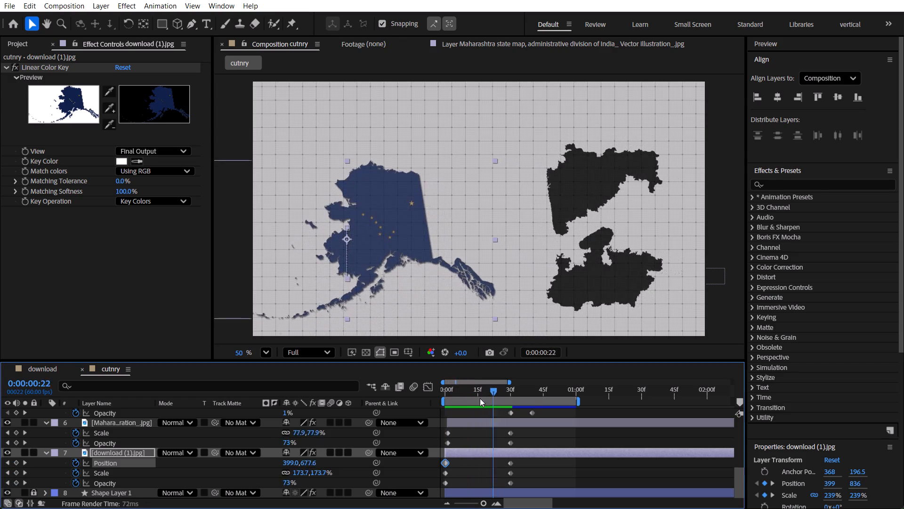
{"action": "left_click_drag", "start_coordinate": [480, 398], "coordinate": [477, 403]}
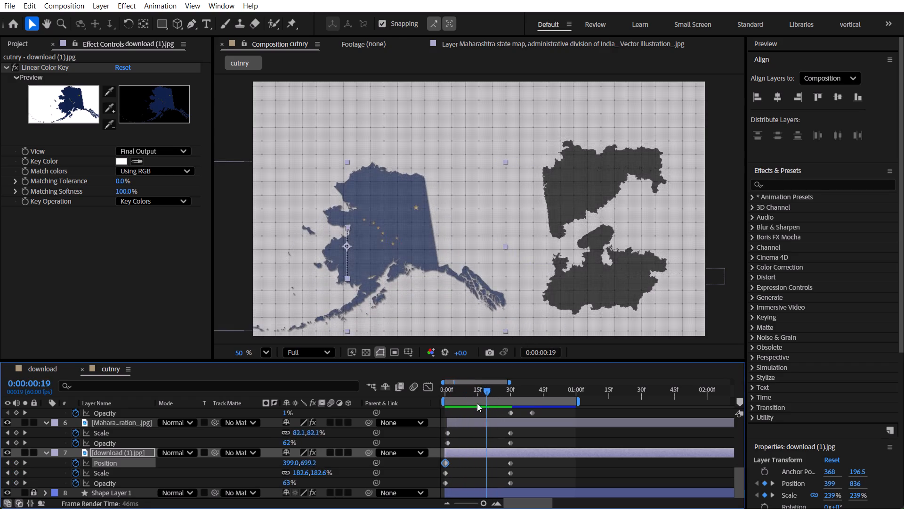
{"action": "left_click_drag", "start_coordinate": [477, 403], "coordinate": [465, 404]}
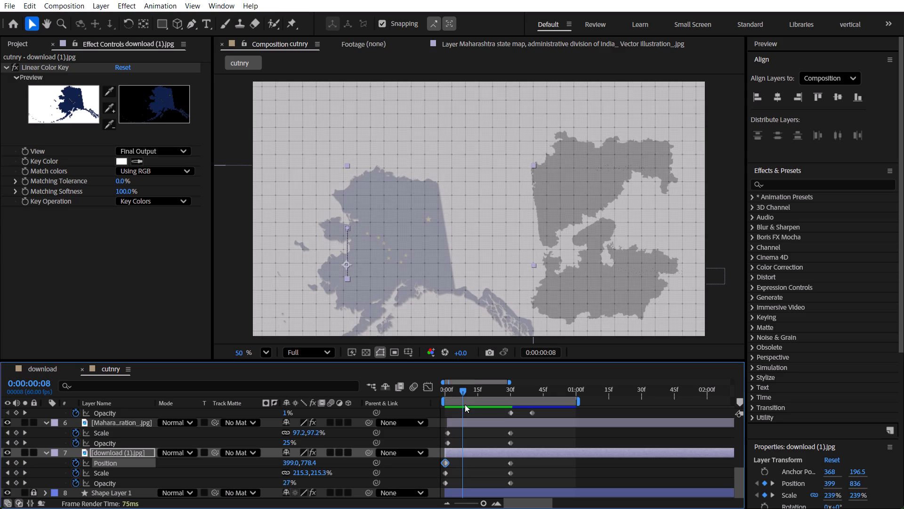
{"action": "left_click_drag", "start_coordinate": [465, 404], "coordinate": [562, 422]}
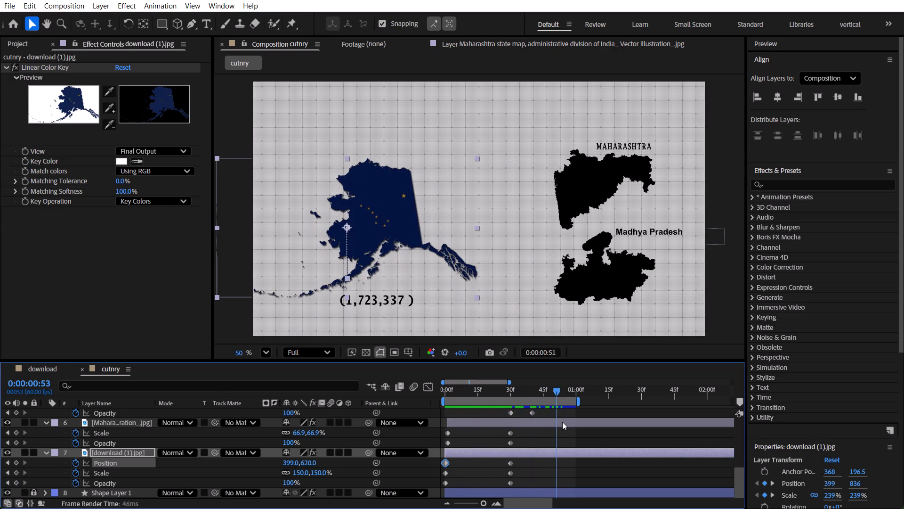
{"action": "left_click_drag", "start_coordinate": [562, 422], "coordinate": [444, 414]}
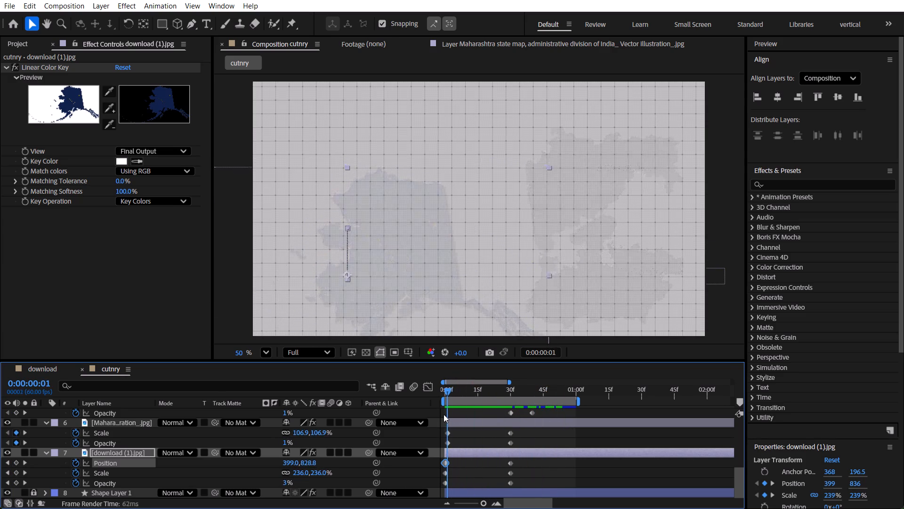
{"action": "left_click_drag", "start_coordinate": [444, 414], "coordinate": [487, 426]}
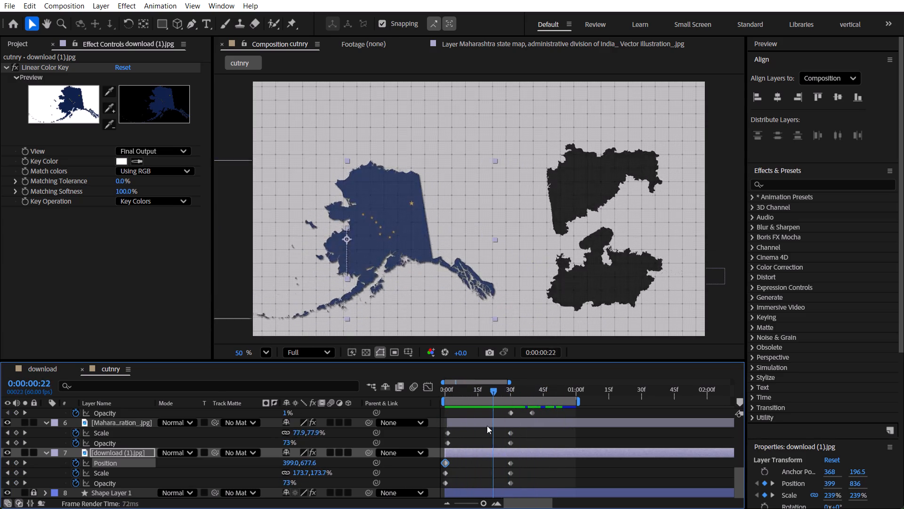
{"action": "left_click_drag", "start_coordinate": [487, 426], "coordinate": [431, 419]}
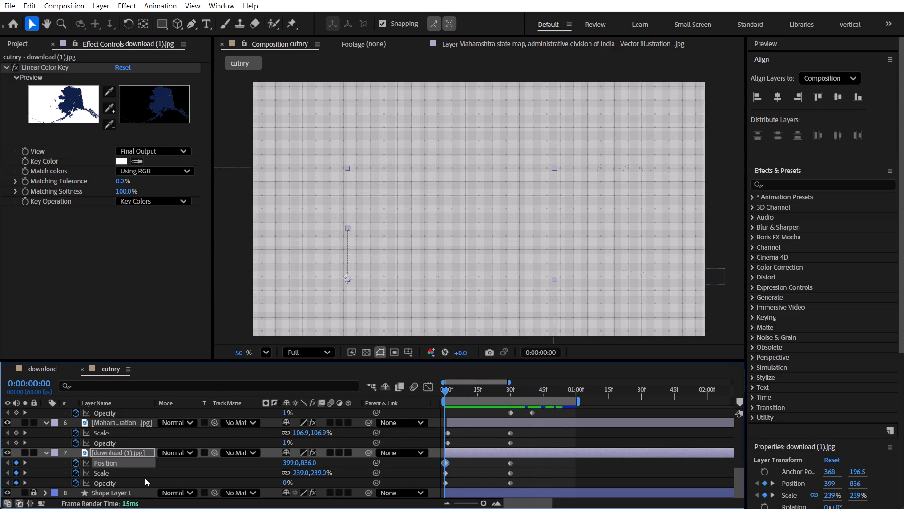
Set the Alaska map's starting Position keyframe at frame 0 to 346, 836 and preview the entrance.
{"action": "left_click_drag", "start_coordinate": [286, 463], "coordinate": [262, 463]}
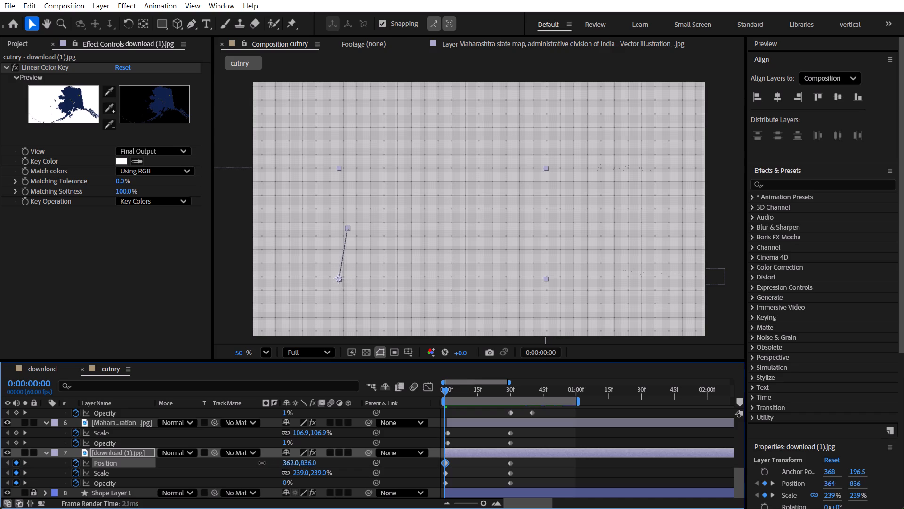
{"action": "left_click_drag", "start_coordinate": [262, 463], "coordinate": [255, 463]}
{"action": "left_click_drag", "start_coordinate": [446, 391], "coordinate": [479, 391]}
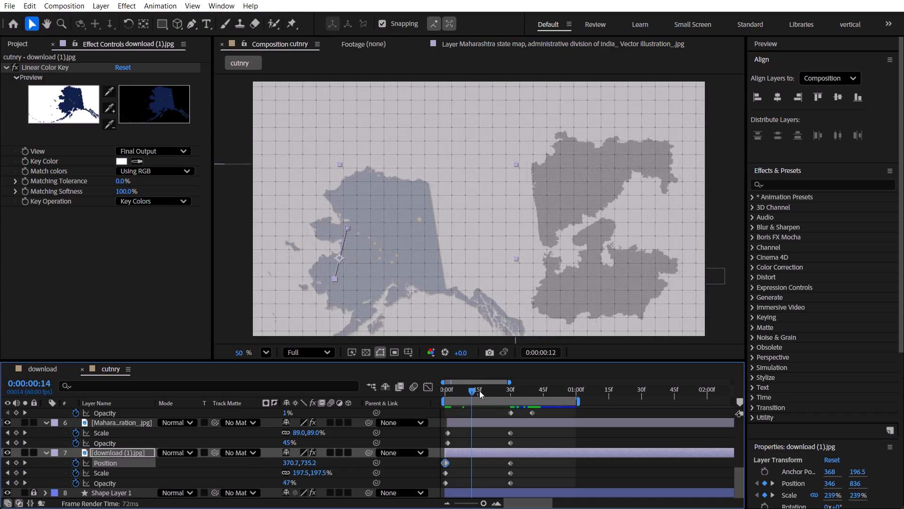
{"action": "left_click_drag", "start_coordinate": [479, 391], "coordinate": [504, 393]}
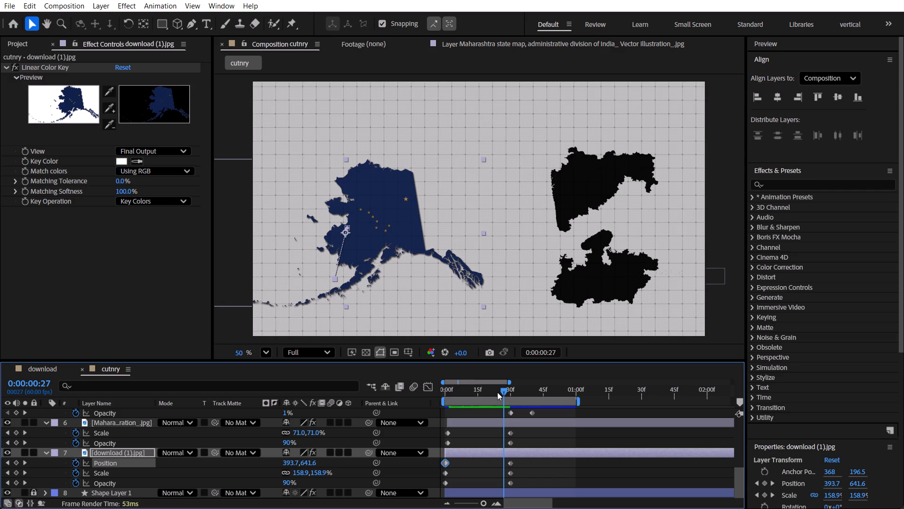
Deselect the Alaska map layer and collapse the revealed properties of all layers.
{"action": "type", "text": "uu"}
{"action": "left_click", "coordinate": [584, 435]}
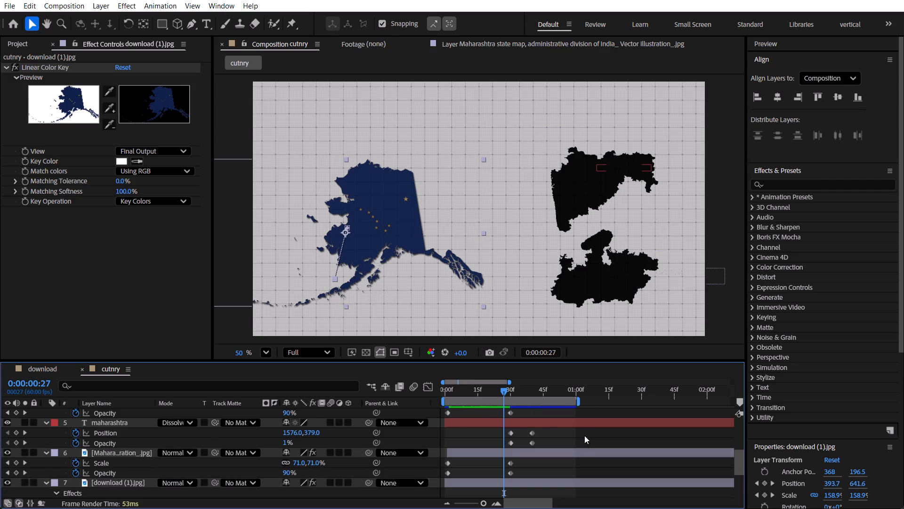
{"action": "key", "text": "u"}
Scrub the opening frames of the cutnry animation to examine how the maps fade in.
{"action": "left_click_drag", "start_coordinate": [462, 392], "coordinate": [458, 391]}
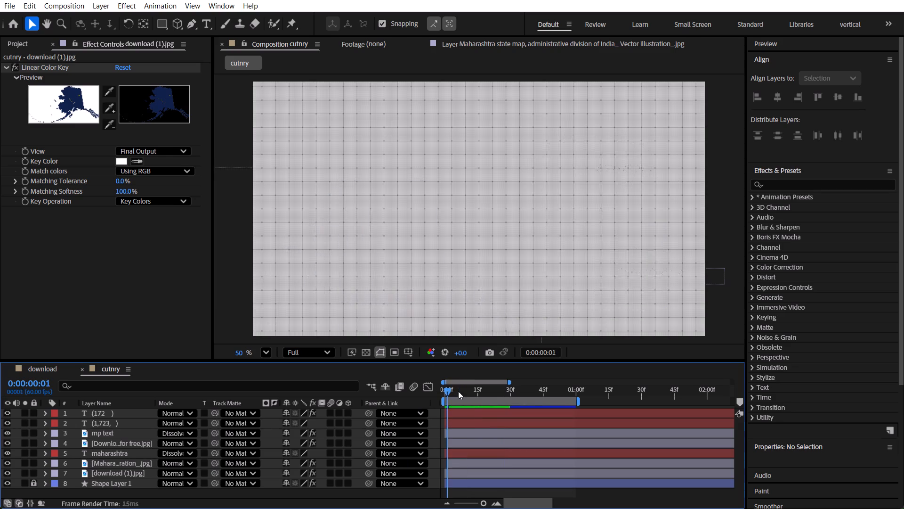
{"action": "left_click_drag", "start_coordinate": [458, 391], "coordinate": [452, 395]}
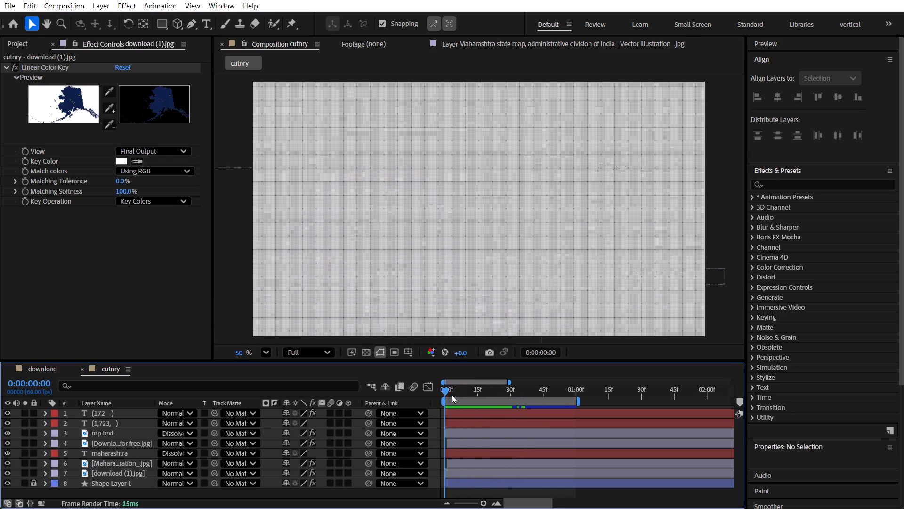
{"action": "left_click_drag", "start_coordinate": [452, 395], "coordinate": [447, 398]}
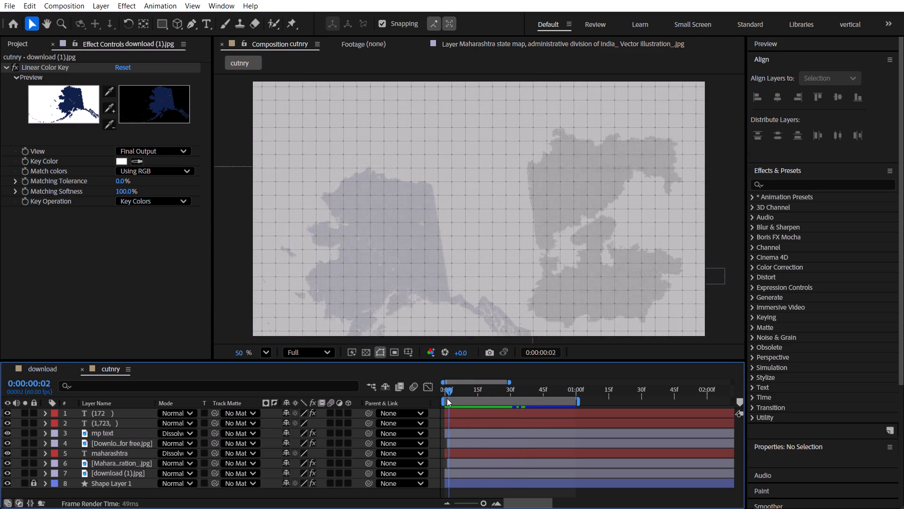
{"action": "left_click_drag", "start_coordinate": [447, 398], "coordinate": [438, 403]}
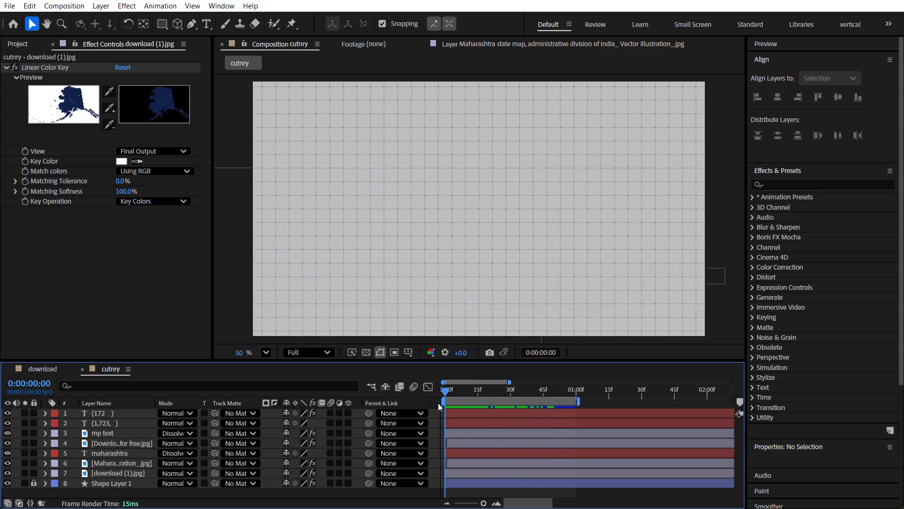
{"action": "left_click_drag", "start_coordinate": [438, 403], "coordinate": [463, 408]}
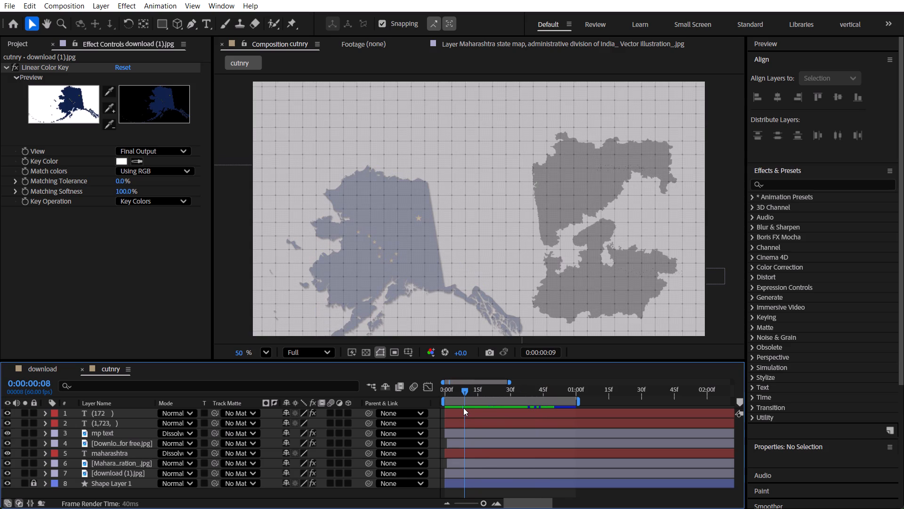
{"action": "left_click_drag", "start_coordinate": [463, 408], "coordinate": [434, 405]}
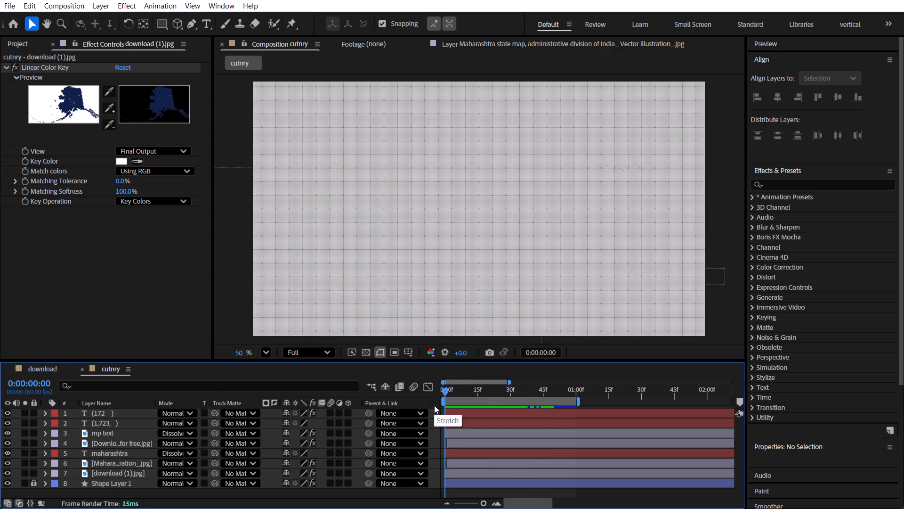
Save the project.
{"action": "key", "text": "ctrl+s"}
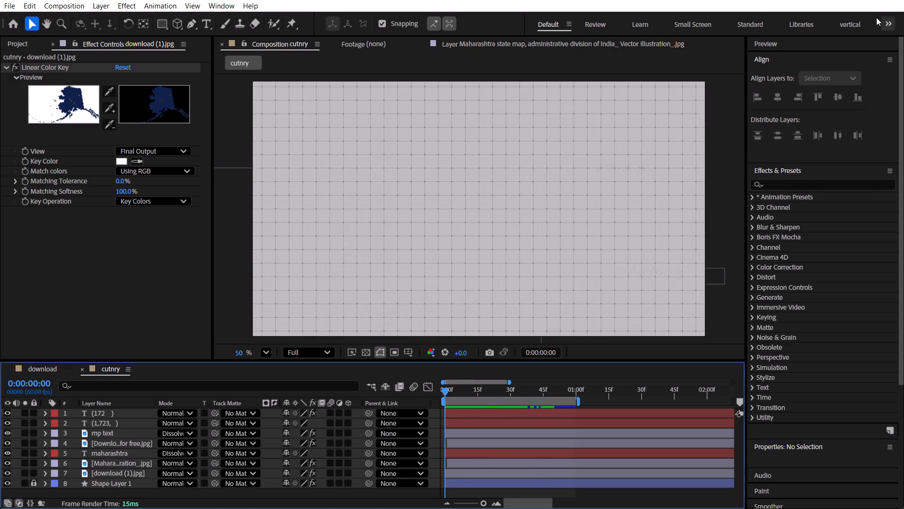
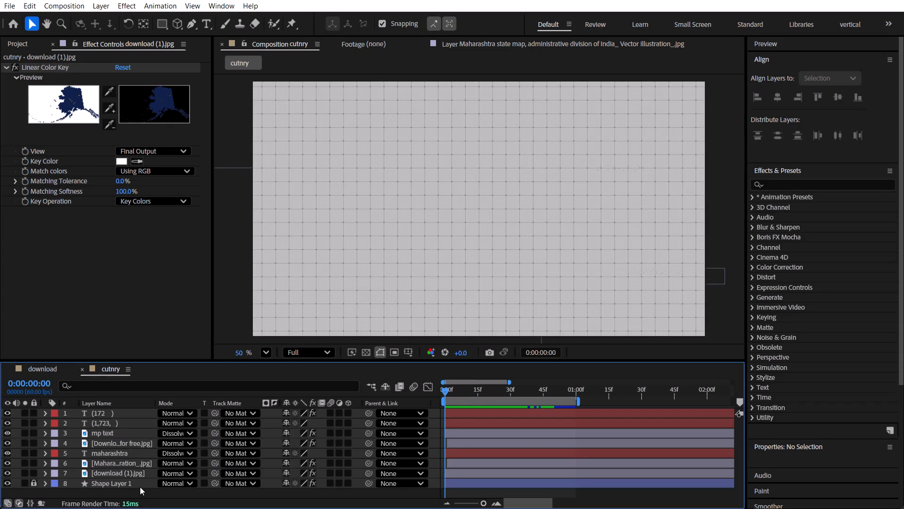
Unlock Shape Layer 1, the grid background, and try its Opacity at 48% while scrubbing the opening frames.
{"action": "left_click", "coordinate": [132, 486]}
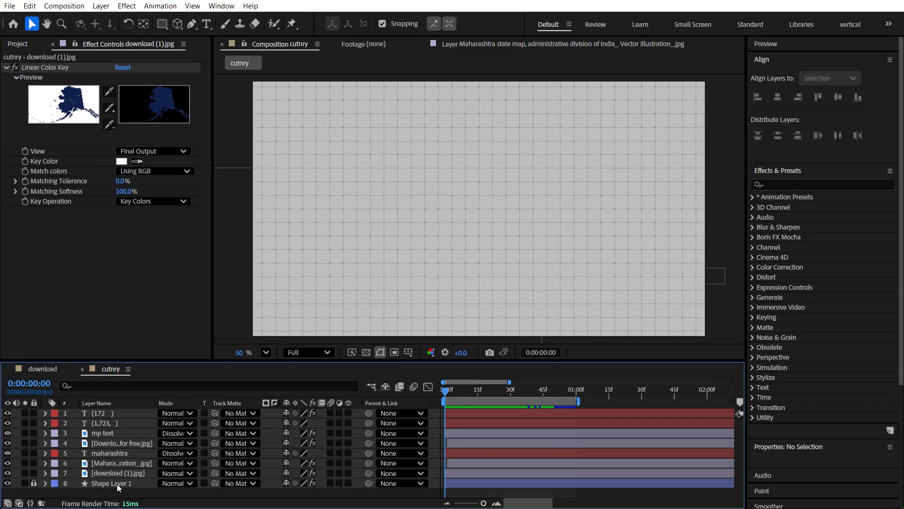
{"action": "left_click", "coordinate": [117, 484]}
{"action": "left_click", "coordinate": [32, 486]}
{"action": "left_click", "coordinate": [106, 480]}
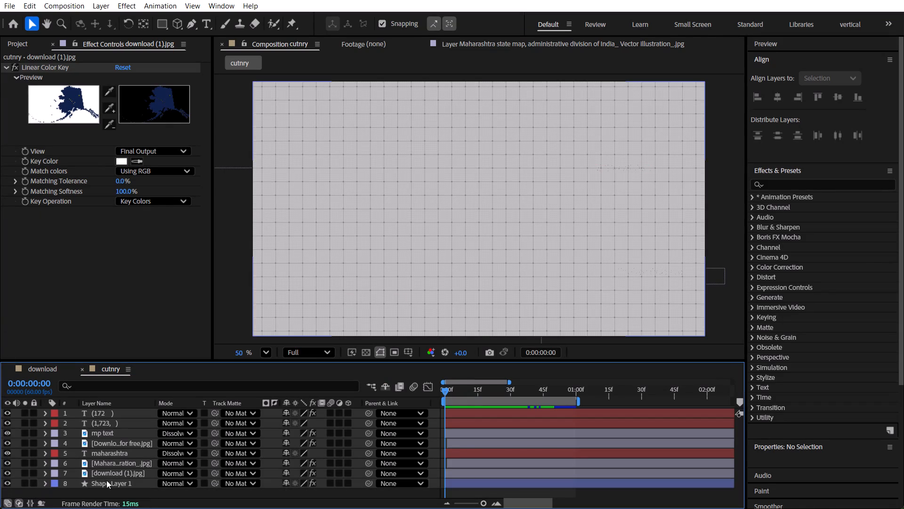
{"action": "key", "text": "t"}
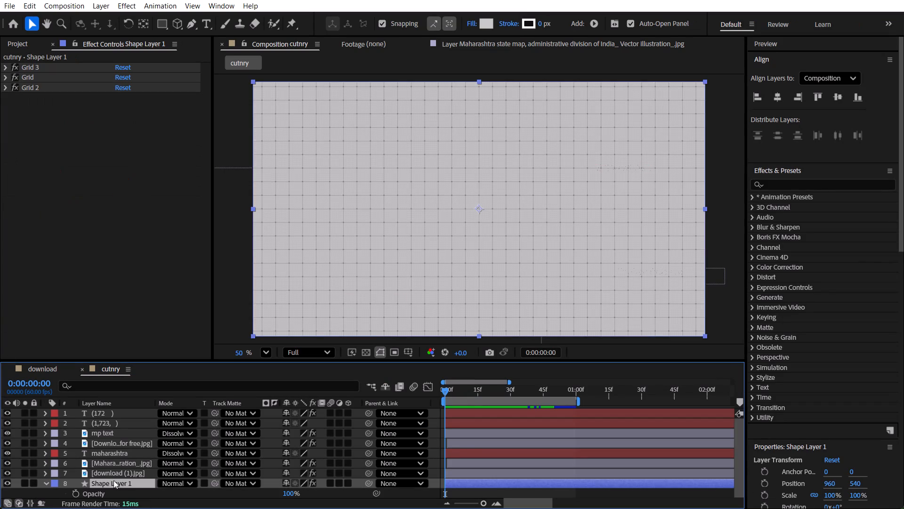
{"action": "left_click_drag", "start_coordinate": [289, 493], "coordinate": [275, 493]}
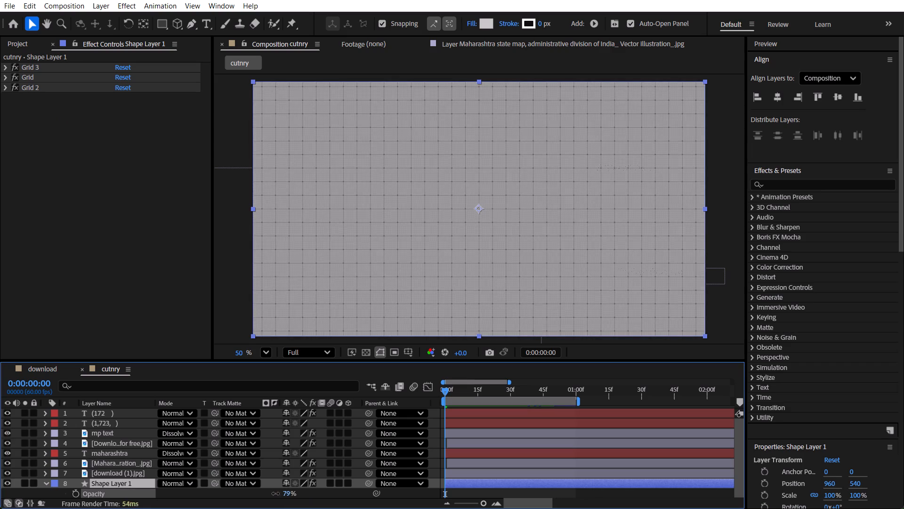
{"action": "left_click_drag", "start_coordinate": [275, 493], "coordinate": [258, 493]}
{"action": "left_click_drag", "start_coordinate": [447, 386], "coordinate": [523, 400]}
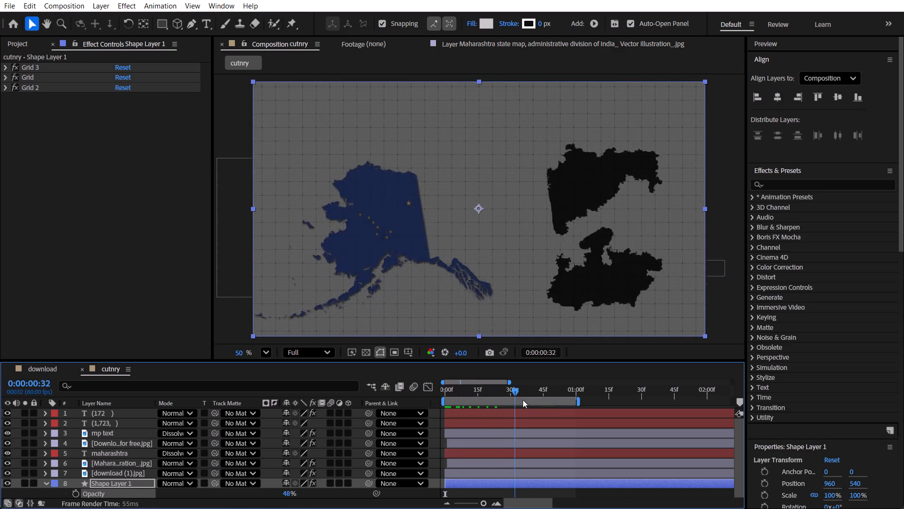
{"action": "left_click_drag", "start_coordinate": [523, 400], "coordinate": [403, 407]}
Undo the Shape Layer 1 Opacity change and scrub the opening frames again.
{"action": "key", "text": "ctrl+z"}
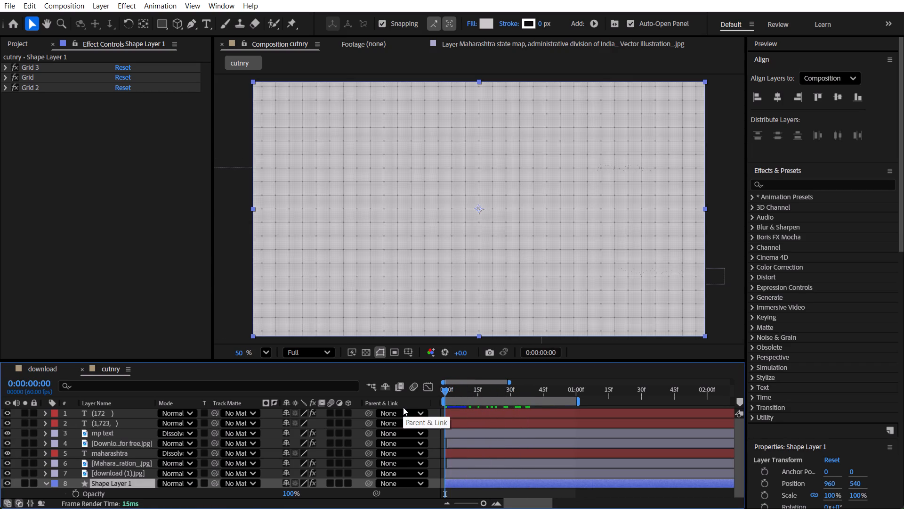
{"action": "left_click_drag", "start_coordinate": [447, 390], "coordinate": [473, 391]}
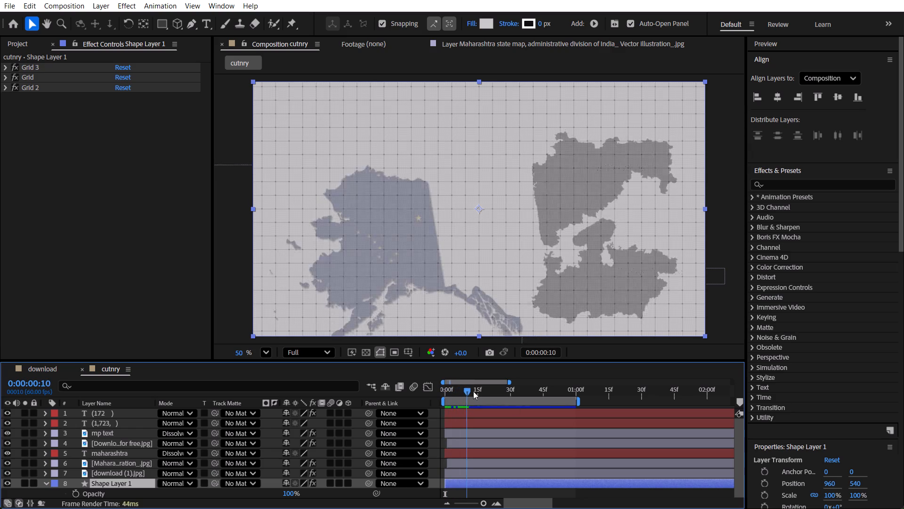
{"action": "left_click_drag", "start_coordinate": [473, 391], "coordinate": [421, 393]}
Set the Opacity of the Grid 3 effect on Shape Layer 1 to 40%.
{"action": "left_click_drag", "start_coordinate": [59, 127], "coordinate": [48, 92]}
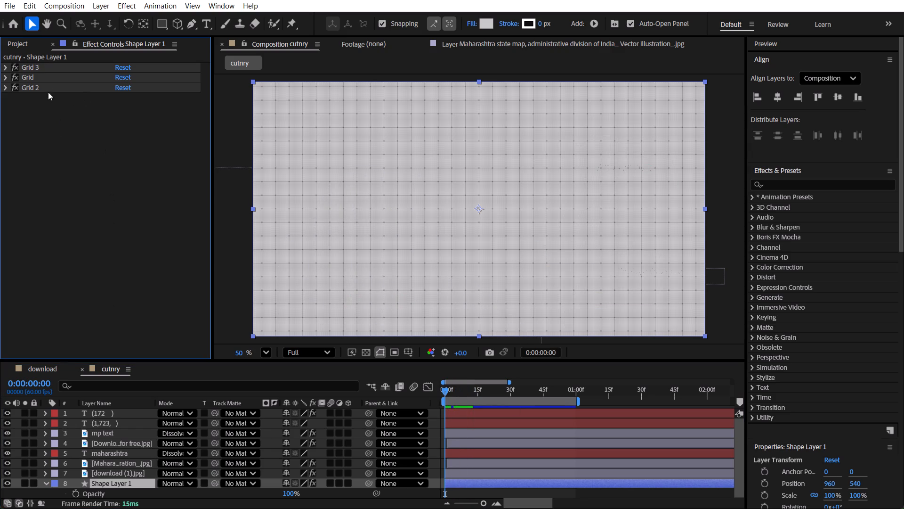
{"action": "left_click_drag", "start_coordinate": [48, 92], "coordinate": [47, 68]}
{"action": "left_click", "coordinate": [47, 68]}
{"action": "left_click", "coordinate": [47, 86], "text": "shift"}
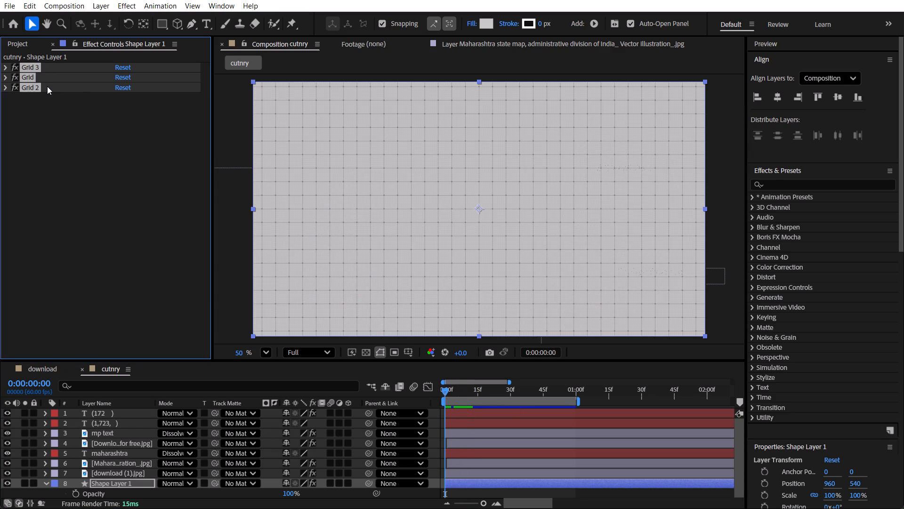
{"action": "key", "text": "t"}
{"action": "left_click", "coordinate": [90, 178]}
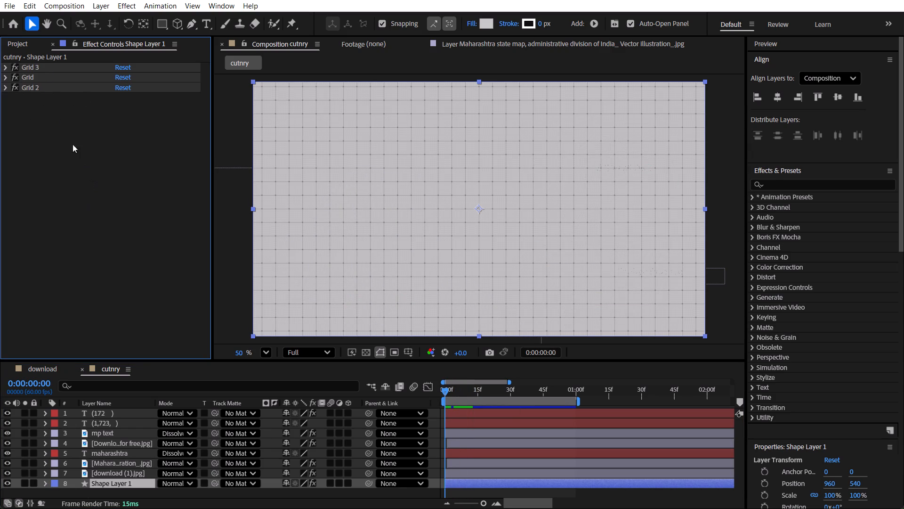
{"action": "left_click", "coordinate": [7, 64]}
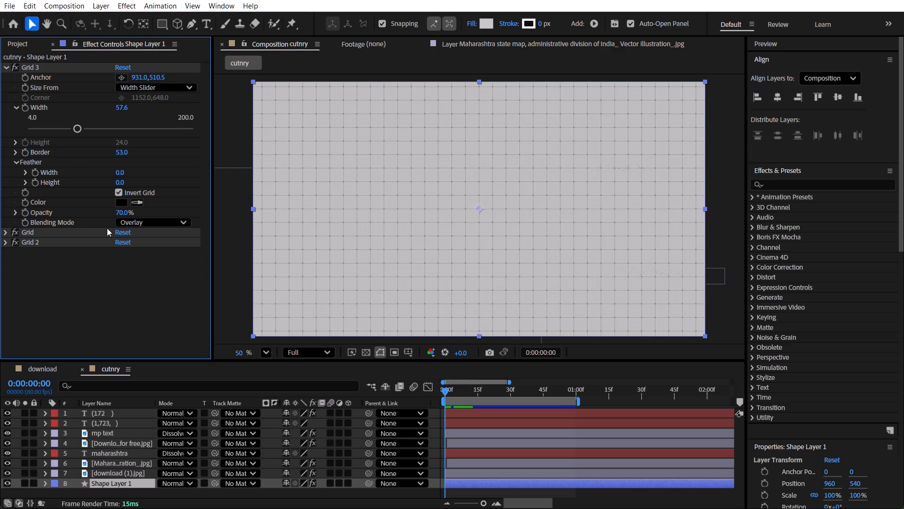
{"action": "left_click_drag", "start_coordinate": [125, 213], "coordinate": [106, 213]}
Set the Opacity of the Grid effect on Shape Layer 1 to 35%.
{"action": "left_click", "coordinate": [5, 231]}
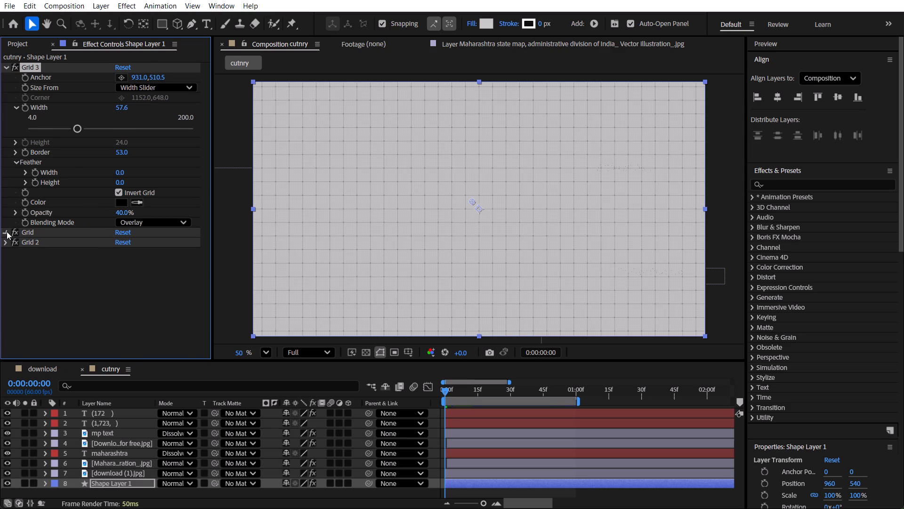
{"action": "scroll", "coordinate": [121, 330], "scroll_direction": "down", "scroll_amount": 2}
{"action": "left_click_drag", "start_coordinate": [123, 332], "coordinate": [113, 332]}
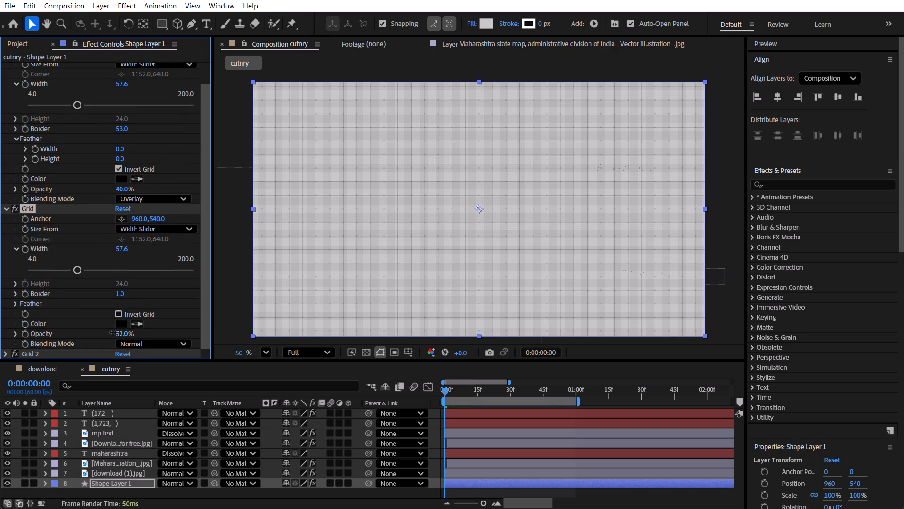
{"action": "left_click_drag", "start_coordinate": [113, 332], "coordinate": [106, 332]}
Expand the Grid 2 effect's settings and preview the cutnry animation with the fainter grid lines.
{"action": "scroll", "coordinate": [77, 322], "scroll_direction": "down", "scroll_amount": 3}
{"action": "left_click", "coordinate": [2, 353]}
{"action": "scroll", "coordinate": [45, 269], "scroll_direction": "down", "scroll_amount": 3}
{"action": "scroll", "coordinate": [93, 338], "scroll_direction": "down", "scroll_amount": 4}
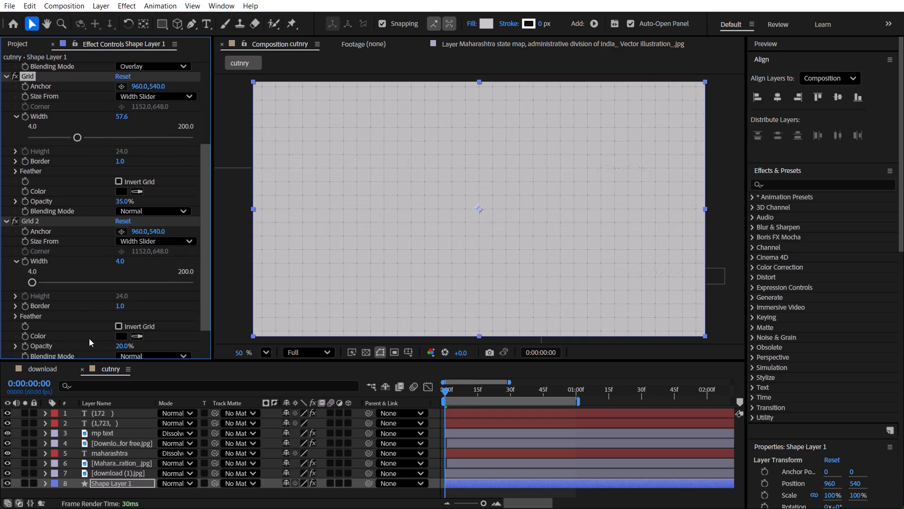
{"action": "scroll", "coordinate": [89, 335], "scroll_direction": "down", "scroll_amount": 3}
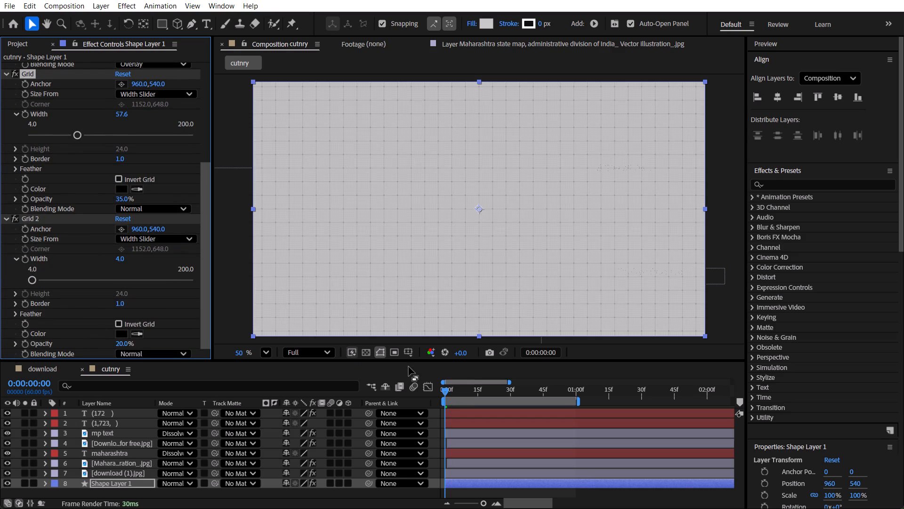
{"action": "key", "text": "space"}
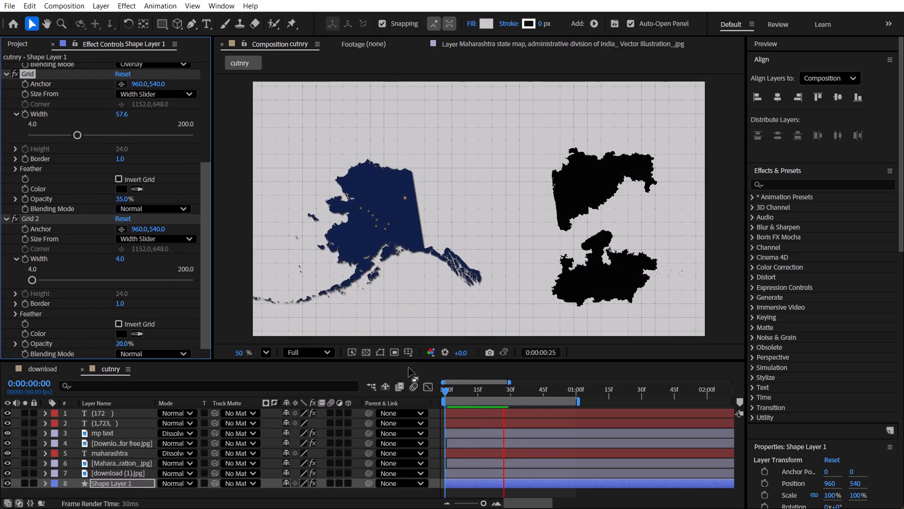
{"action": "key", "text": "space"}
{"action": "key", "text": "space"}
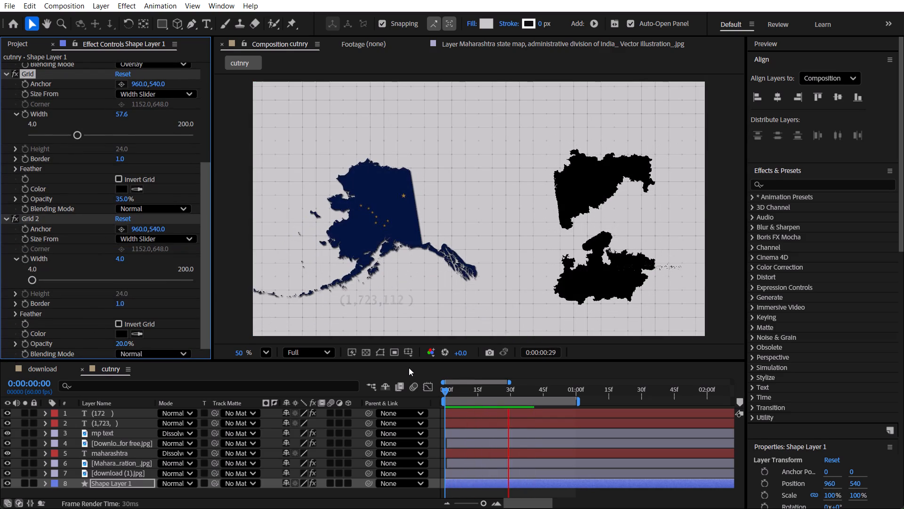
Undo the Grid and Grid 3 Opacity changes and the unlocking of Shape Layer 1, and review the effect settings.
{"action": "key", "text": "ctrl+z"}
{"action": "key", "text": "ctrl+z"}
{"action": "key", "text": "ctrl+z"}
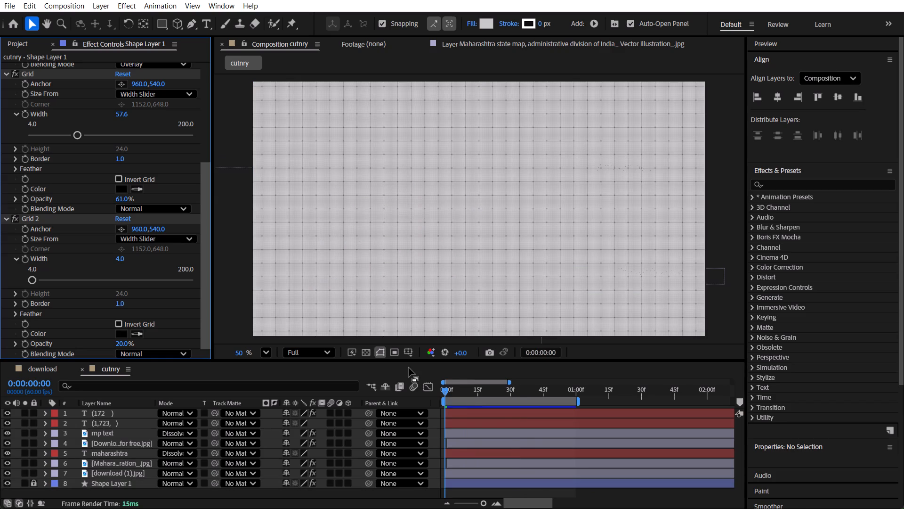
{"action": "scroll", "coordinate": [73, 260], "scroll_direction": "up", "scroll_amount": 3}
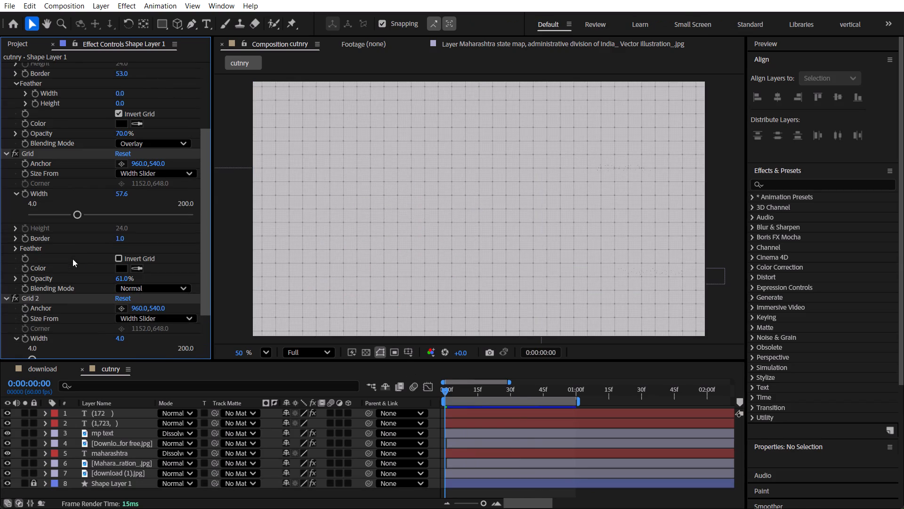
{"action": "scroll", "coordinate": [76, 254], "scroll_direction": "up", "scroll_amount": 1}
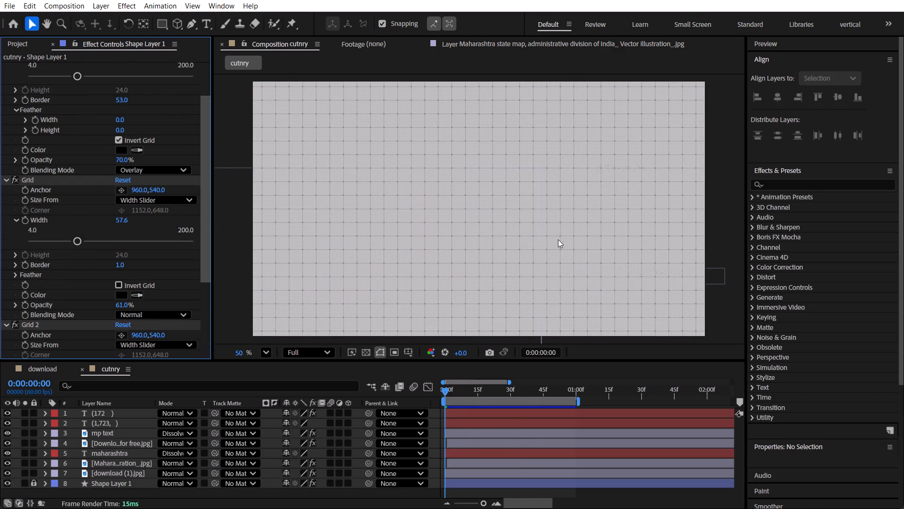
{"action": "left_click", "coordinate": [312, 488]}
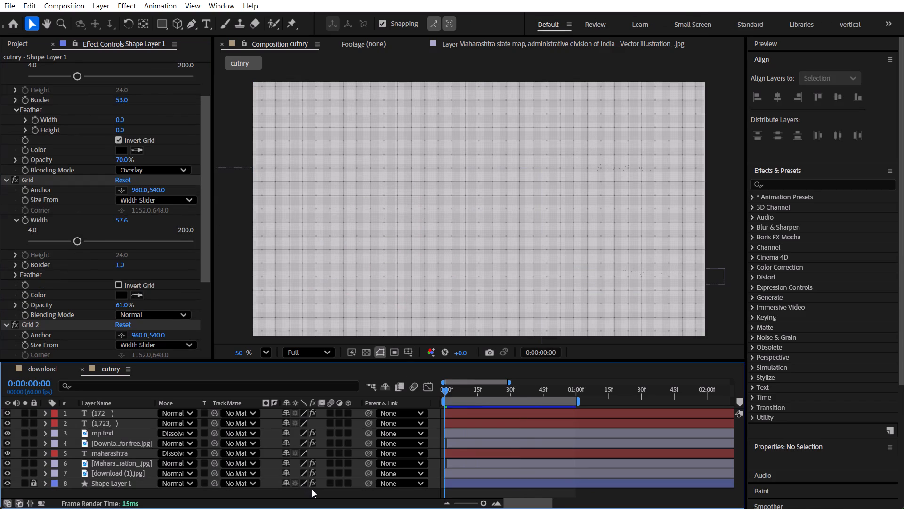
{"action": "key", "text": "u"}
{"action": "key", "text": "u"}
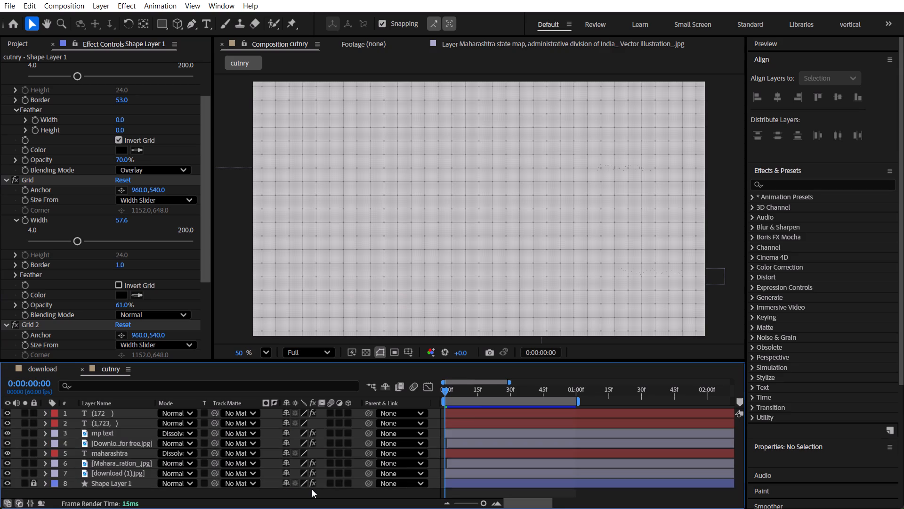